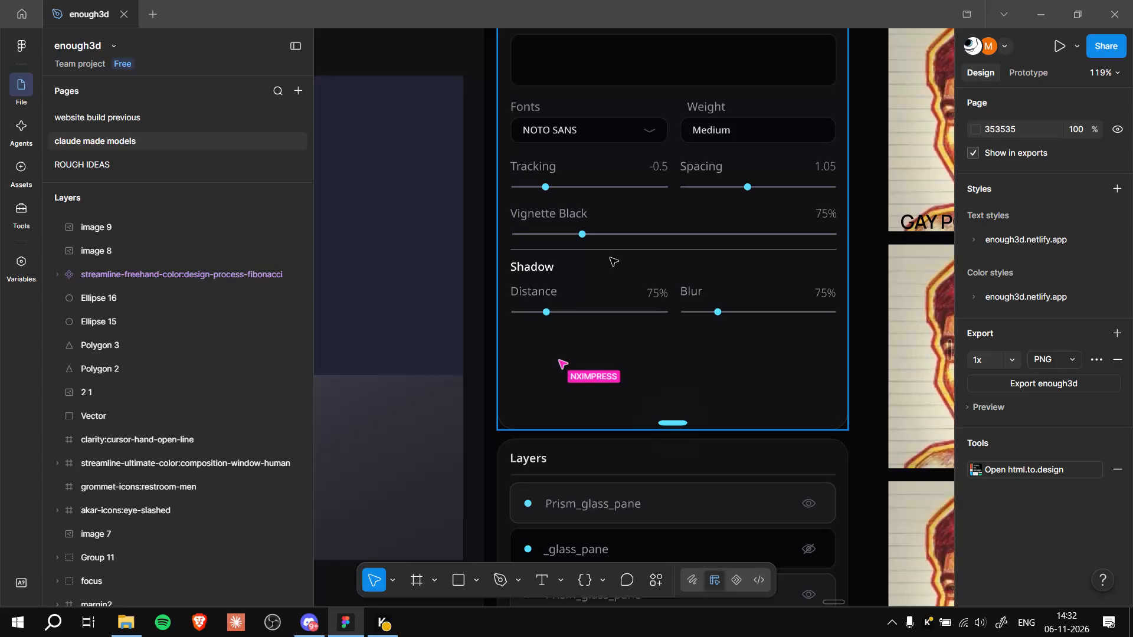
Examine the Text and typography panel in the Thumnail Editor frame, including its Shadow sliders and its place in the overall layout.
scroll(610, 258, "down", 6)
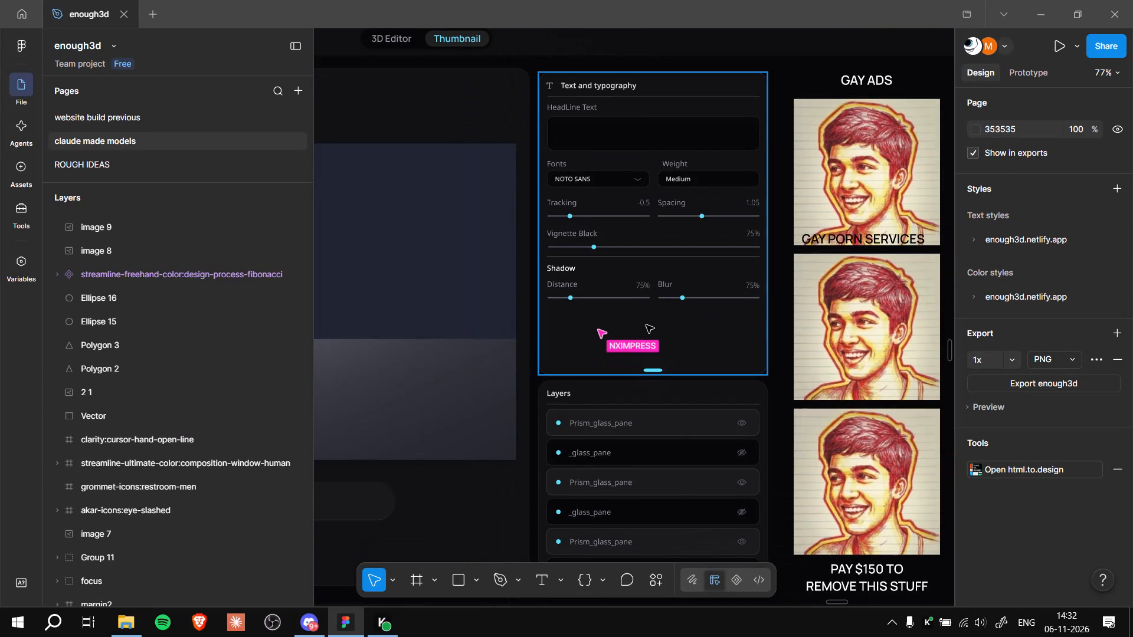
scroll(646, 325, "up", 9, "ctrl")
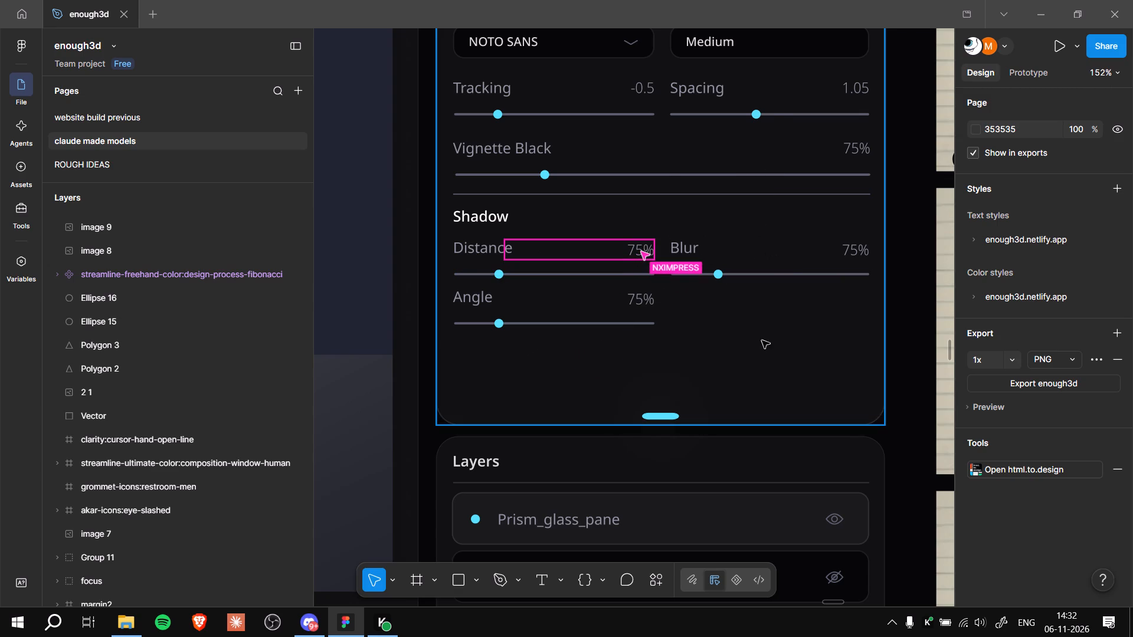
scroll(722, 320, "down", 10, "ctrl")
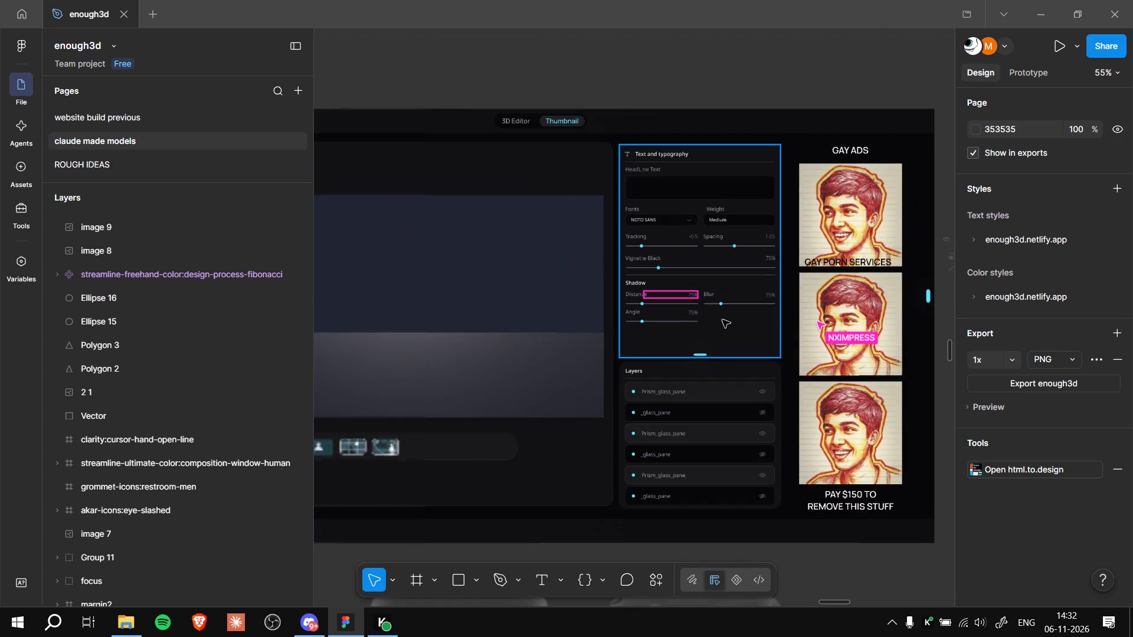
scroll(722, 320, "down", 3, "ctrl")
scroll(722, 320, "up", 3, "ctrl")
scroll(722, 320, "down", 5, "ctrl")
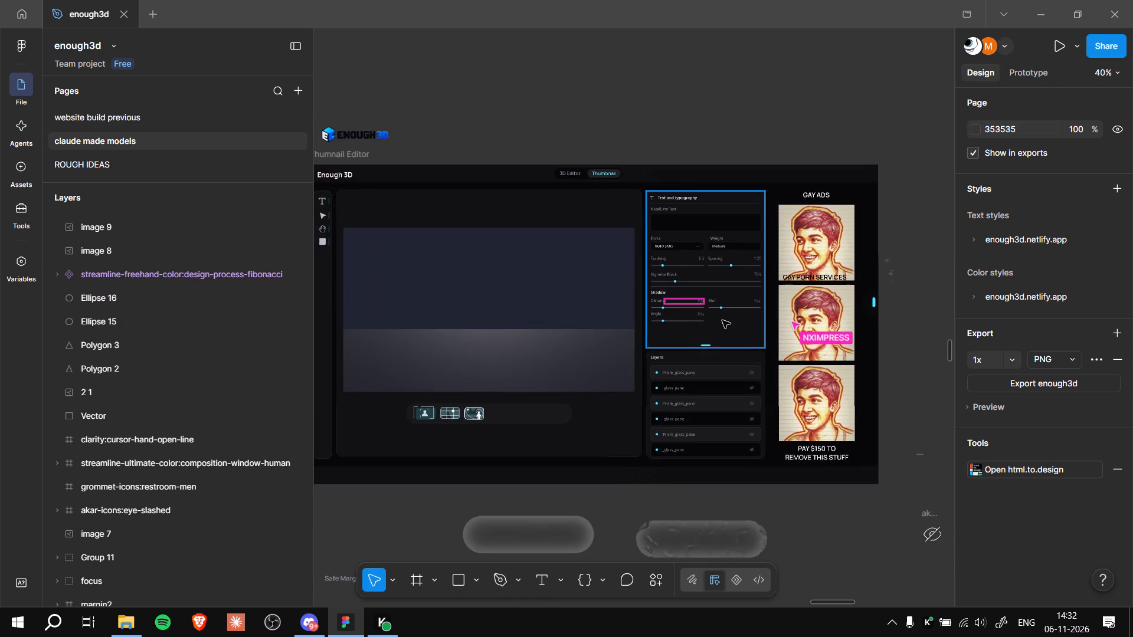
scroll(722, 320, "up", 10, "ctrl")
scroll(718, 311, "down", 6, "ctrl")
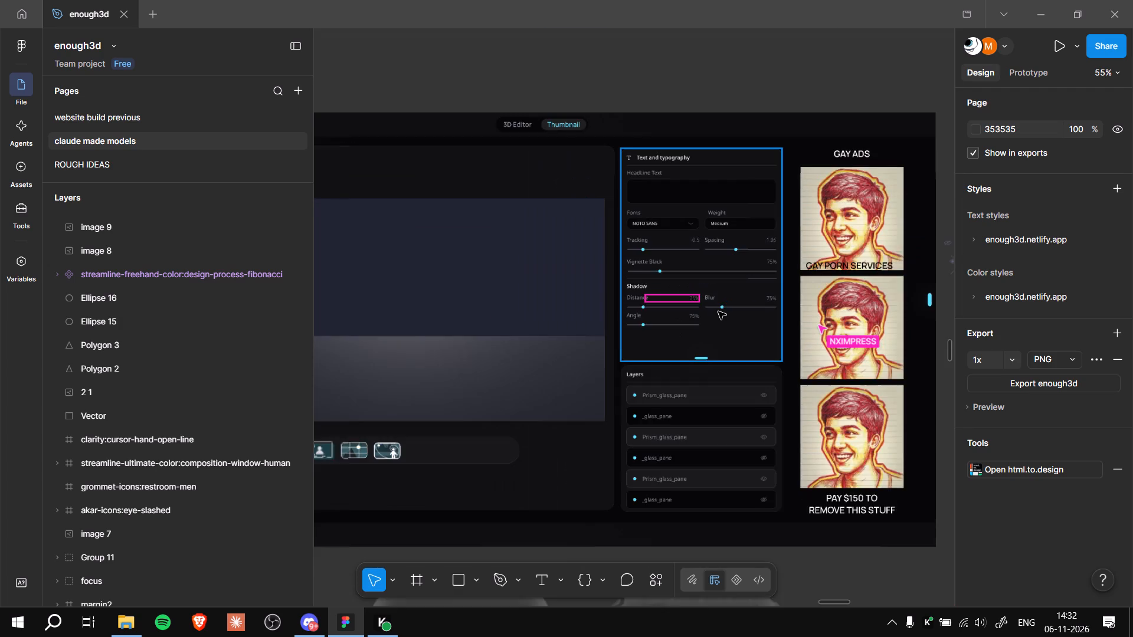
scroll(718, 311, "down", 4, "ctrl")
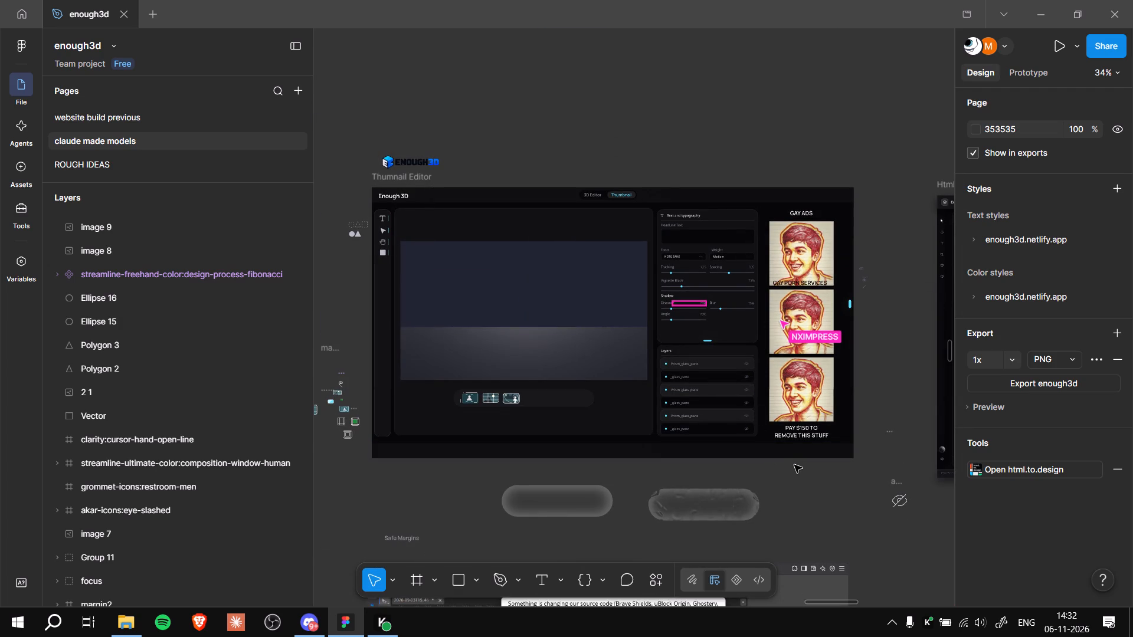
middle_click_drag(826, 482, 773, 486)
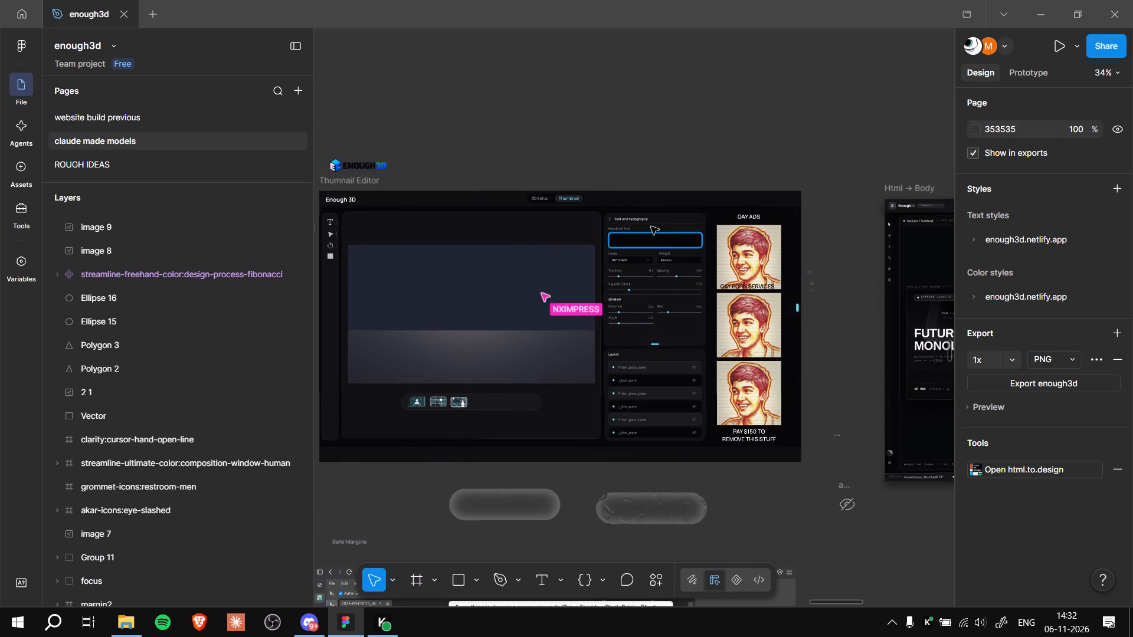
scroll(639, 201, "up", 4, "ctrl")
scroll(639, 201, "down", 6, "ctrl")
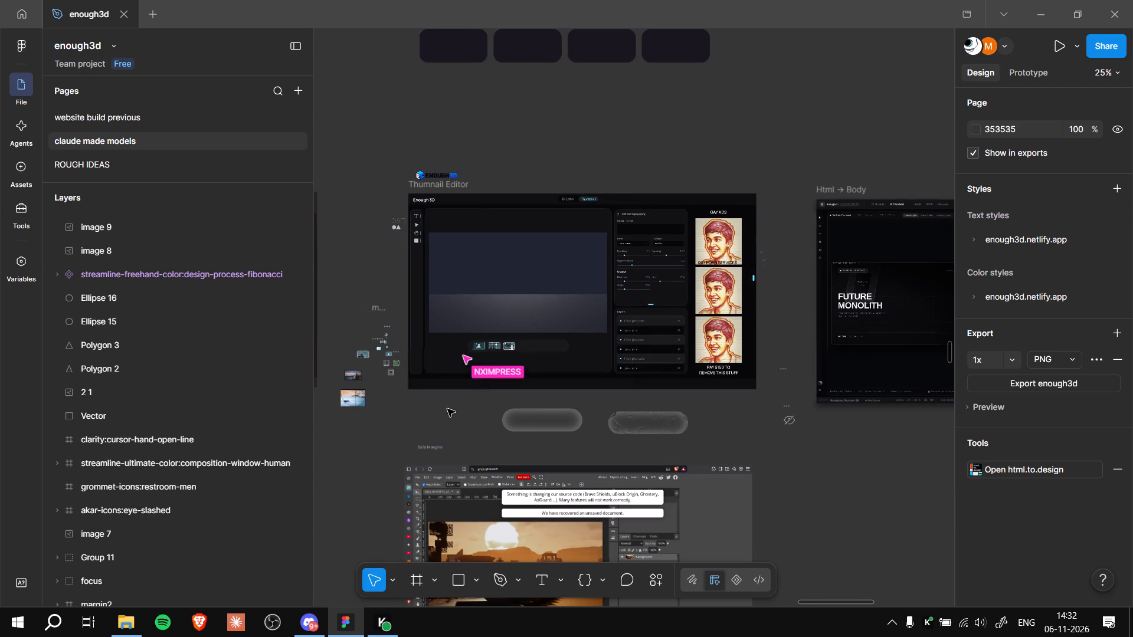
middle_click_drag(447, 409, 486, 412, "ctrl")
scroll(447, 411, "up", 5, "ctrl")
scroll(486, 399, "down", 3, "ctrl")
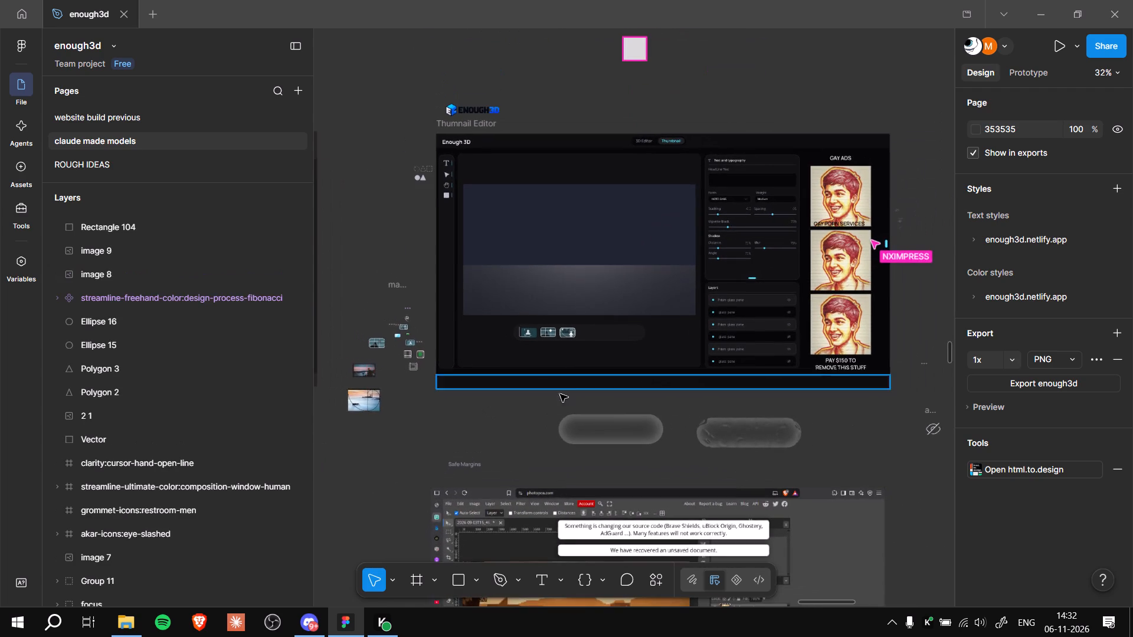
scroll(686, 429, "down", 4, "ctrl")
middle_click_drag(837, 425, 803, 471, "ctrl")
scroll(716, 318, "up", 3, "ctrl")
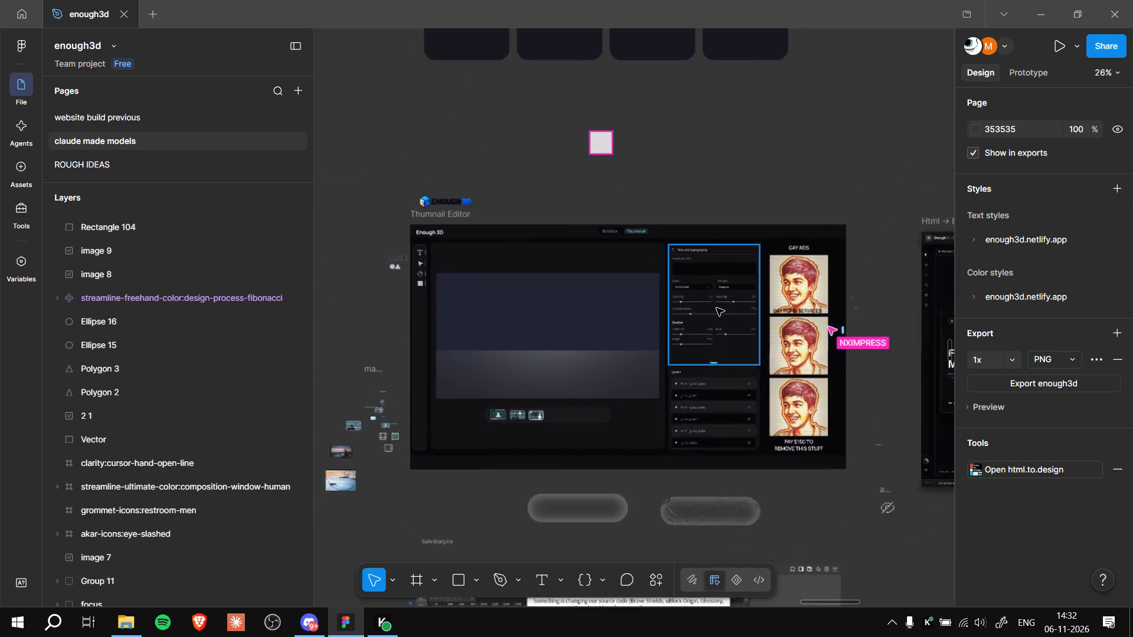
scroll(716, 308, "up", 11, "ctrl")
scroll(716, 298, "down", 6, "ctrl")
scroll(716, 298, "up", 5, "ctrl")
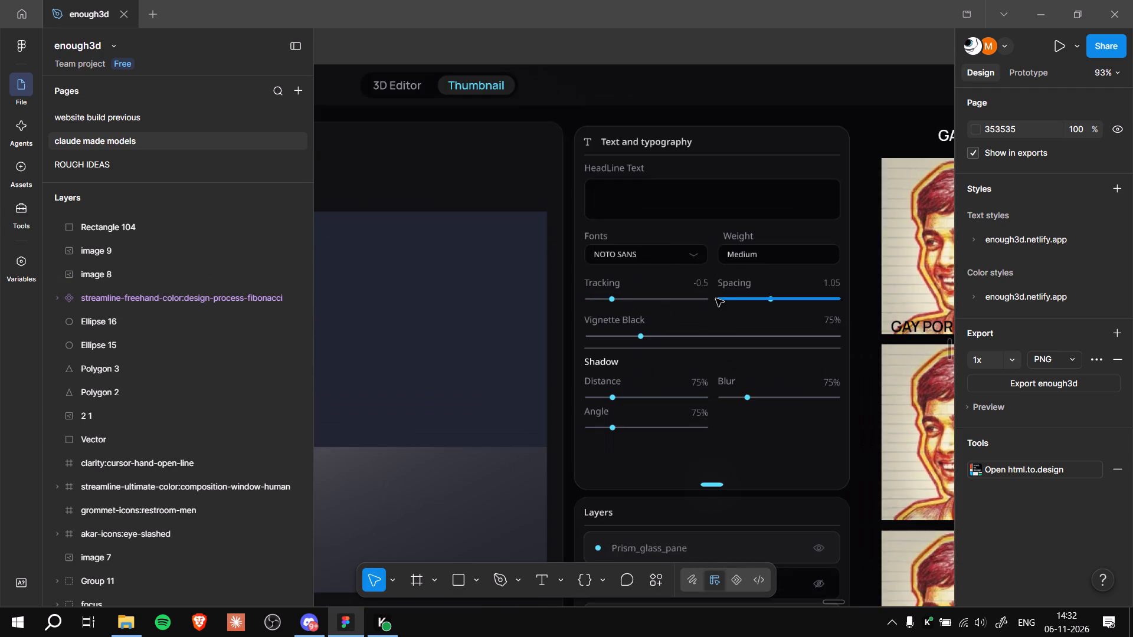
scroll(716, 298, "up", 6, "ctrl")
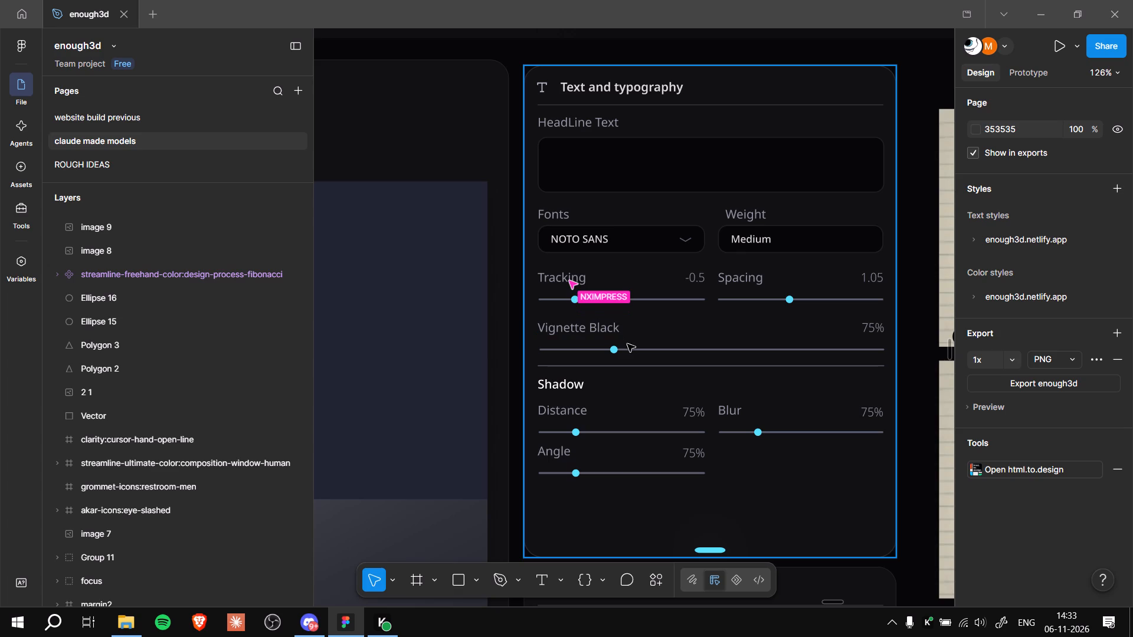
scroll(627, 344, "down", 6, "ctrl")
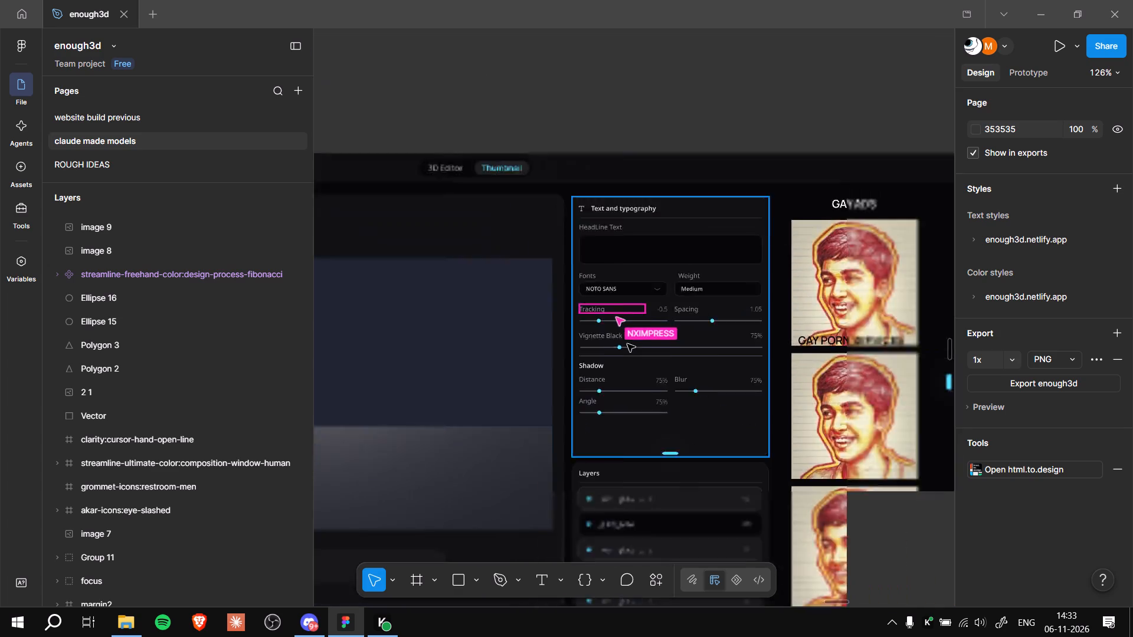
Examine the Headline & Typography panel in the Html → Body reference design.
scroll(627, 344, "down", 8, "ctrl")
middle_click_drag(874, 515, 572, 529, "ctrl")
scroll(617, 403, "up", 15, "ctrl")
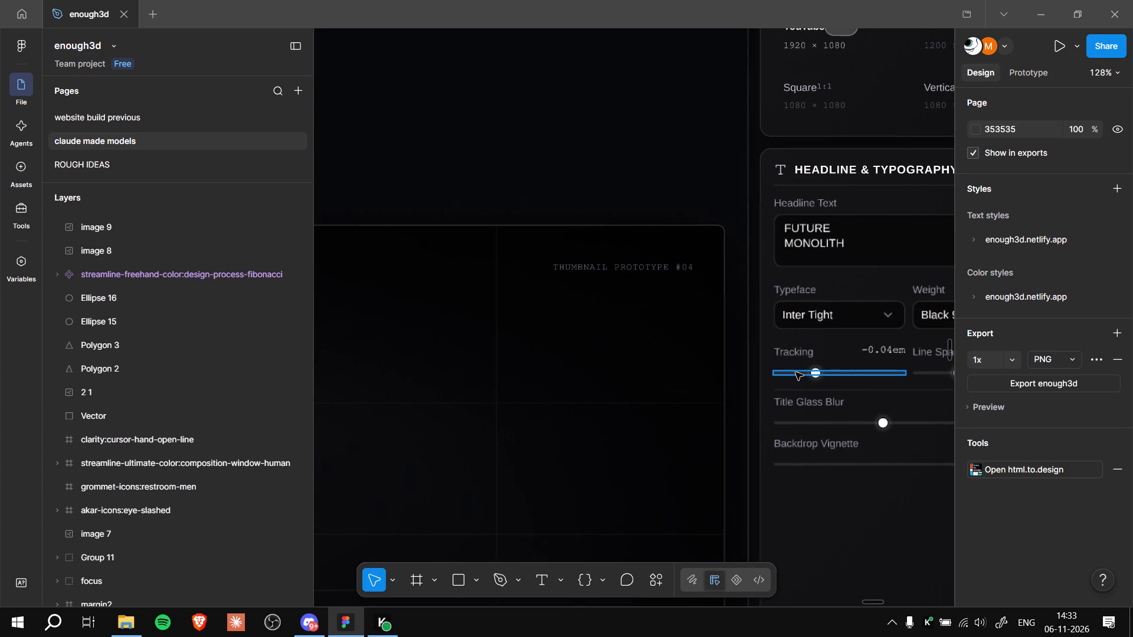
middle_click_drag(883, 533, 672, 511, "ctrl")
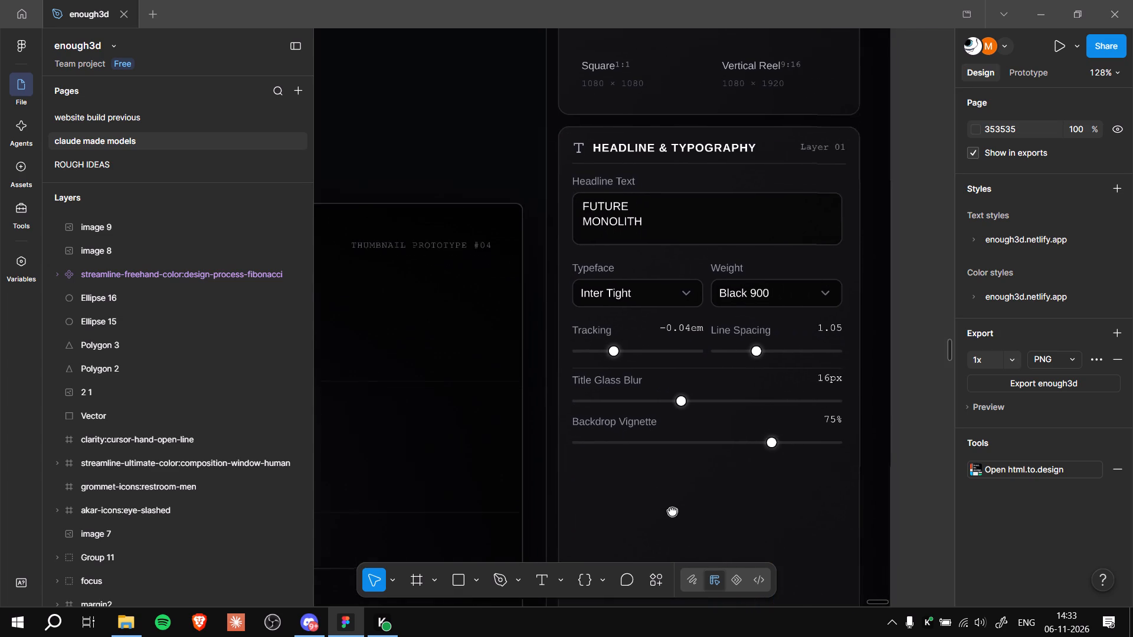
middle_click_drag(672, 511, 663, 508, "ctrl")
scroll(663, 506, "down", 15, "ctrl")
Review the Thumnail Editor frame's typography and layer panels again, along with the surrounding reference designs.
middle_click_drag(531, 262, 560, 261, "ctrl")
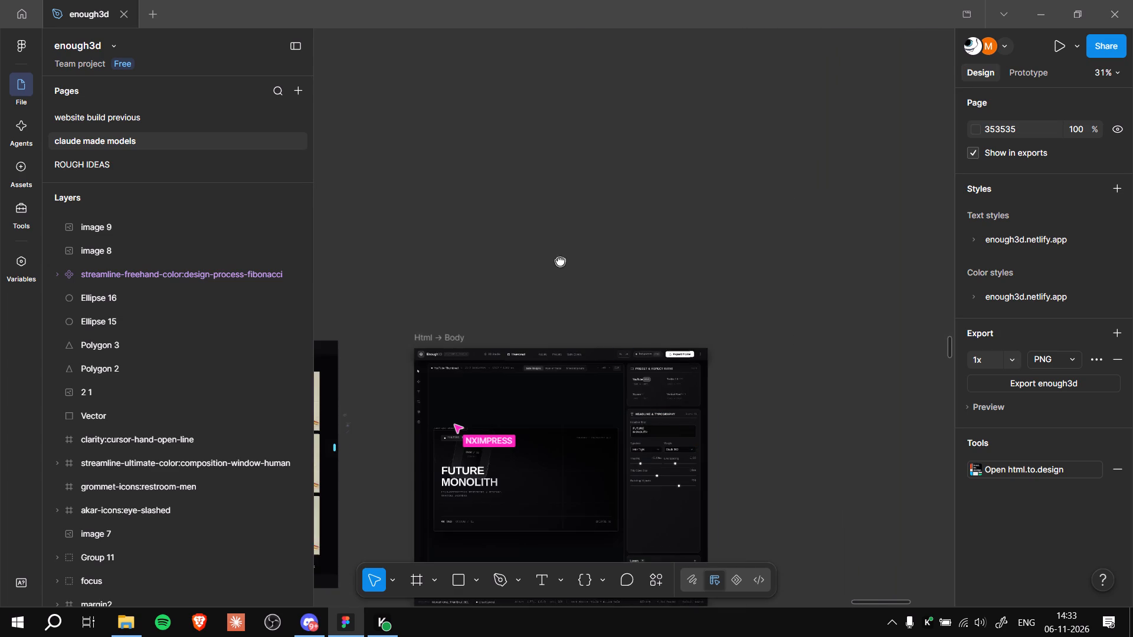
middle_click_drag(560, 261, 763, 245, "ctrl")
middle_click_drag(568, 237, 669, 239, "ctrl")
scroll(659, 243, "up", 8, "ctrl")
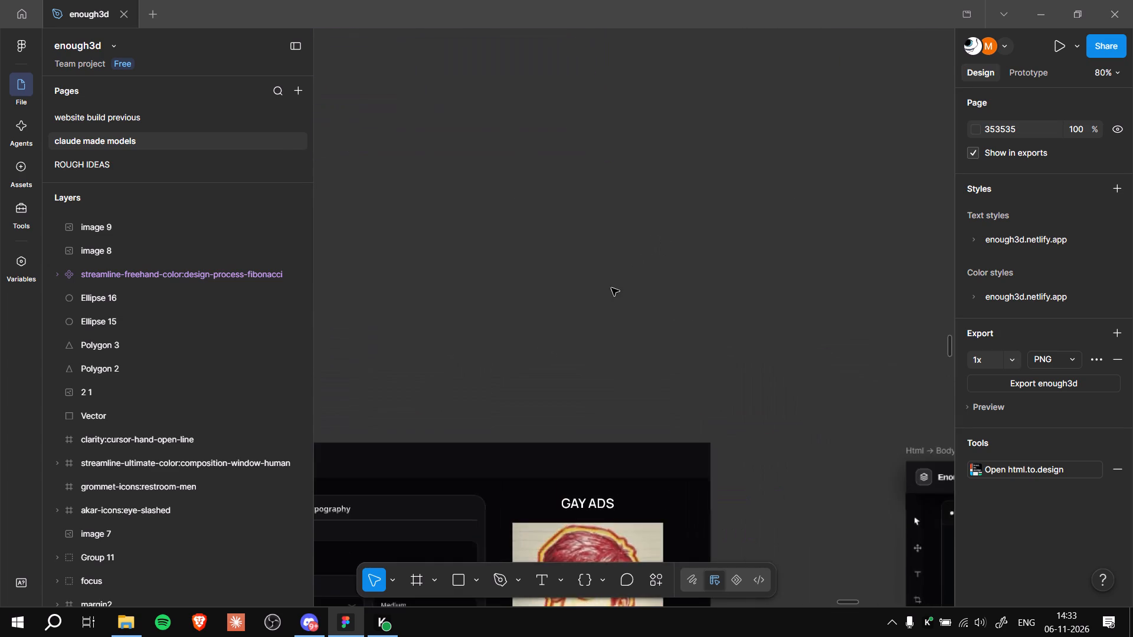
scroll(611, 288, "up", 2, "ctrl")
middle_click_drag(611, 288, 702, 172, "ctrl")
middle_click_drag(564, 211, 651, 124, "ctrl")
scroll(564, 211, "up", 1, "ctrl")
middle_click_drag(606, 165, 688, 101, "ctrl")
scroll(688, 101, "down", 2, "ctrl")
middle_click_drag(616, 114, 699, 77, "ctrl")
scroll(699, 77, "down", 3, "ctrl")
scroll(640, 104, "up", 2, "ctrl")
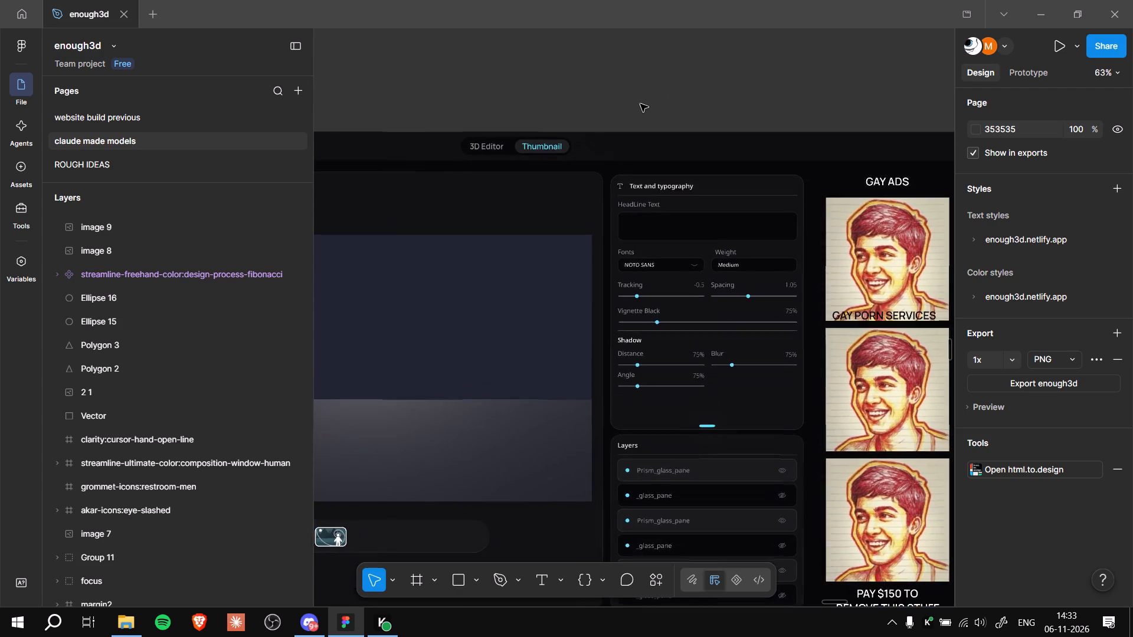
scroll(640, 104, "up", 3, "ctrl")
middle_click_drag(641, 106, 641, 54, "ctrl")
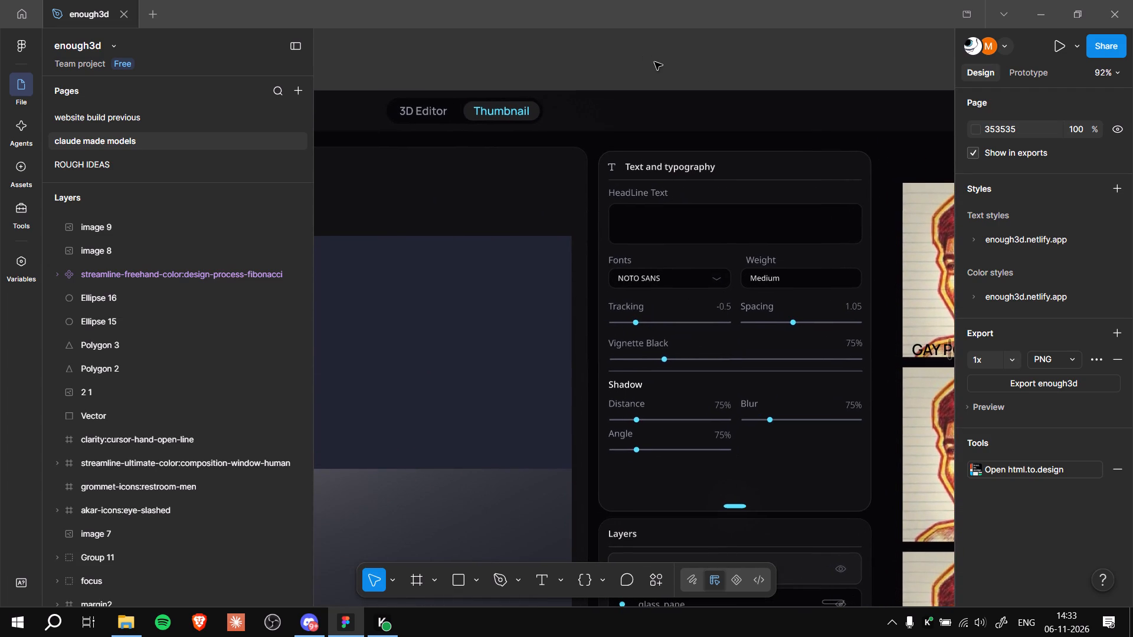
scroll(663, 68, "up", 4, "ctrl")
scroll(663, 68, "down", 6, "ctrl")
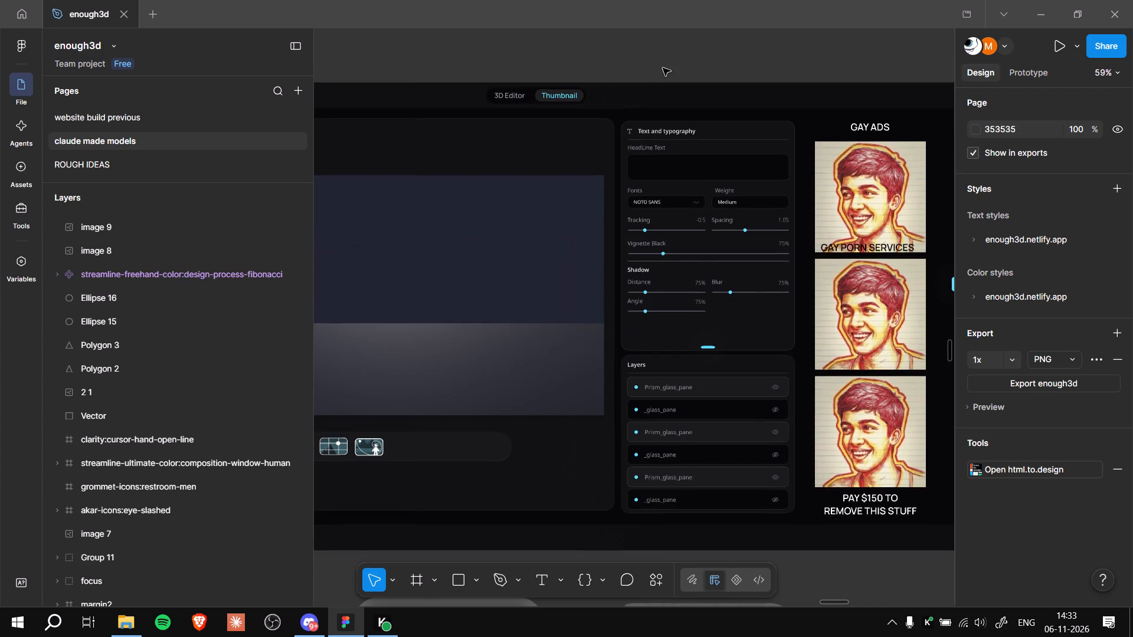
scroll(663, 68, "down", 4, "ctrl")
scroll(663, 68, "up", 1, "ctrl")
scroll(663, 68, "down", 3, "ctrl")
middle_click_drag(681, 54, 666, 100, "ctrl")
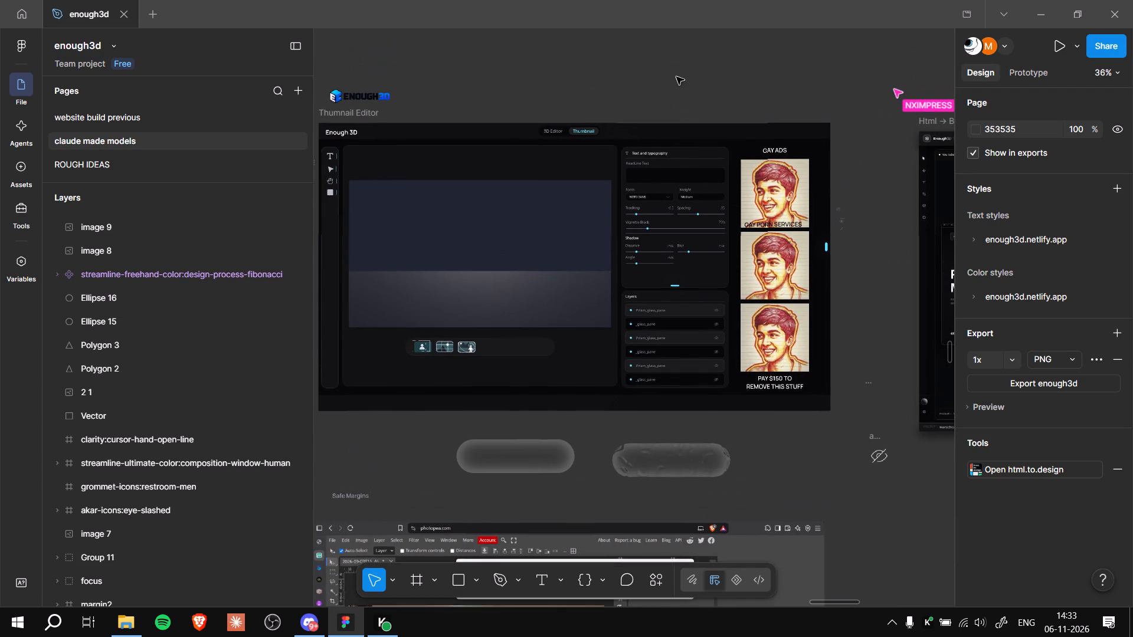
middle_click_drag(676, 112, 647, 192, "ctrl")
scroll(659, 136, "down", 6, "ctrl")
middle_click_drag(657, 128, 647, 165, "ctrl")
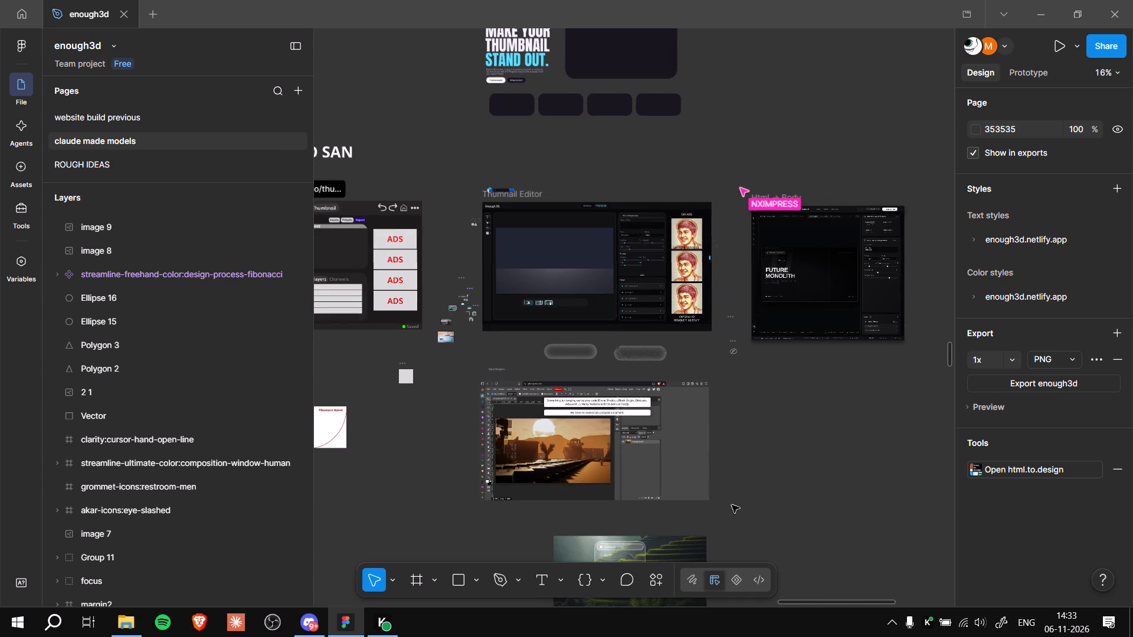
Switch to the Brave browser, close the Gofile page and bring up the Silk Thumbnail Studio page.
left_click(199, 613)
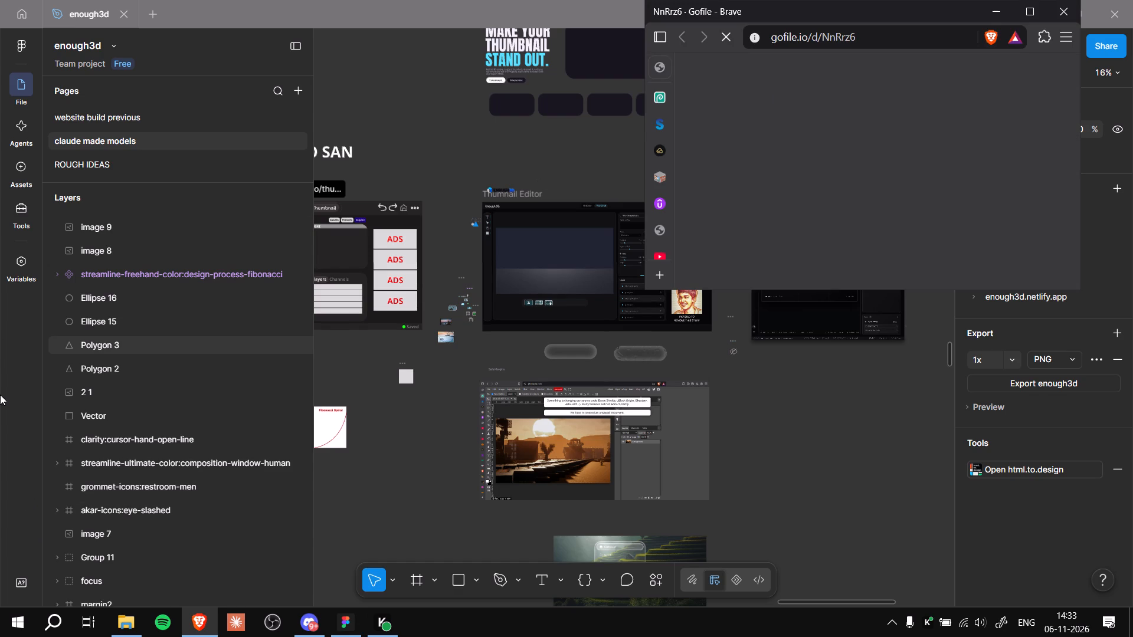
left_click(1030, 15)
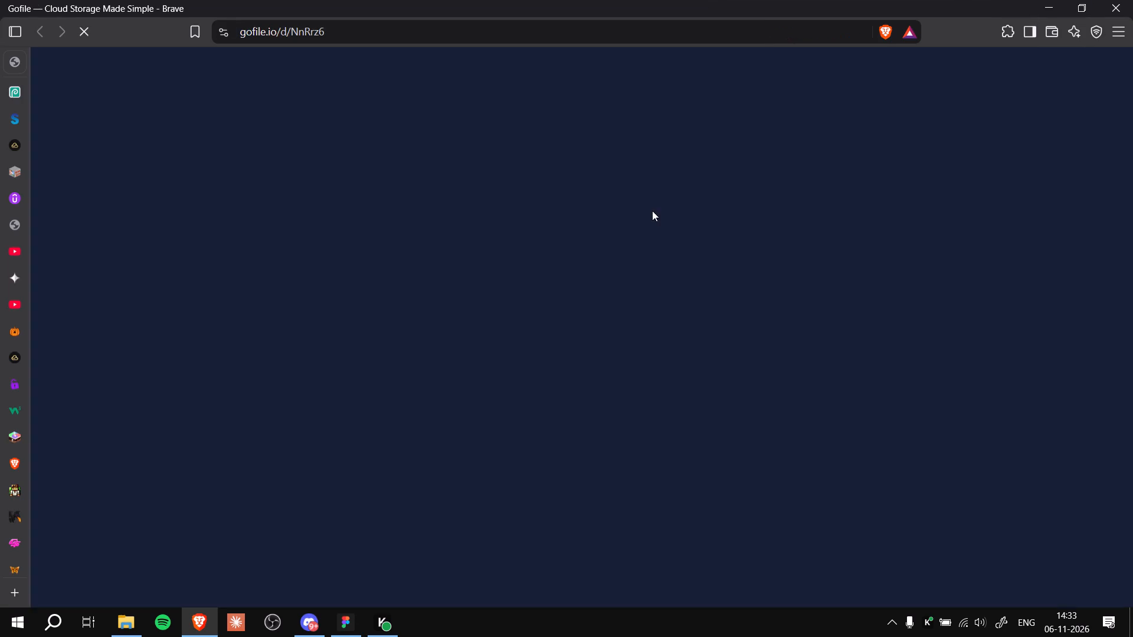
key("ctrl+w")
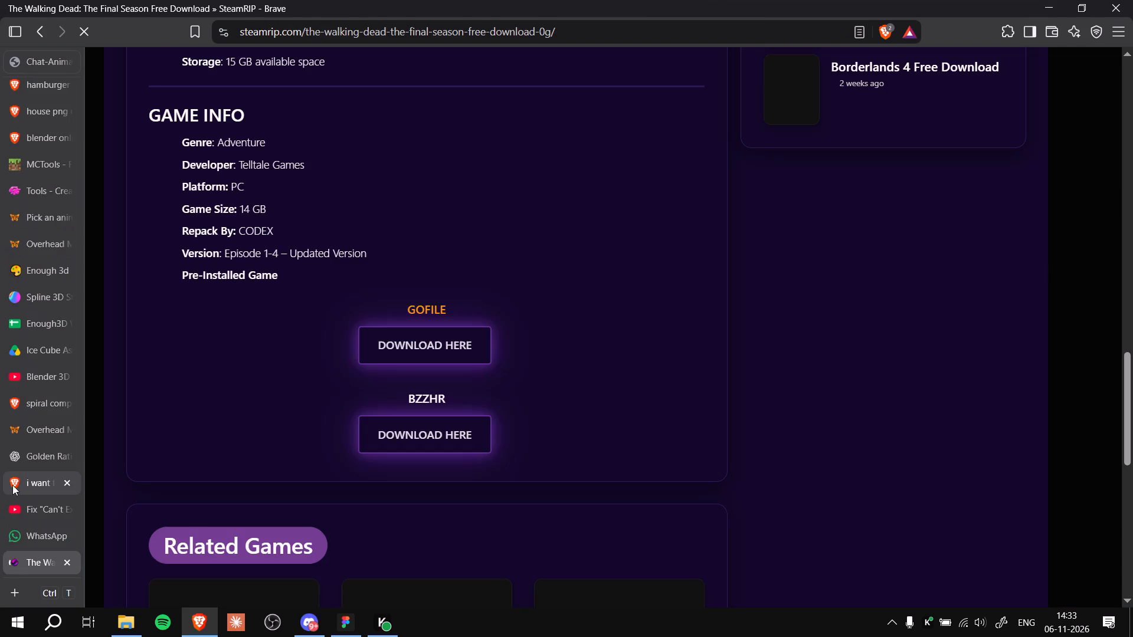
left_click(34, 425)
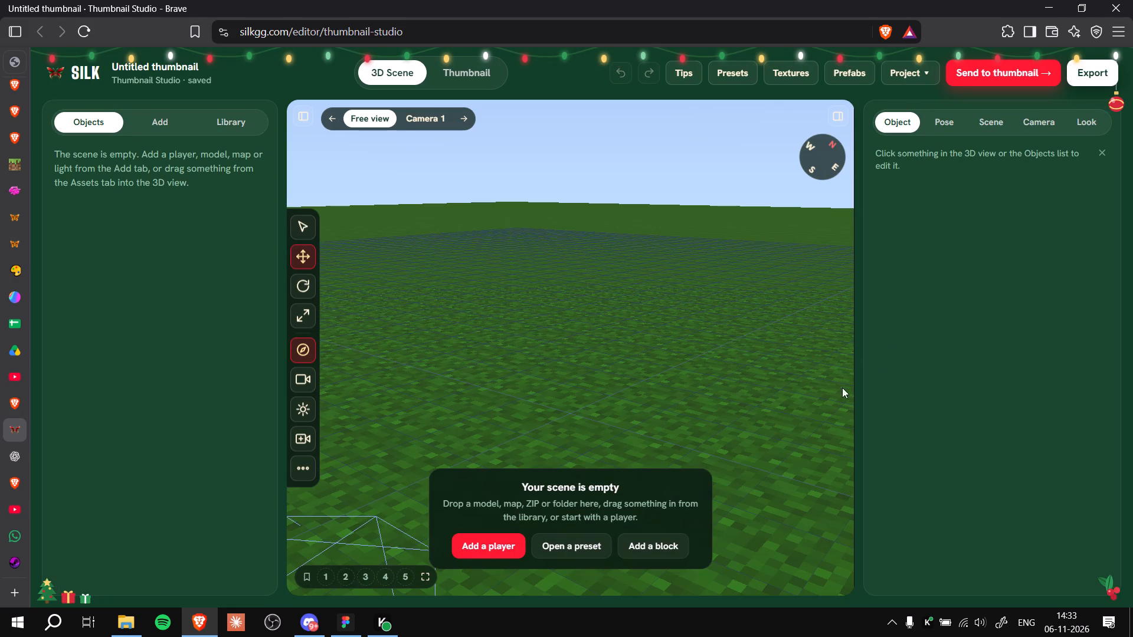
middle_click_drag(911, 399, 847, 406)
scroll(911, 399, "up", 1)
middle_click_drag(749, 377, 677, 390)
Add a text layer in Silk's Thumbnail editor and look through its text settings.
left_click(476, 70)
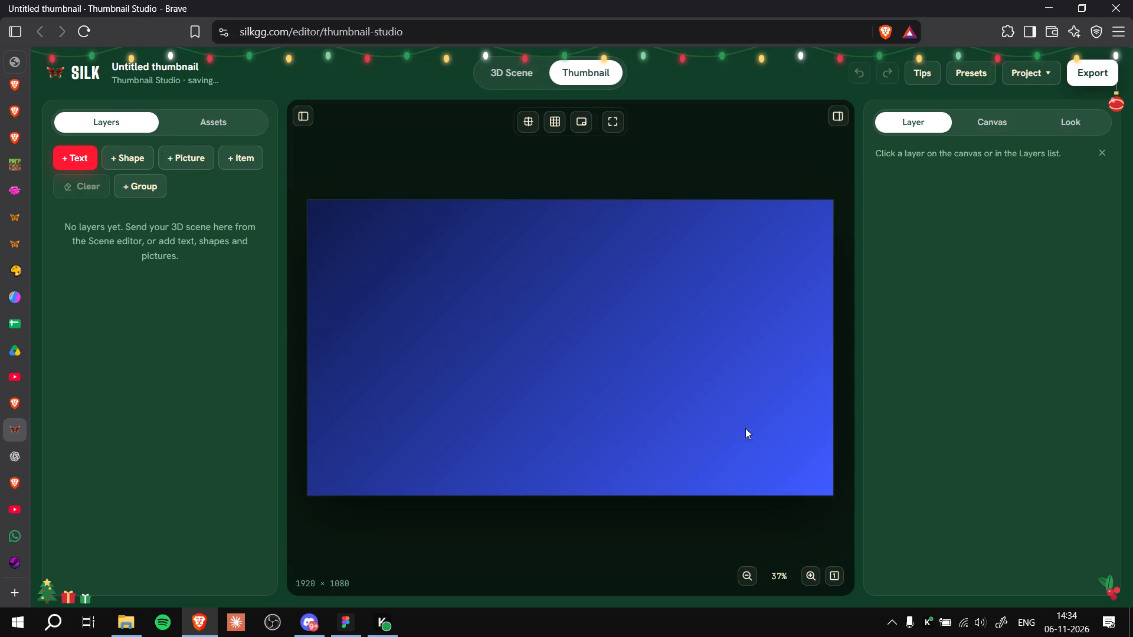
left_click(85, 156)
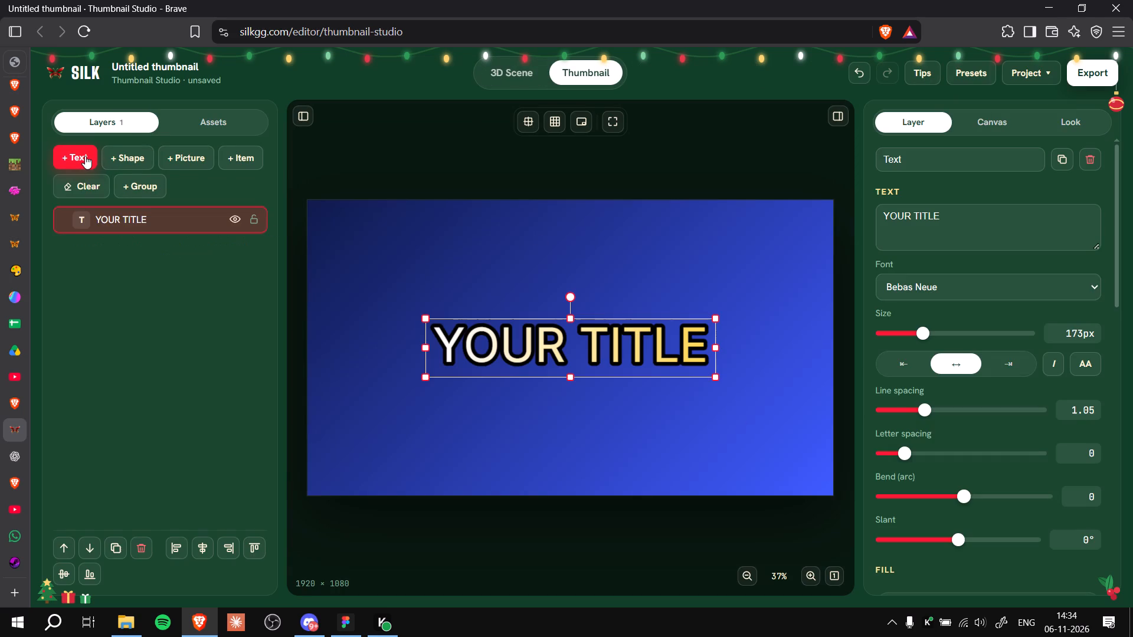
scroll(894, 474, "down", 4)
scroll(911, 509, "up", 3)
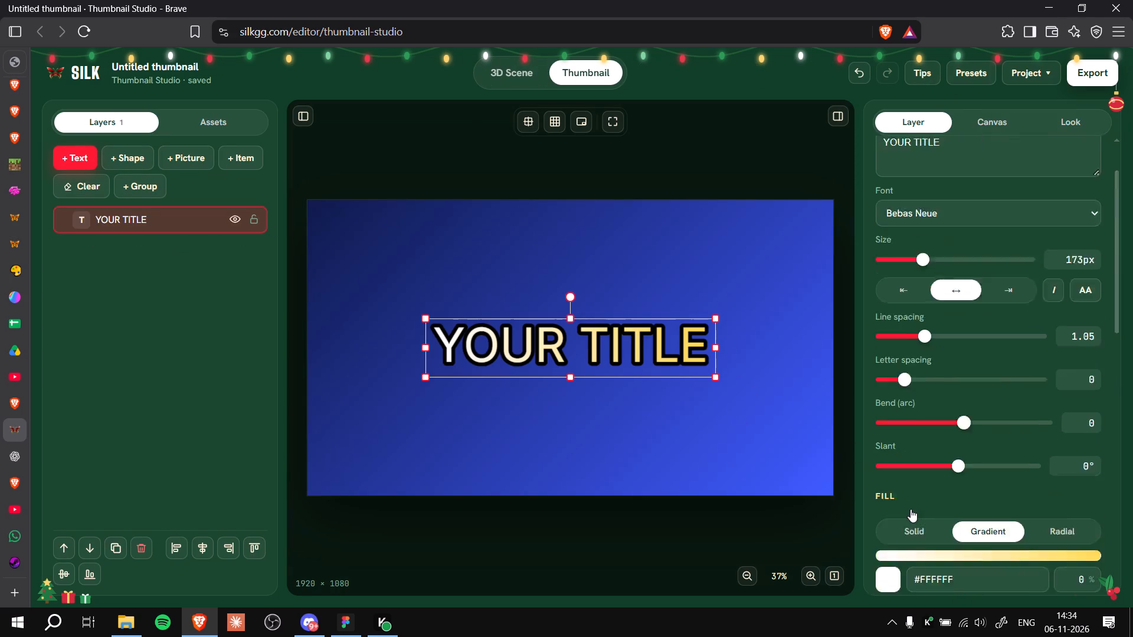
scroll(911, 509, "up", 2)
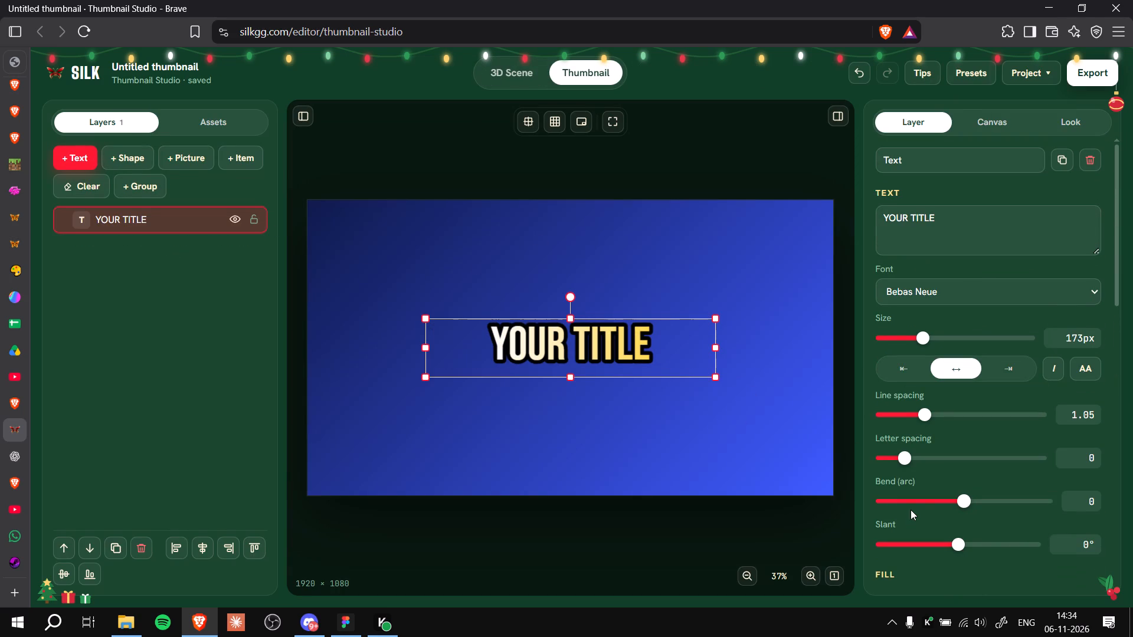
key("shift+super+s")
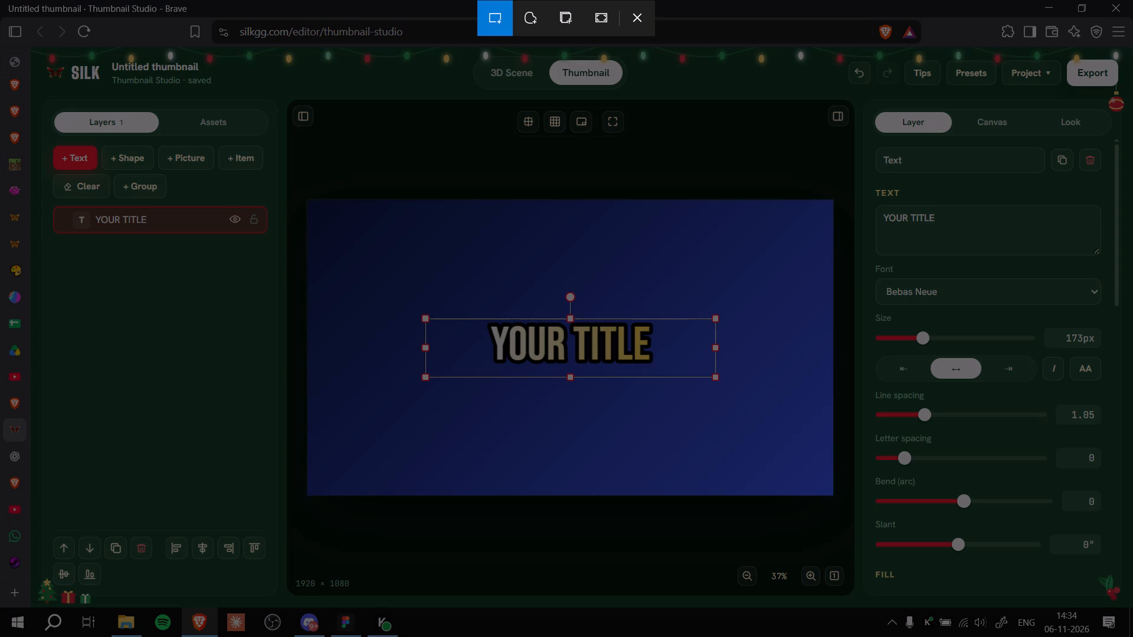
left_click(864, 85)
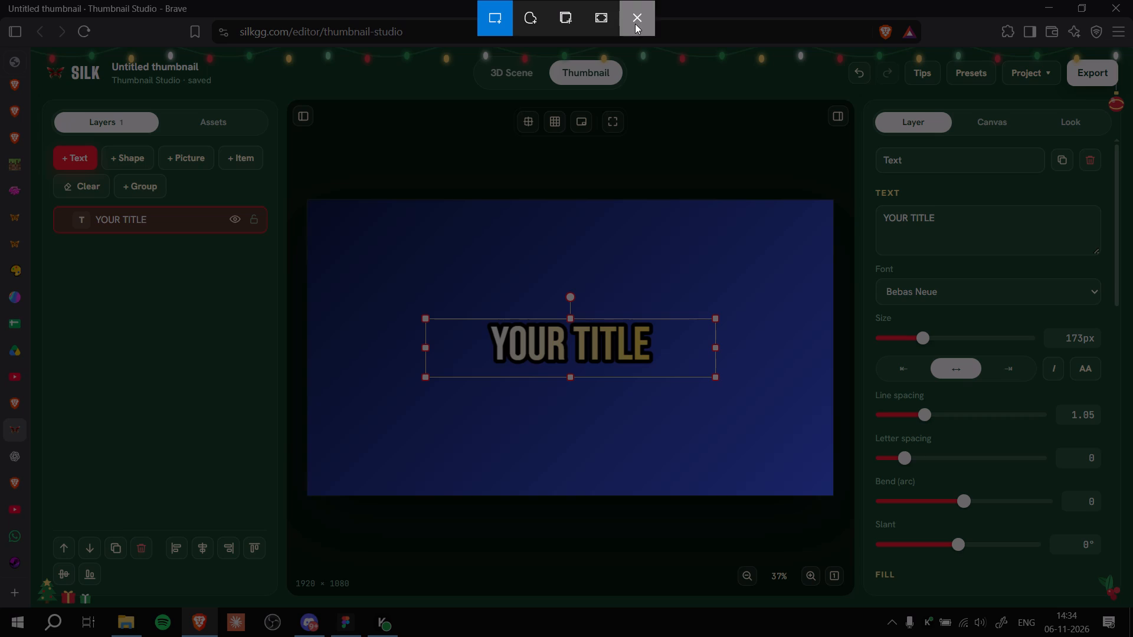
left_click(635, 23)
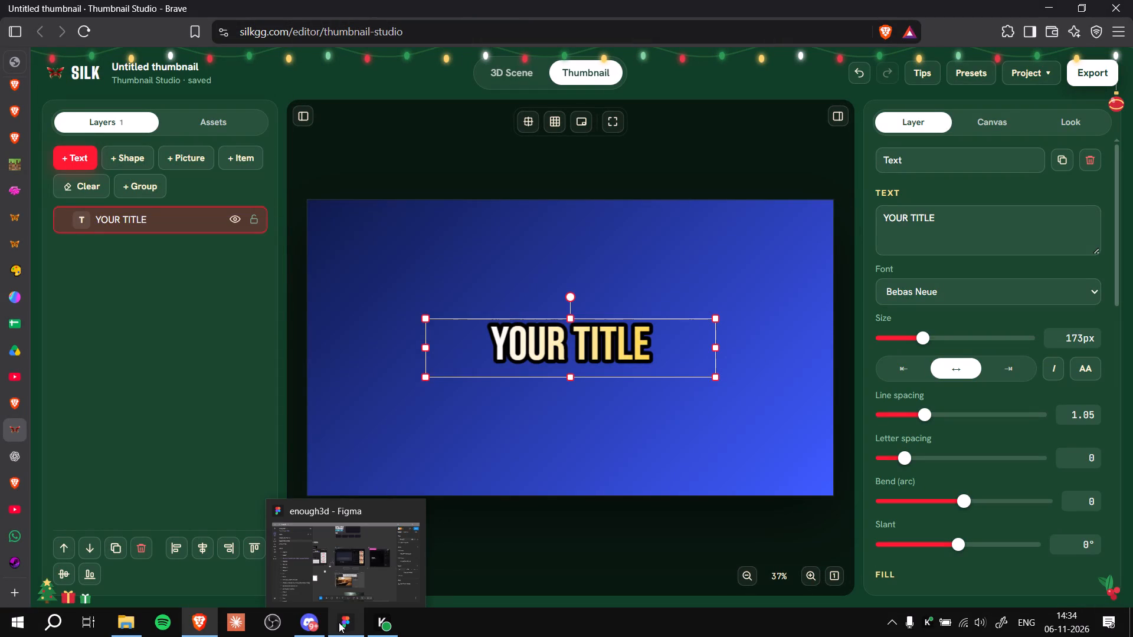
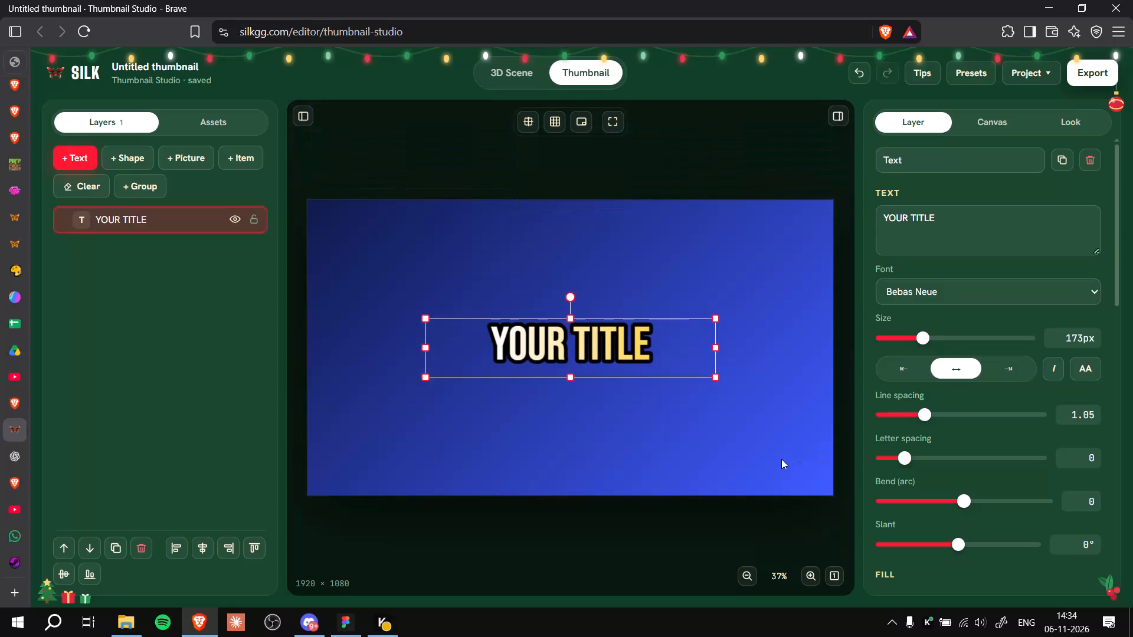
Capture a screen snip of Silk's text layer settings, from the layer name through the Text and Fill sections to the Text outline switch.
key("ctrl+minus")
key("ctrl+minus")
key("ctrl+minus")
key("ctrl+minus")
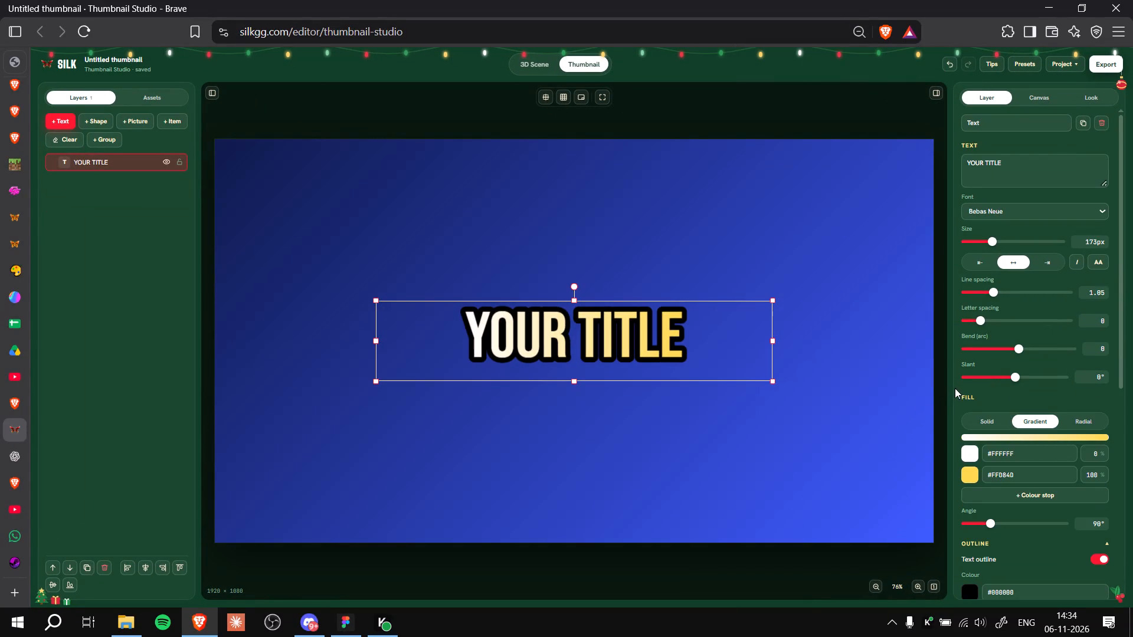
scroll(1007, 295, "down", 1)
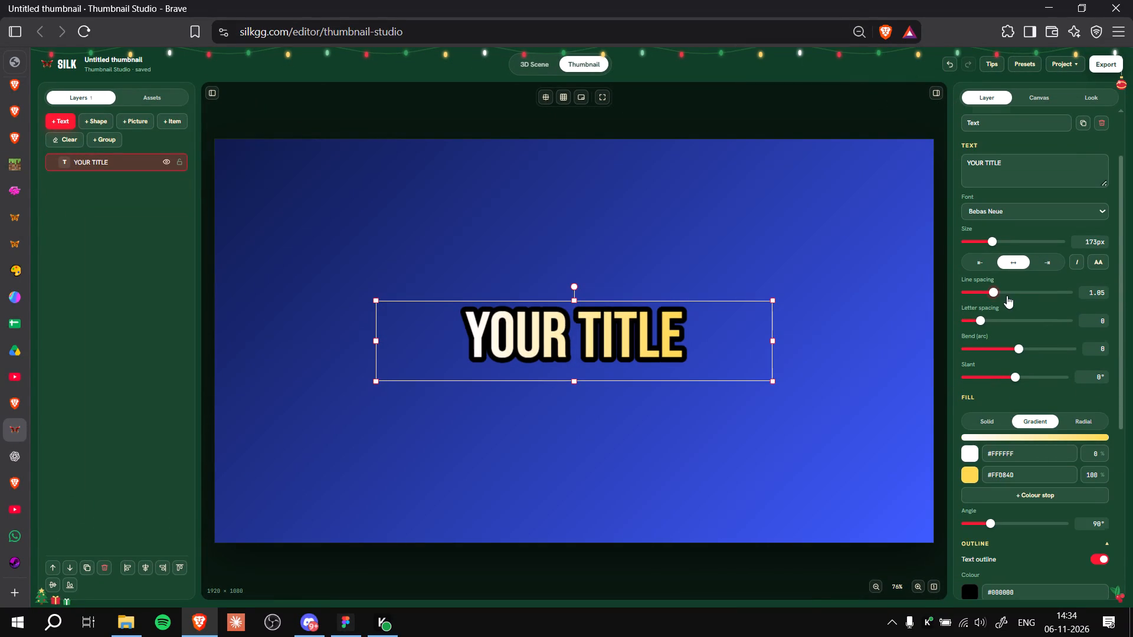
scroll(1007, 295, "down", 4)
scroll(1007, 297, "up", 6)
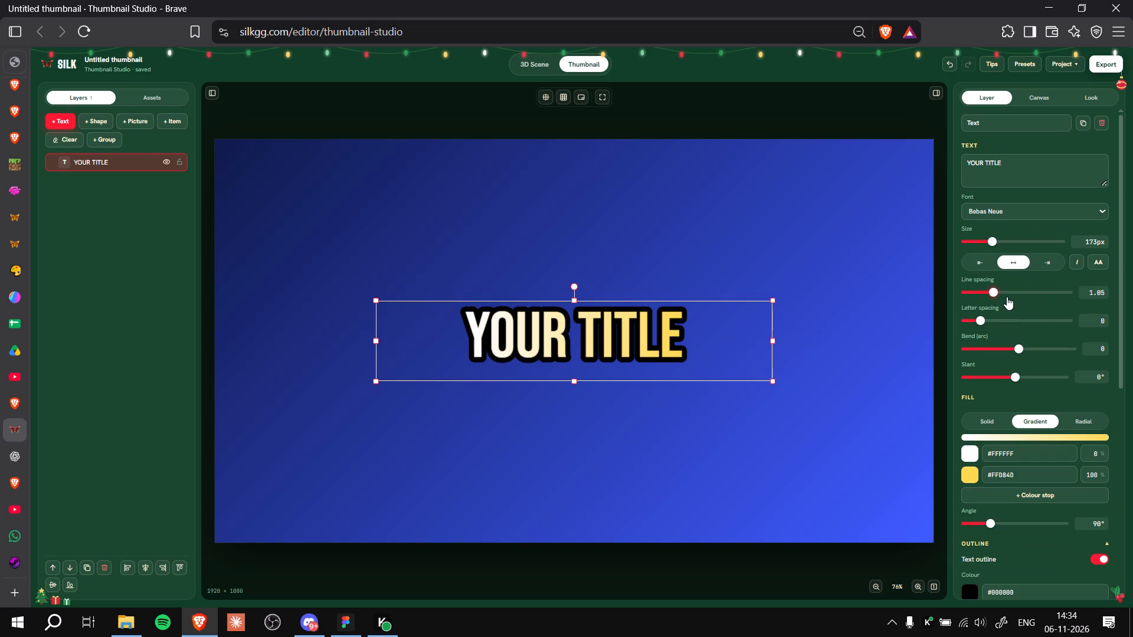
key("shift+super+s")
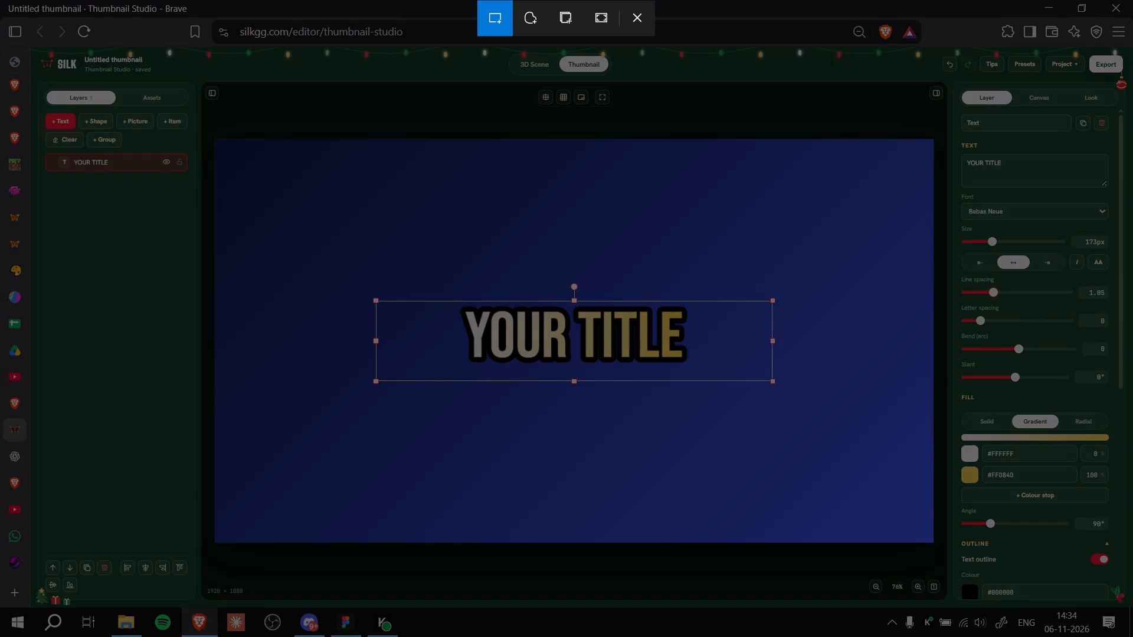
left_click_drag(954, 108, 1132, 568)
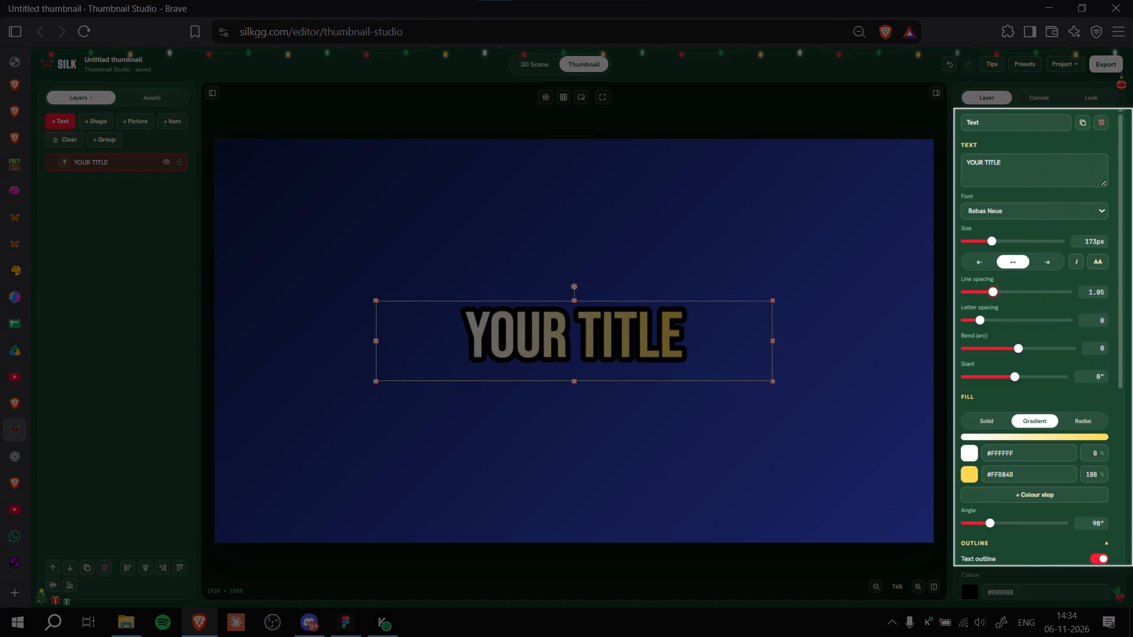
left_click_drag(1132, 568, 1128, 577)
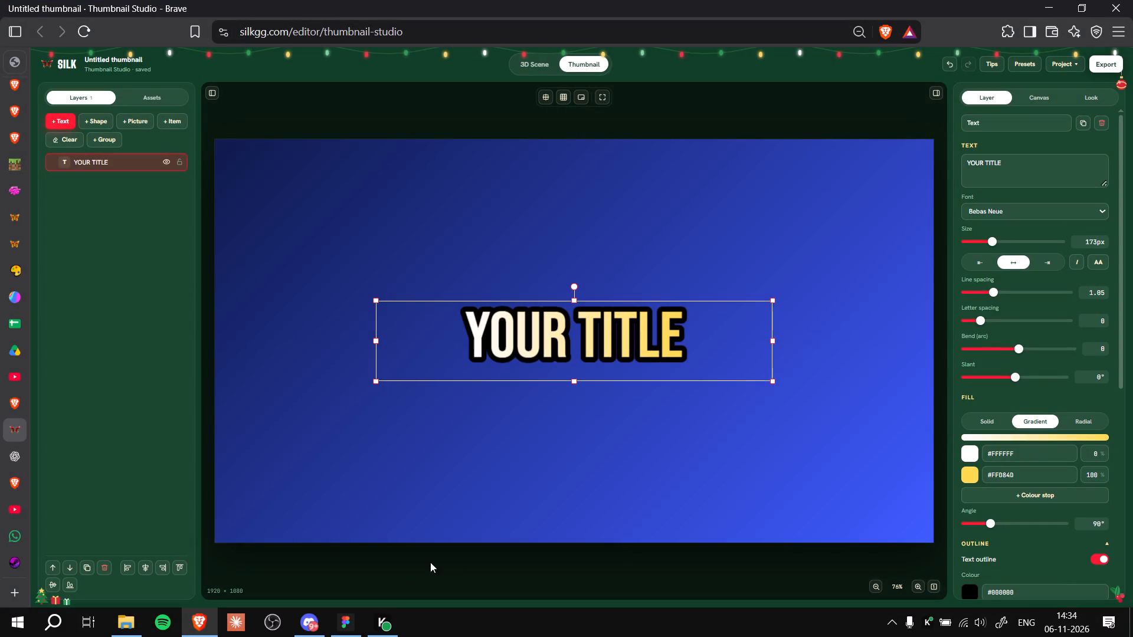
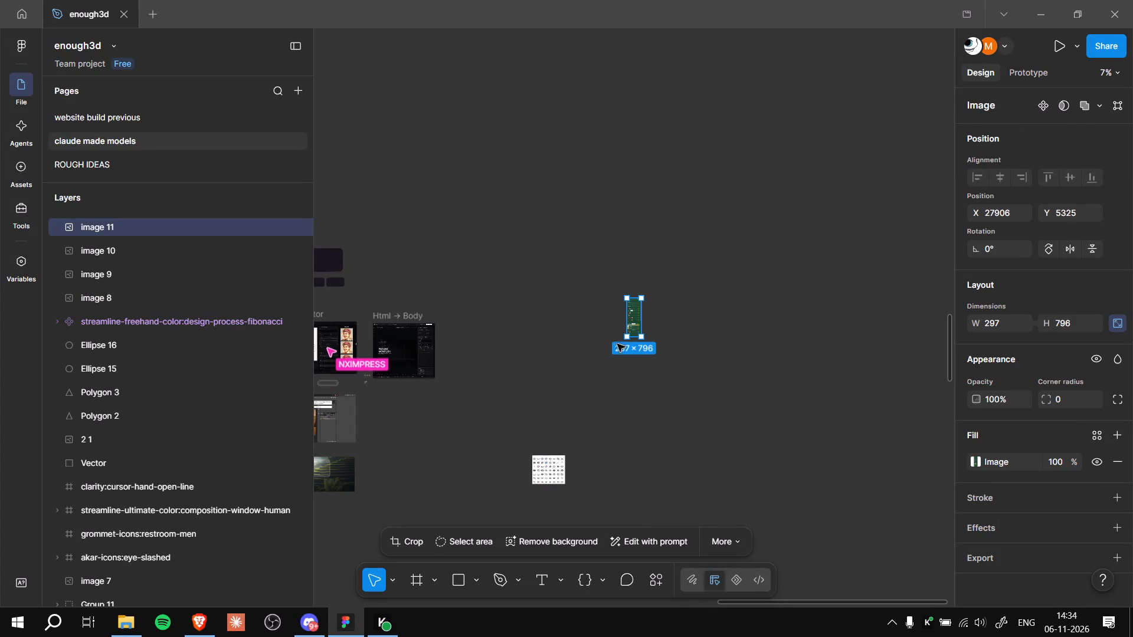
Enlarge the pasted Silk text settings screenshot proportionally to about 849 × 2275 on the canvas.
left_click(628, 336)
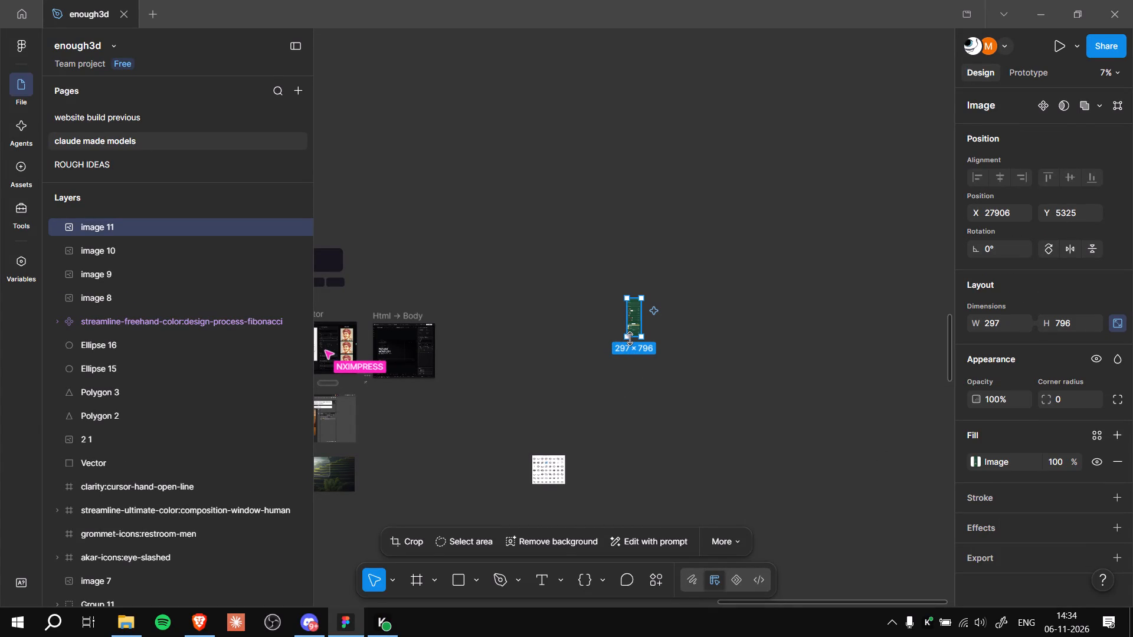
left_click_drag(626, 339, 601, 360)
Switch to Silk Thumbnail Studio in Brave and capture a screen snip of the remaining layer settings, from Text outline through Arrange to Drop shadow.
left_click(202, 625)
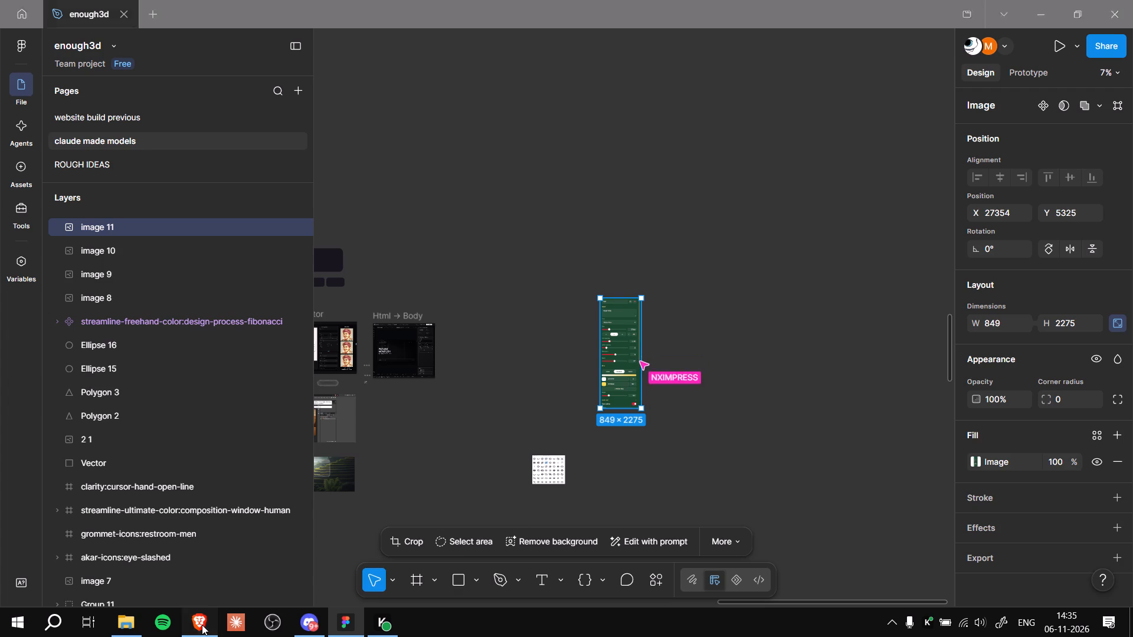
scroll(1024, 426, "down", 1)
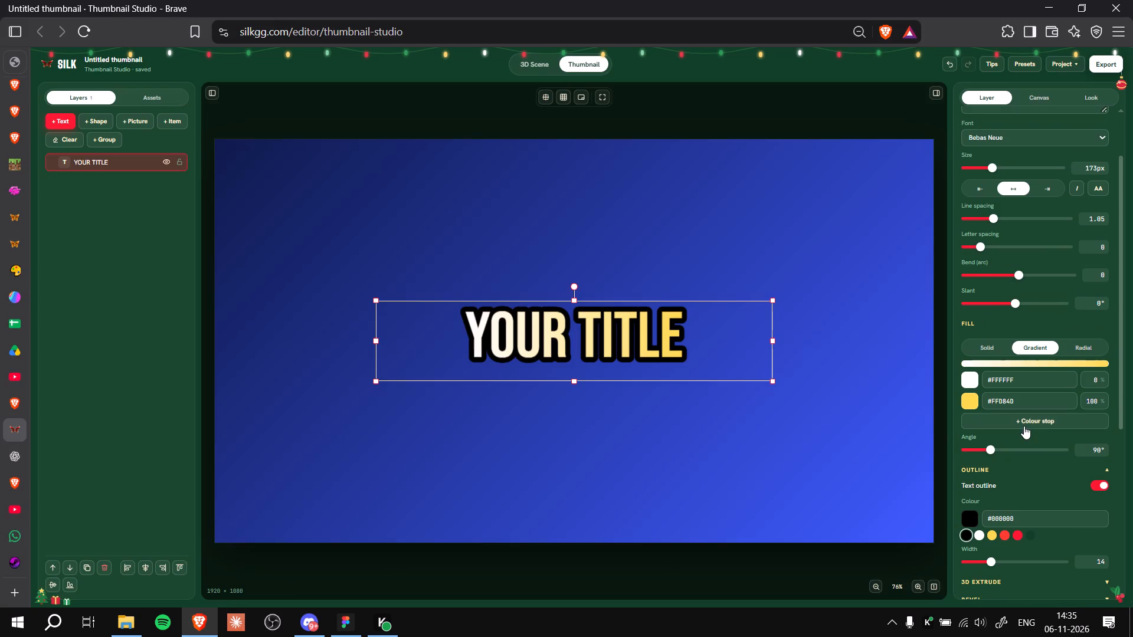
scroll(1024, 426, "up", 1)
scroll(1024, 426, "down", 5)
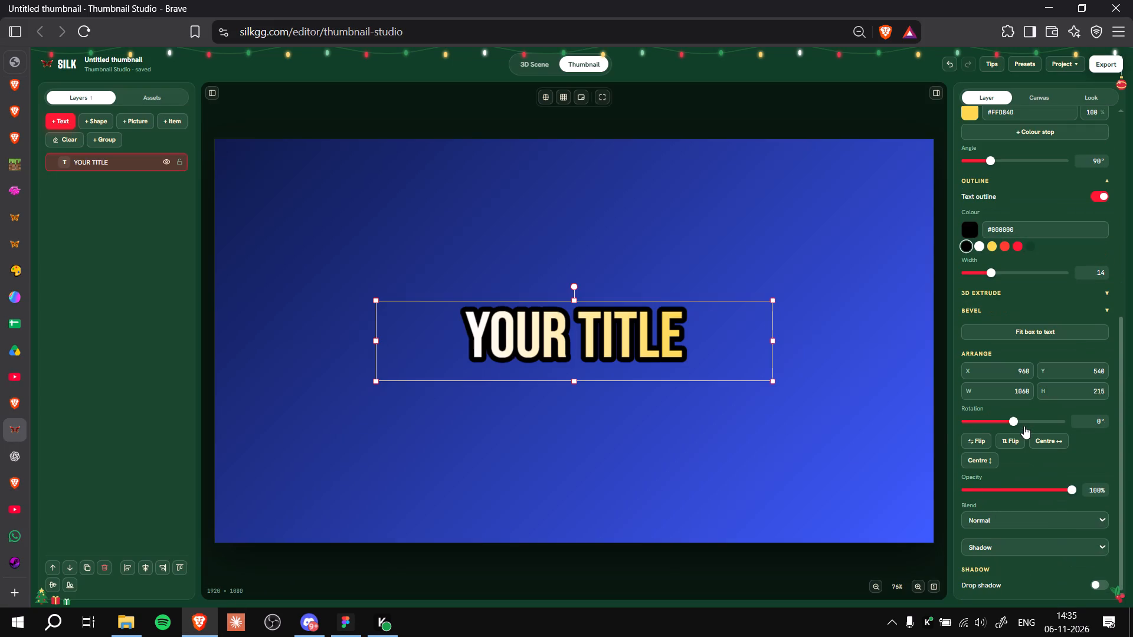
scroll(1024, 426, "down", 1)
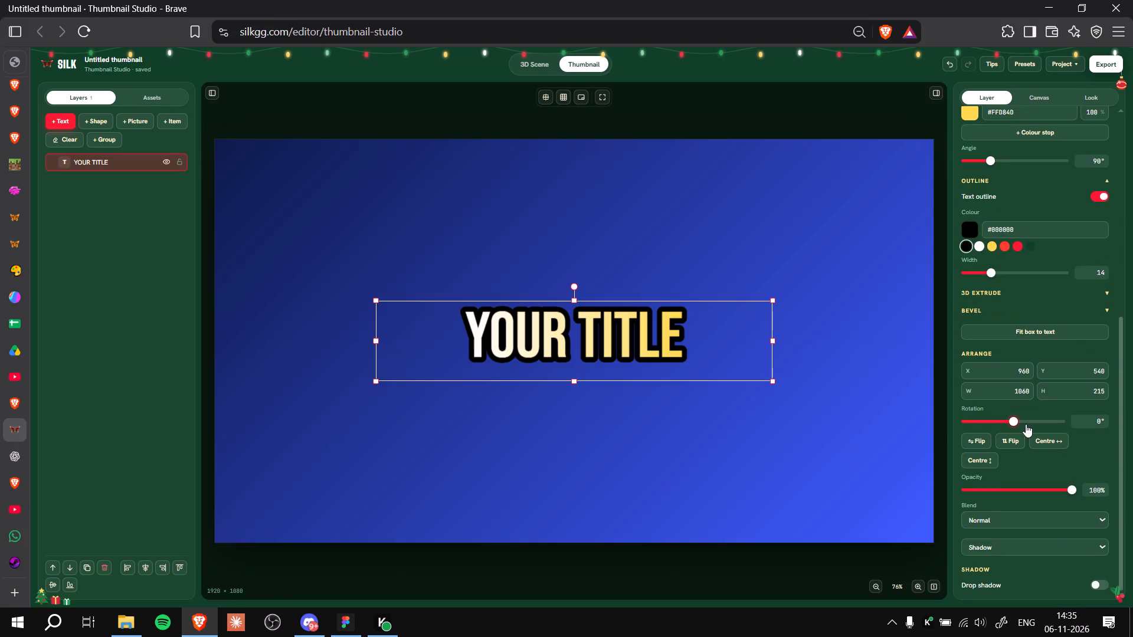
key("shift+super+s")
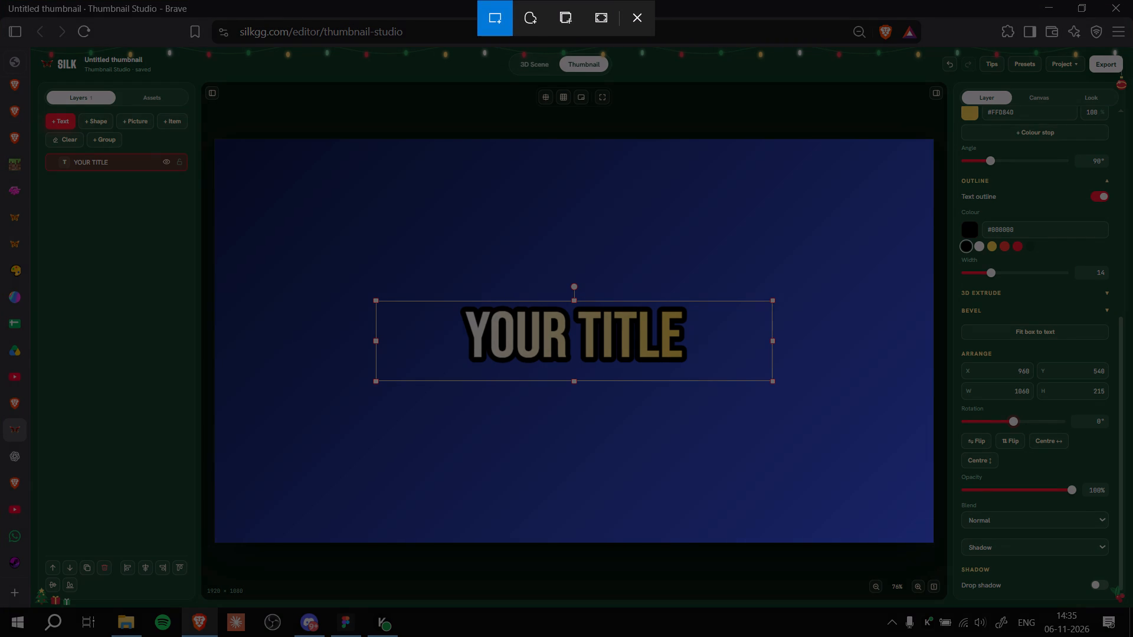
left_click_drag(957, 186, 1116, 597)
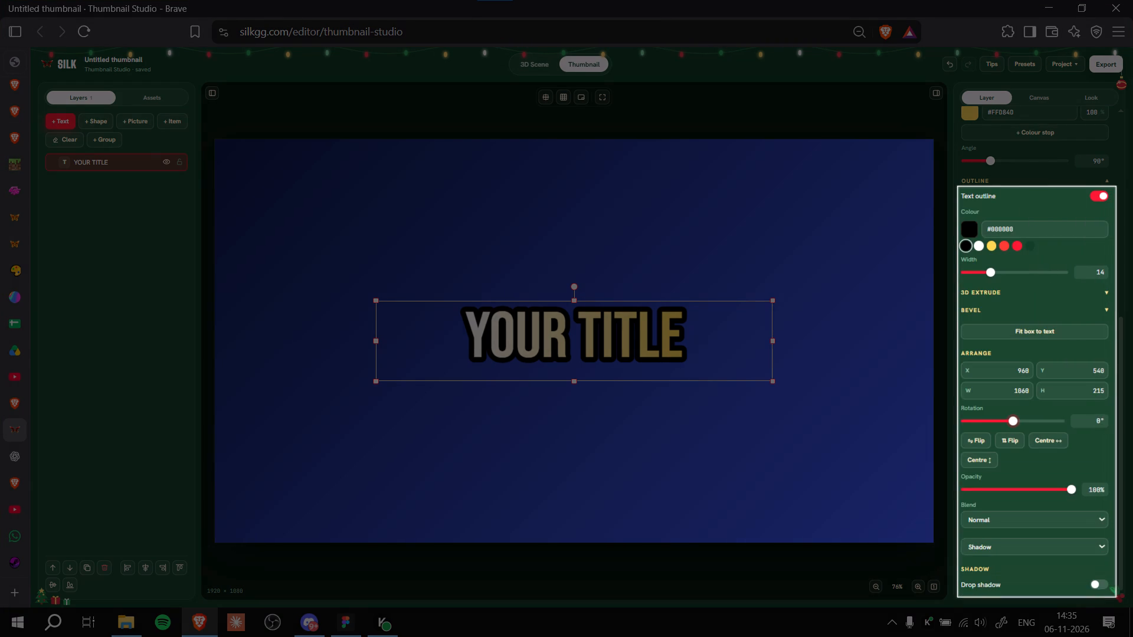
left_click_drag(1116, 597, 1119, 594)
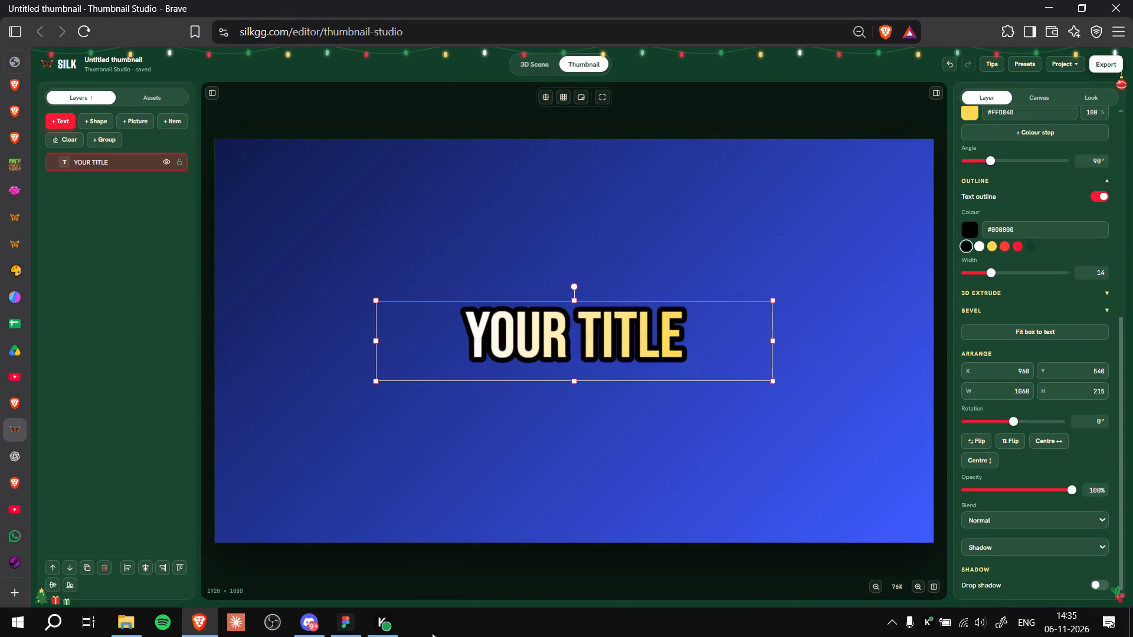
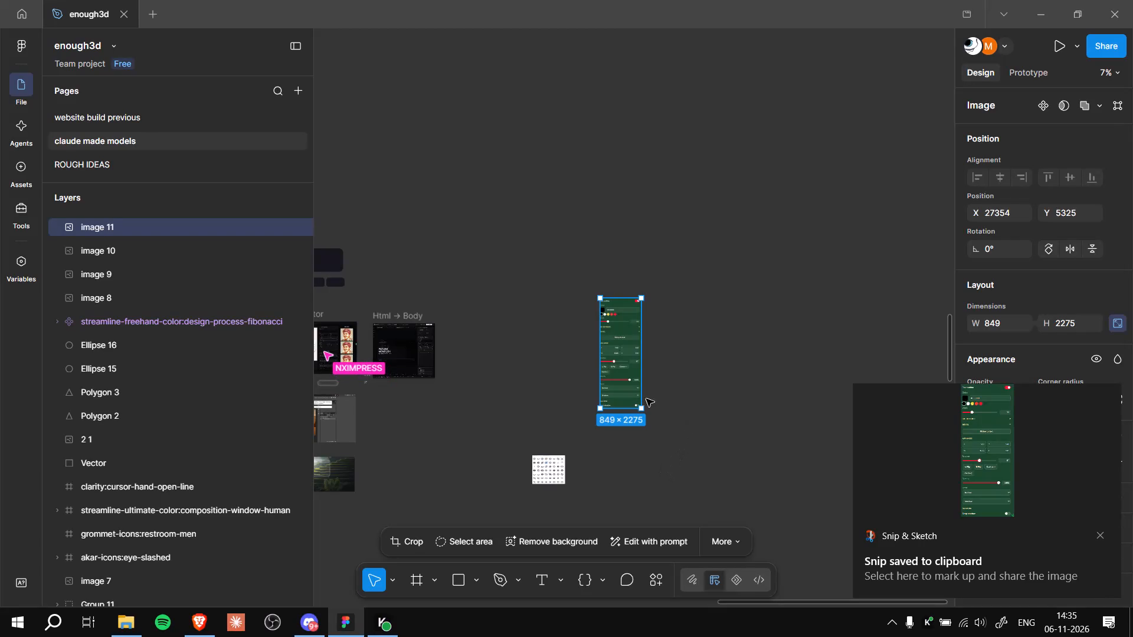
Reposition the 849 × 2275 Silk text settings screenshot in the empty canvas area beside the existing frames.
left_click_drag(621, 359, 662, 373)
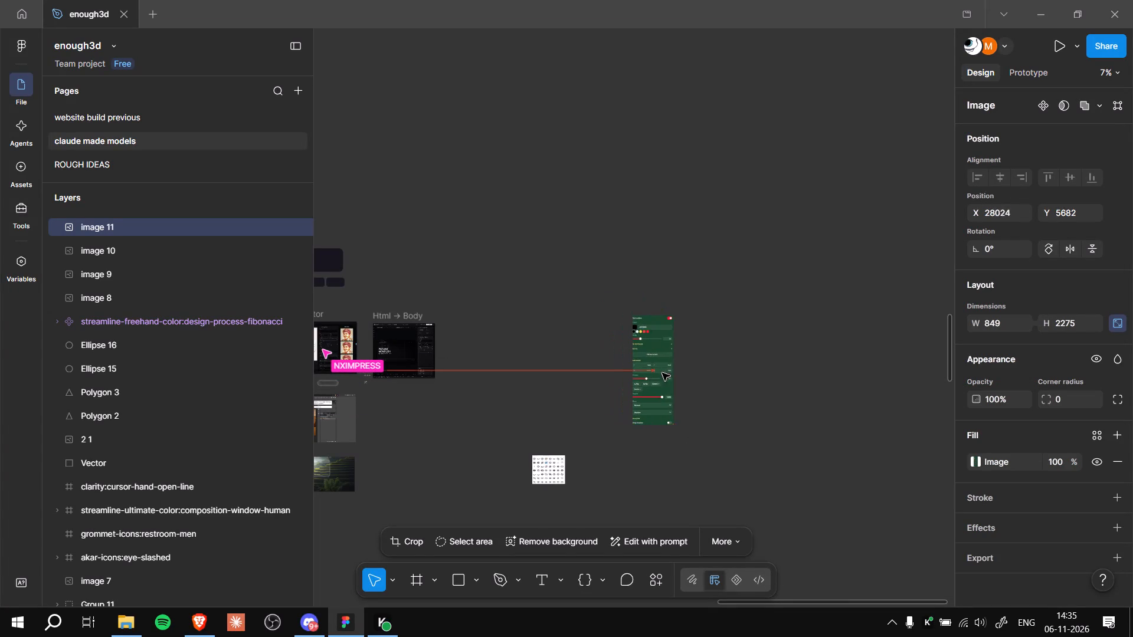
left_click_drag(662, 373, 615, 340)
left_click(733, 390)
Paste the new Silk snip beside the earlier screenshot and enlarge it proportionally to about 1075 × 2711.
scroll(734, 390, "down", 4, "ctrl")
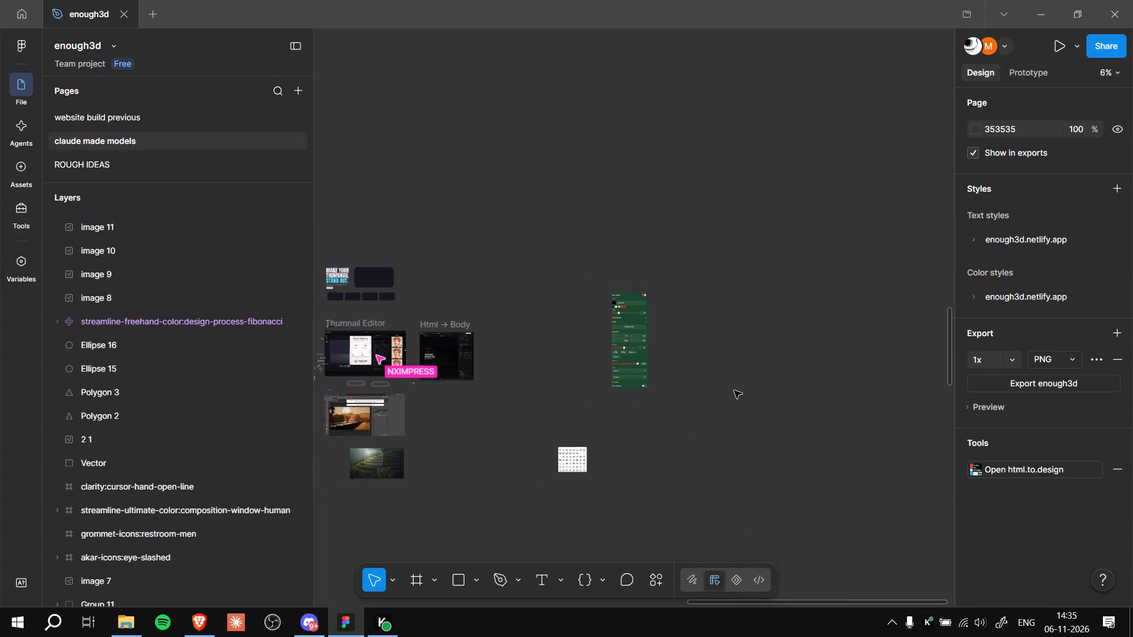
scroll(734, 390, "down", 7, "ctrl")
scroll(734, 390, "up", 10, "ctrl")
left_click(734, 390)
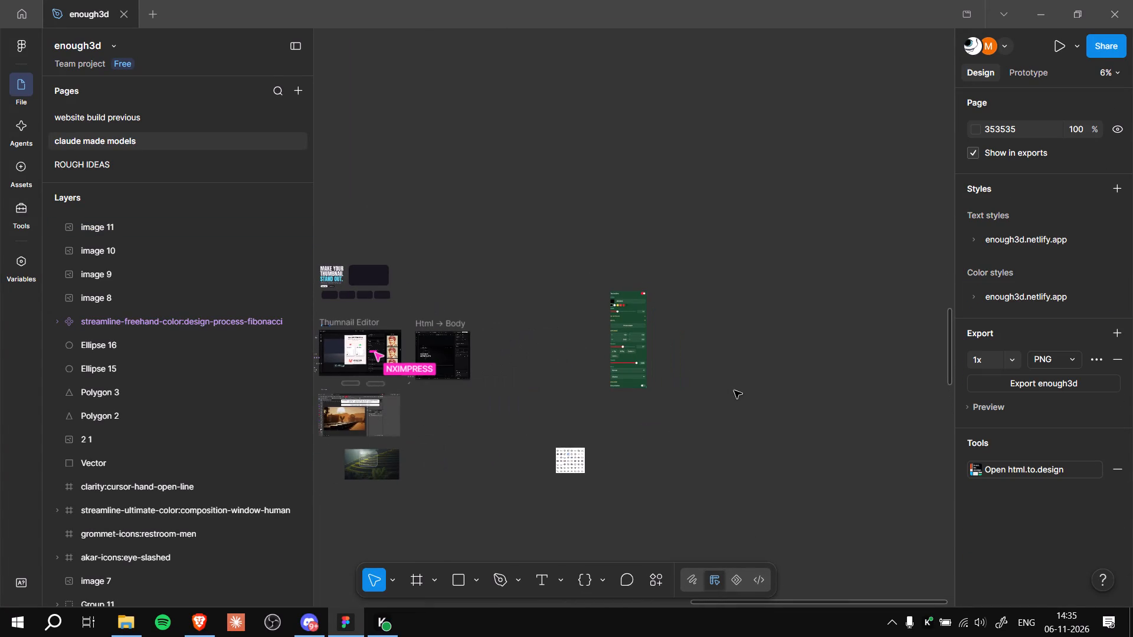
key("ctrl+v")
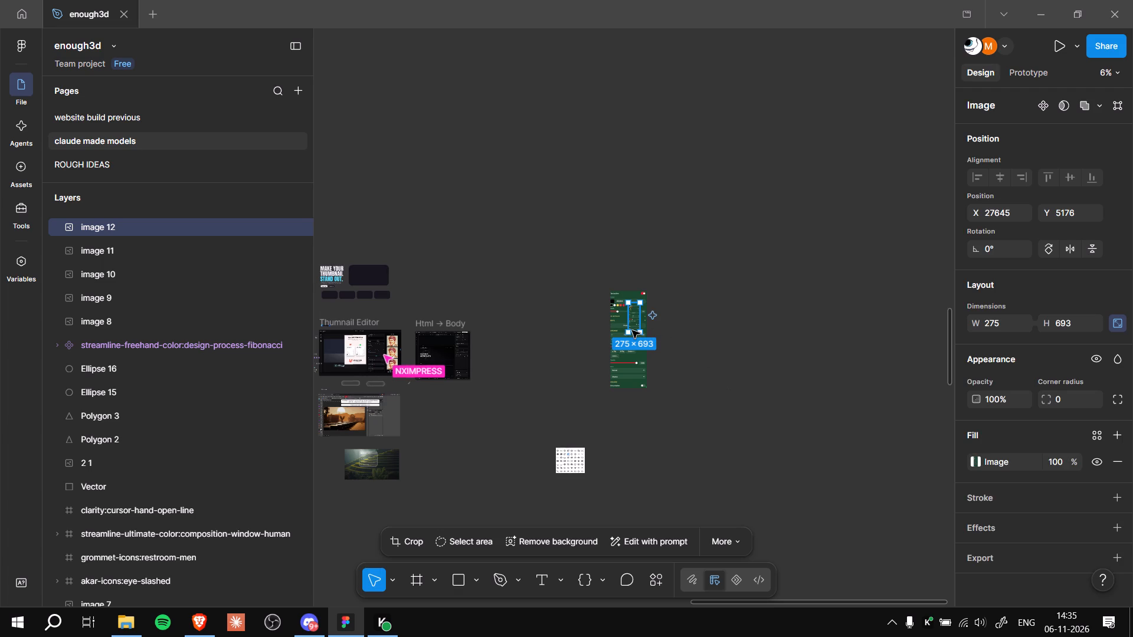
left_click_drag(634, 322, 686, 324)
left_click_drag(691, 337, 735, 405)
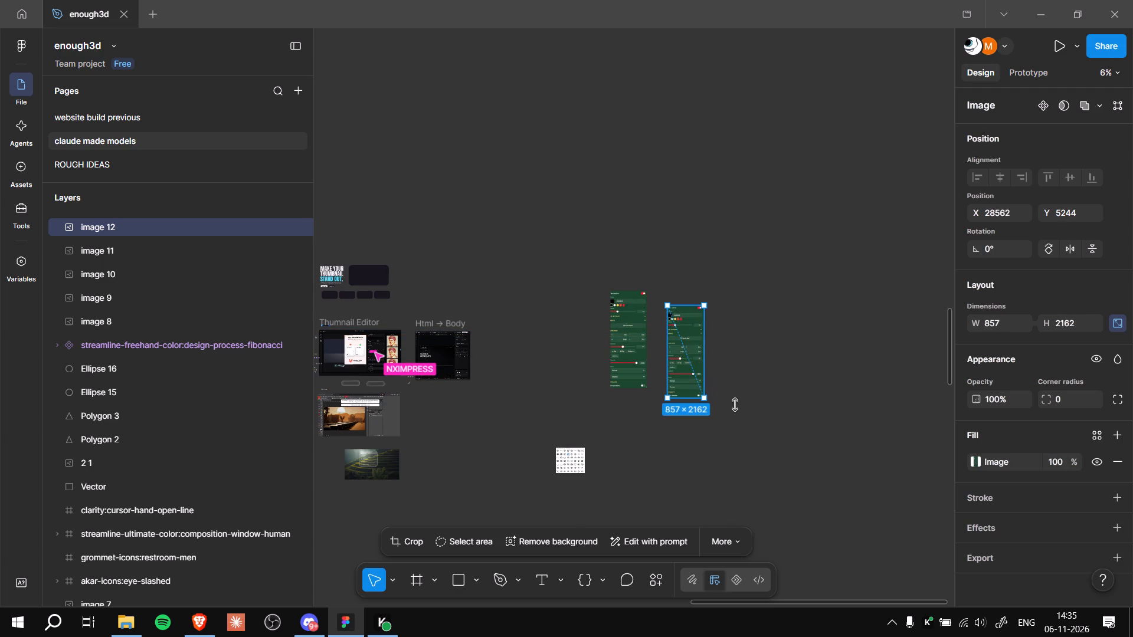
left_click_drag(735, 405, 742, 421)
left_click_drag(691, 396, 687, 371)
Compare the two Silk Text outline screenshots up close for content and legibility.
middle_click_drag(490, 445, 581, 439)
scroll(525, 449, "up", 1)
scroll(672, 373, "up", 15, "ctrl")
middle_click_drag(696, 324, 565, 455, "ctrl")
scroll(579, 389, "up", 6, "ctrl")
middle_click_drag(606, 337, 556, 371, "ctrl")
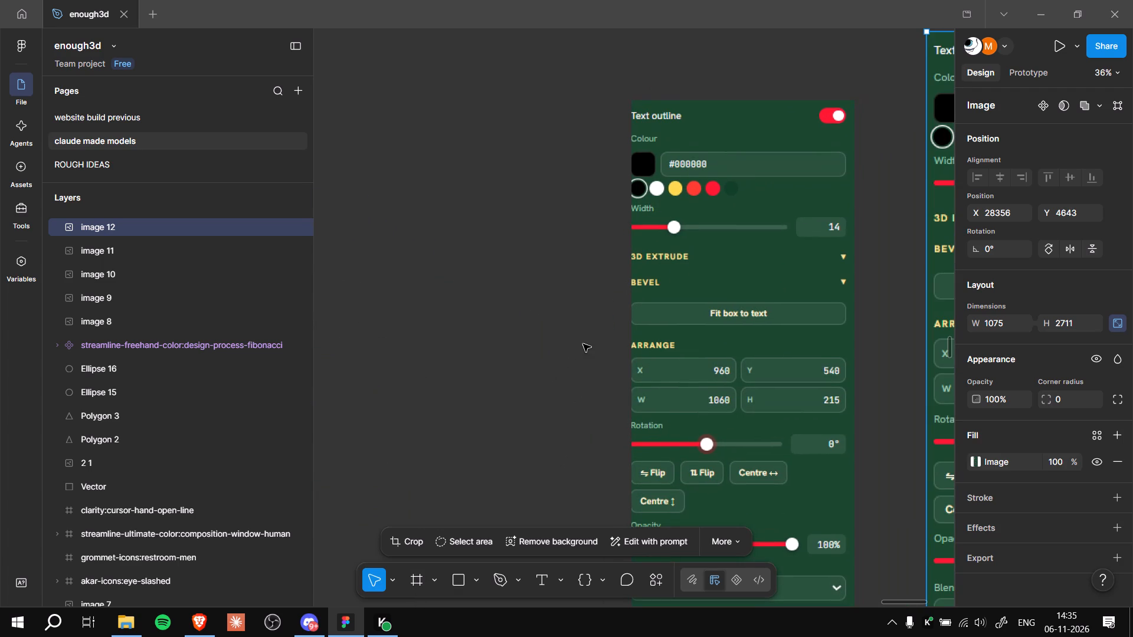
scroll(584, 343, "down", 13, "ctrl")
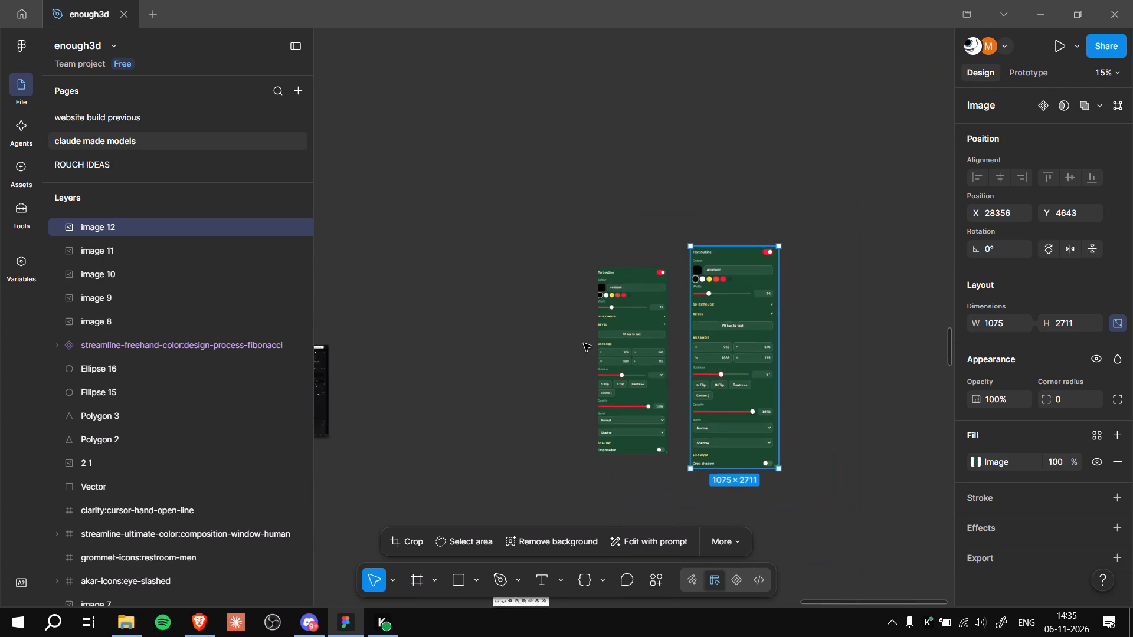
middle_click_drag(823, 289, 805, 374, "ctrl")
scroll(802, 348, "up", 11, "ctrl")
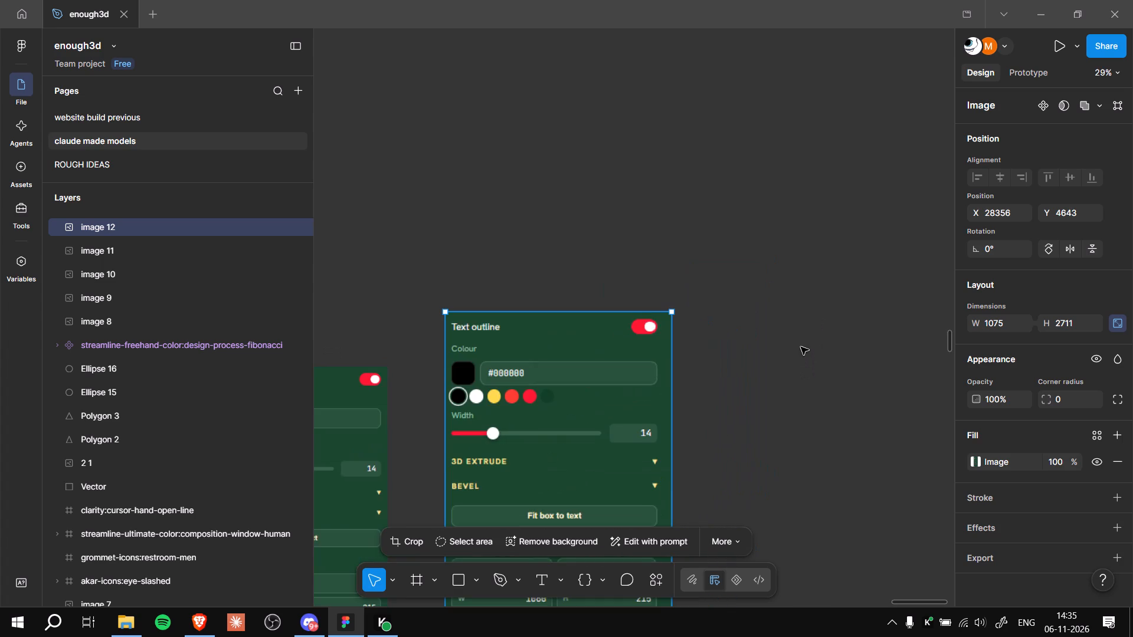
middle_click_drag(786, 352, 913, 145, "ctrl")
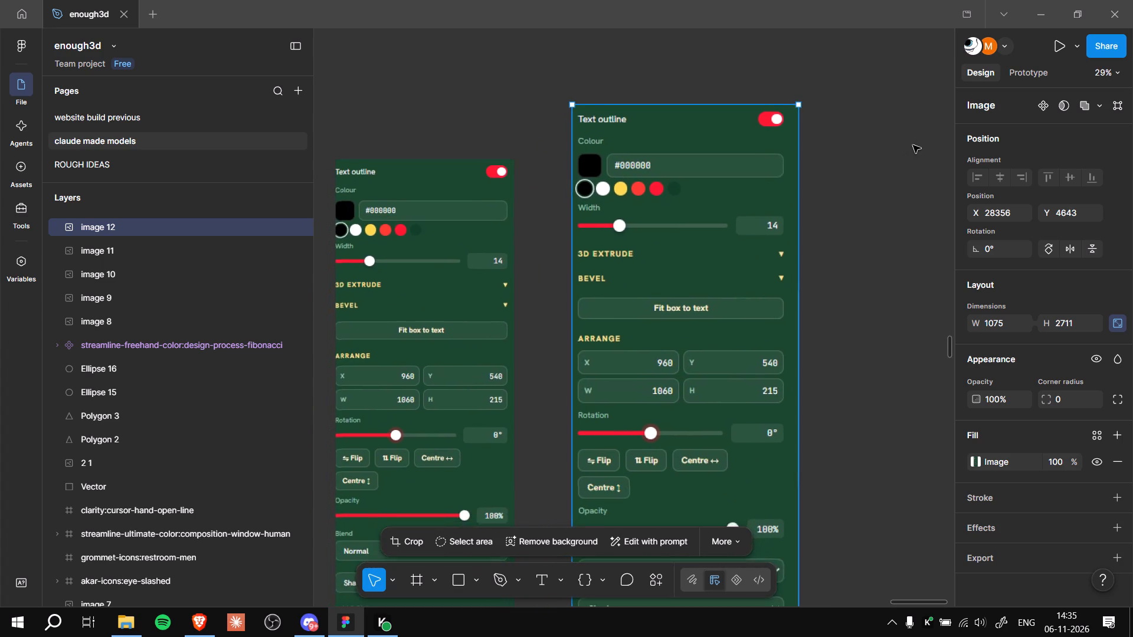
scroll(913, 145, "down", 4, "ctrl")
scroll(797, 232, "down", 4, "ctrl")
scroll(760, 260, "up", 2, "ctrl")
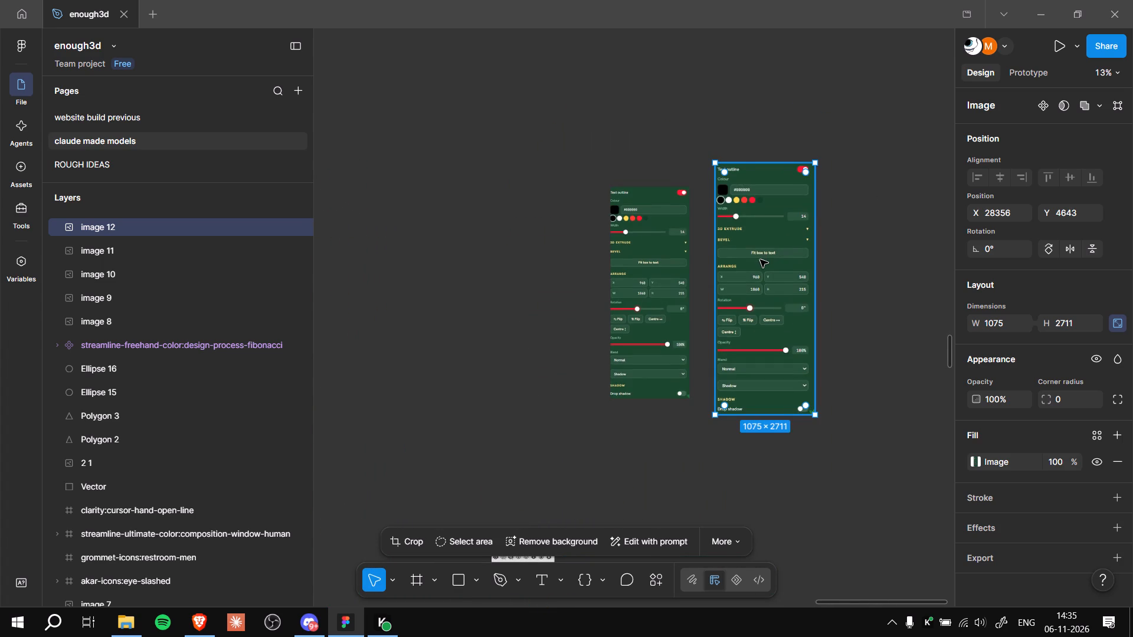
scroll(760, 260, "up", 3, "ctrl")
scroll(760, 260, "down", 6, "ctrl")
Delete the smaller, earlier Text outline screenshot from the canvas.
left_click_drag(660, 295, 607, 299)
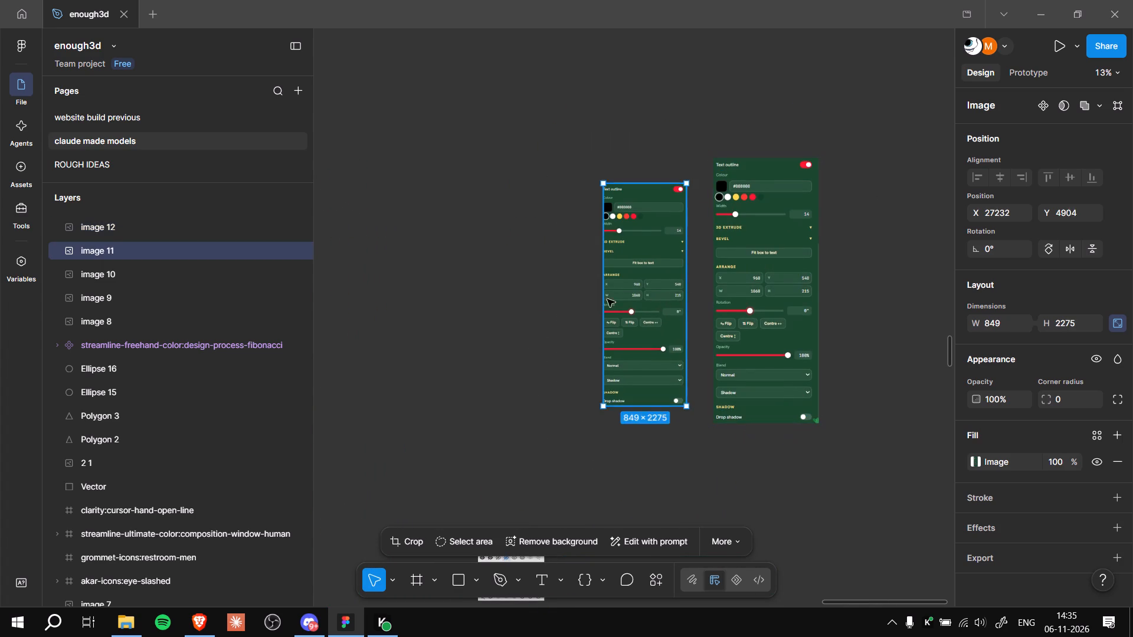
left_click_drag(607, 299, 623, 287)
left_click(509, 264)
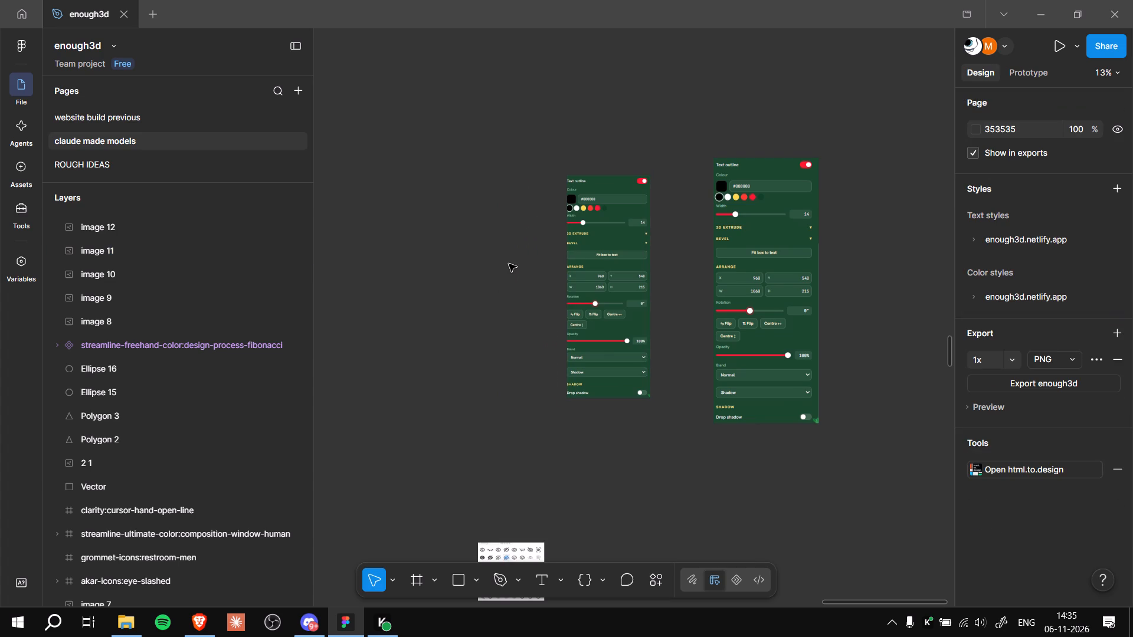
left_click(594, 342)
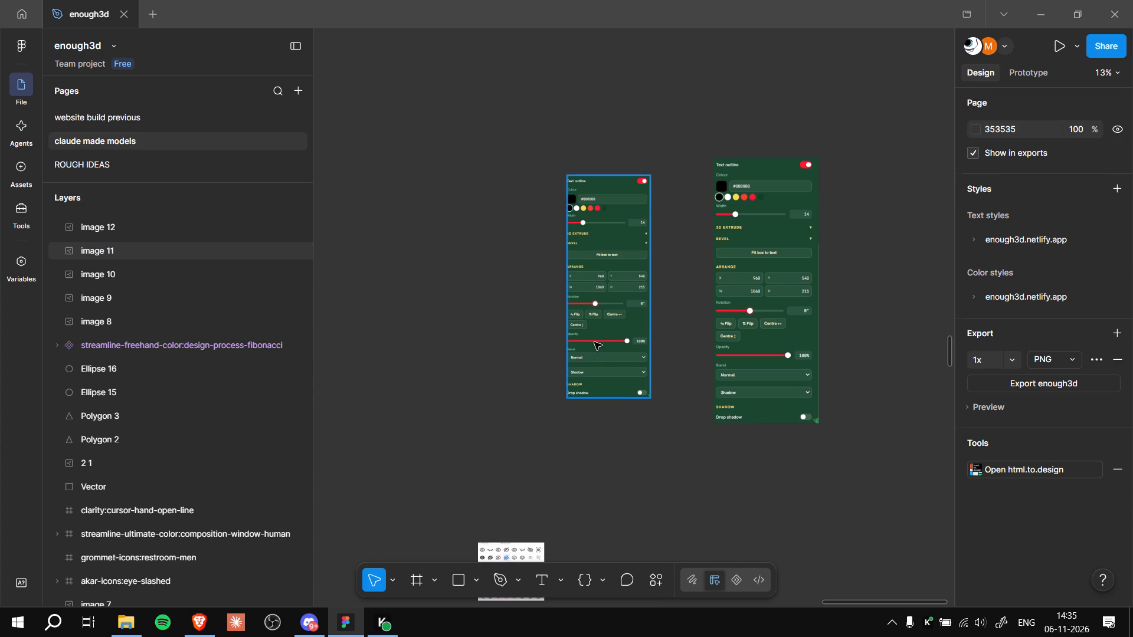
key("Delete")
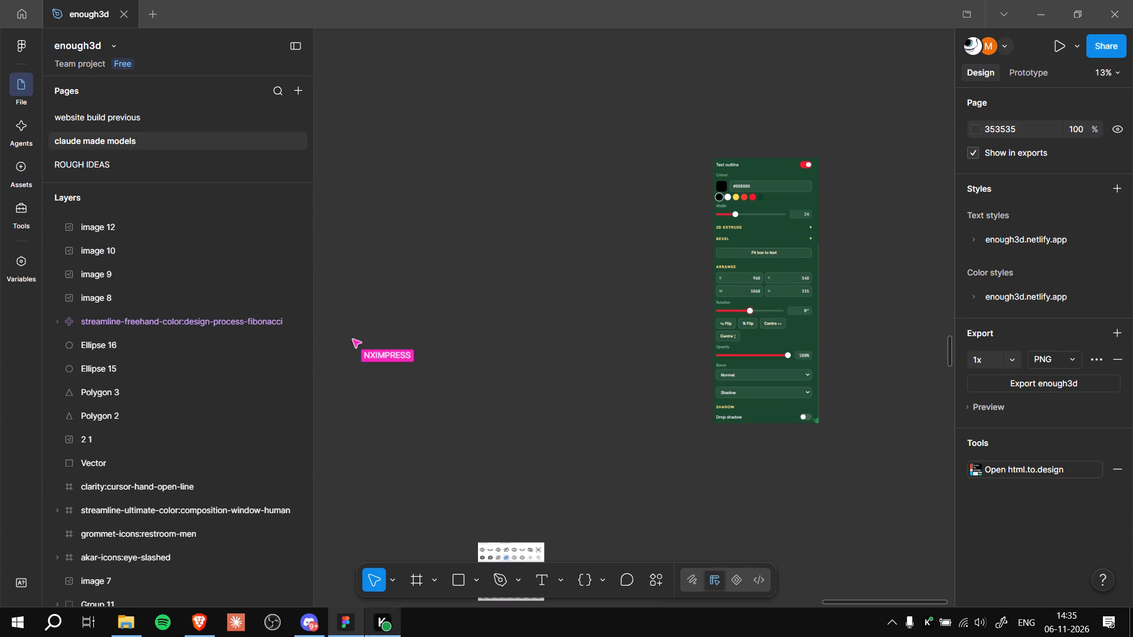
Switch to Silk Thumbnail Studio in Brave and capture a screen snip of the upper layer settings, from Text through Fill to Text outline.
left_click(201, 621)
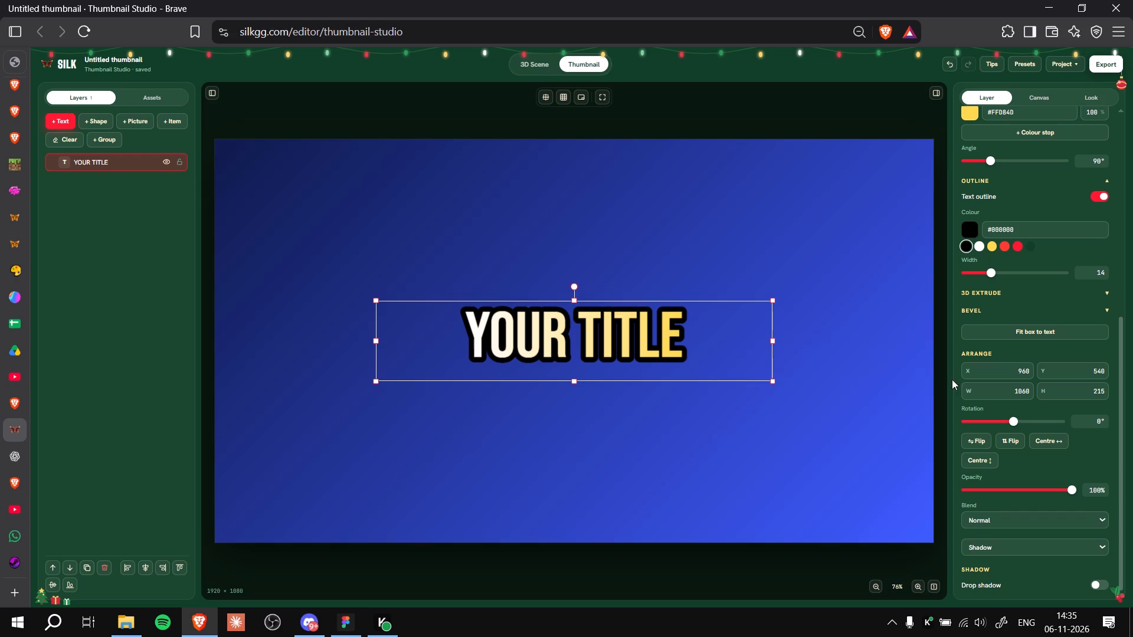
scroll(984, 388, "up", 7)
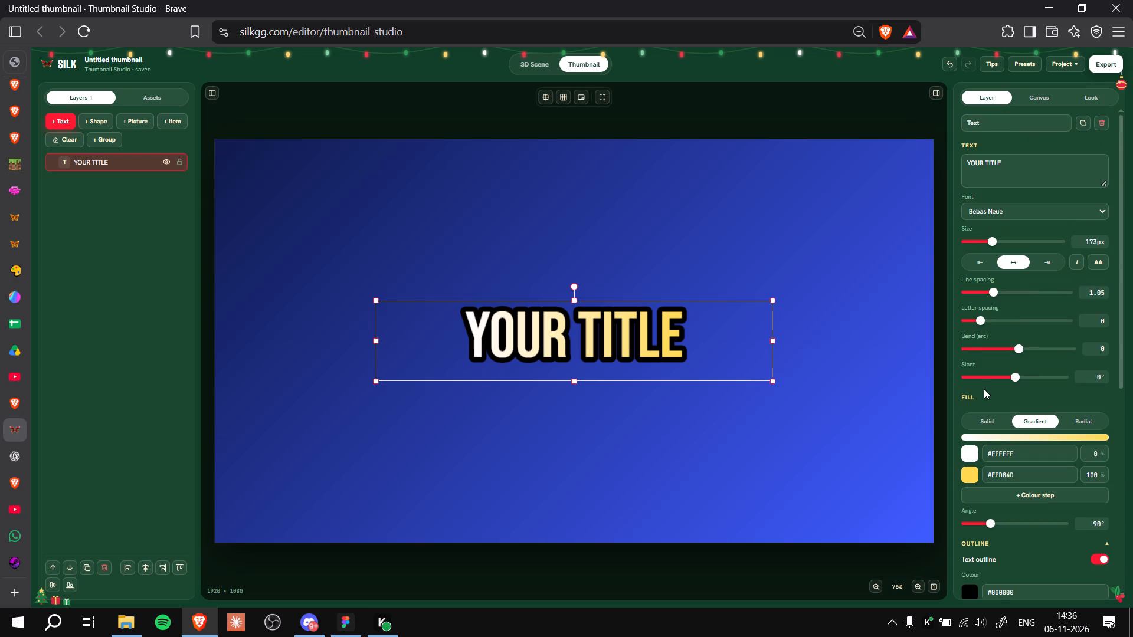
key("shift+super+s")
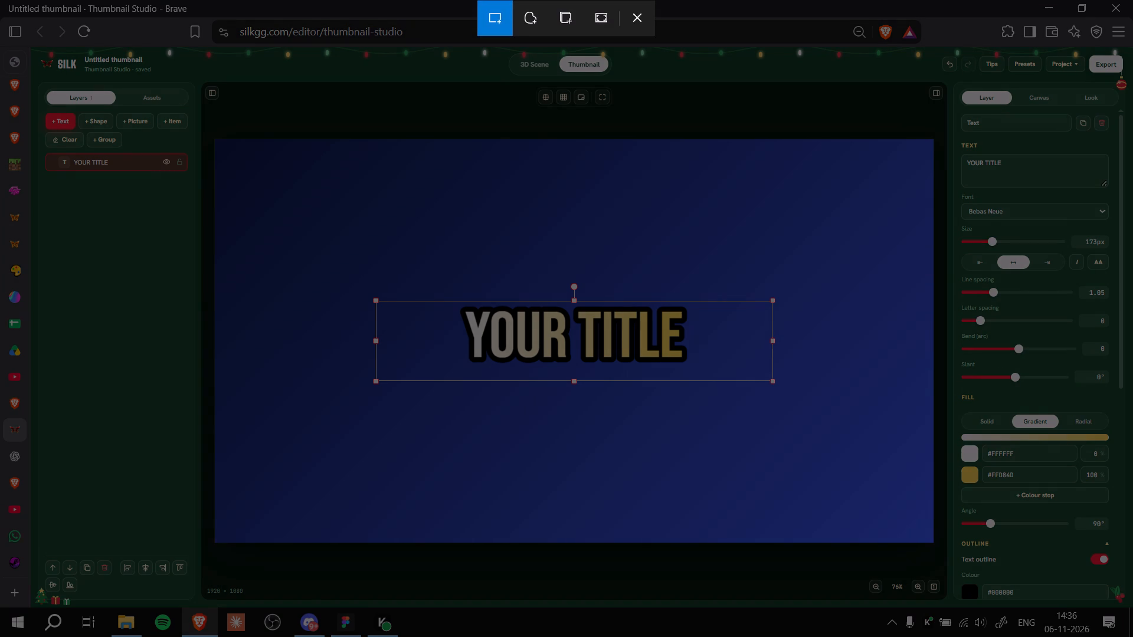
left_click_drag(955, 80, 1121, 569)
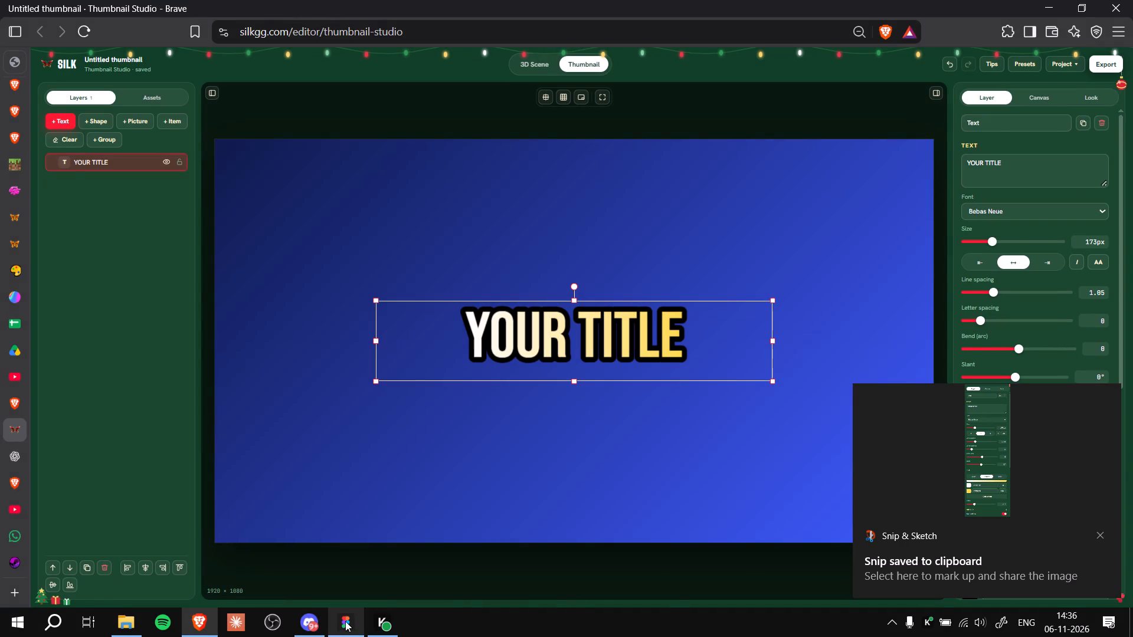
Return to Figma, paste the snip onto the empty canvas and enlarge it proportionally to about 1211 × 3569.
left_click(345, 621)
left_click(626, 362)
key("ctrl+v")
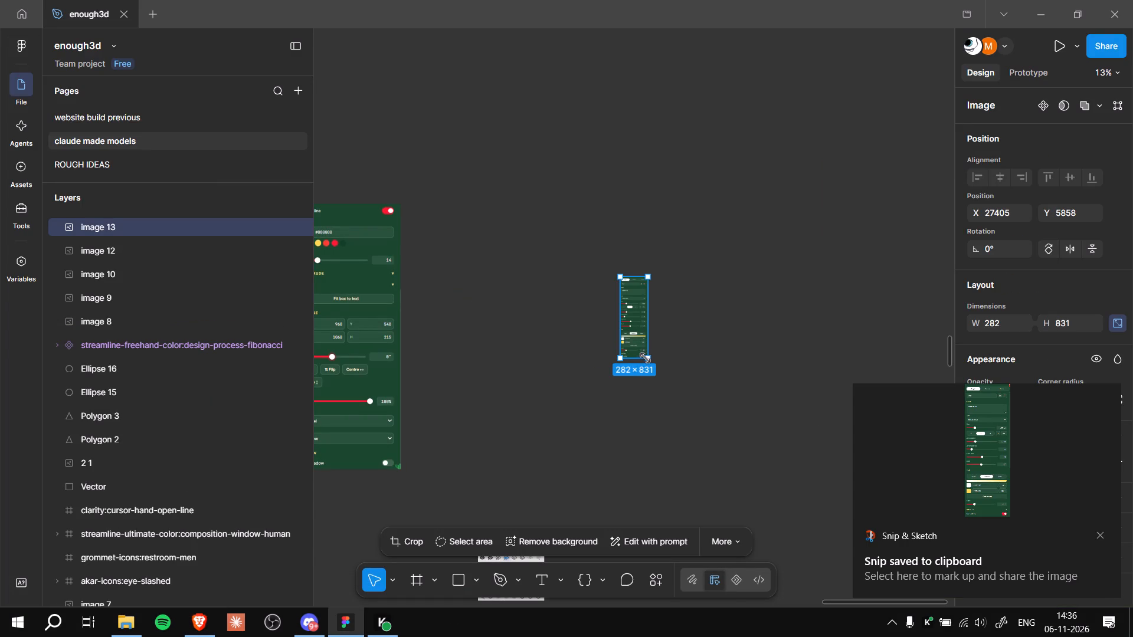
left_click_drag(645, 358, 739, 448)
Move the upper layer settings screenshot close beside the Text outline screenshot, to the right of it on the canvas.
left_click_drag(677, 432, 532, 290)
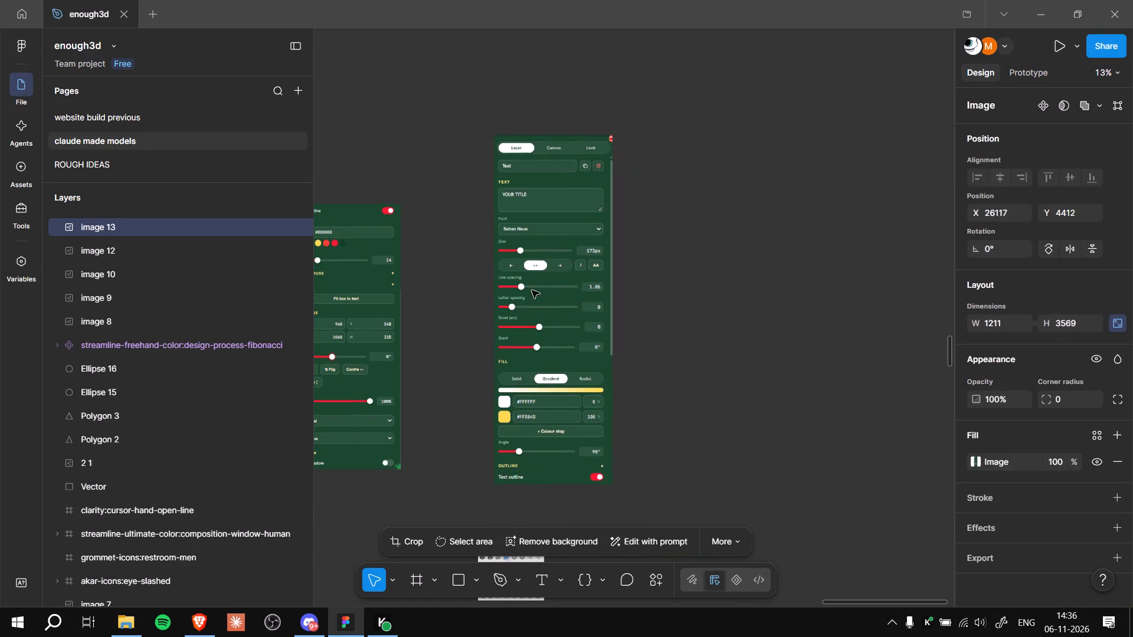
left_click_drag(532, 290, 512, 291)
left_click(631, 337)
middle_click_drag(637, 337, 830, 280)
scroll(830, 280, "down", 4)
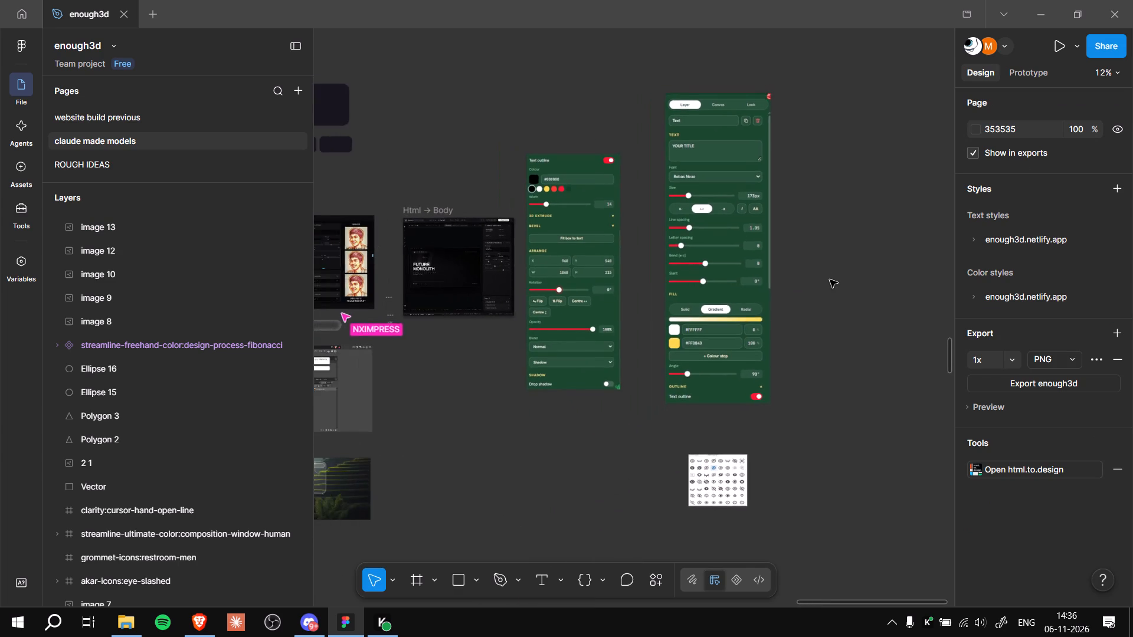
scroll(827, 284, "down", 3, "ctrl")
left_click_drag(747, 290, 727, 286)
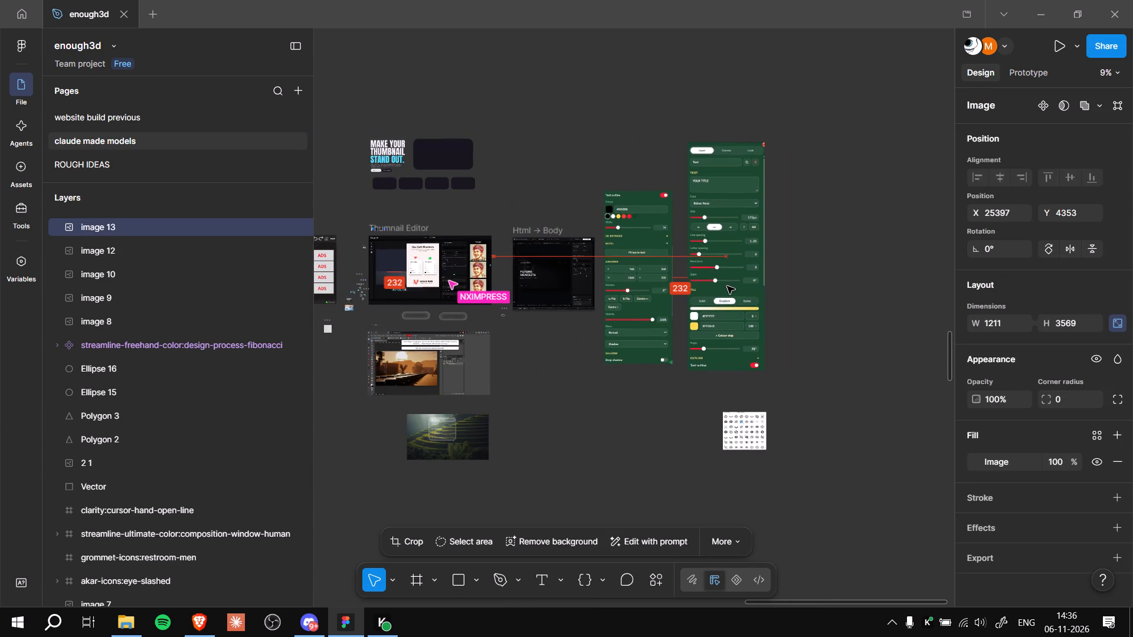
left_click_drag(727, 286, 726, 286)
left_click(600, 382)
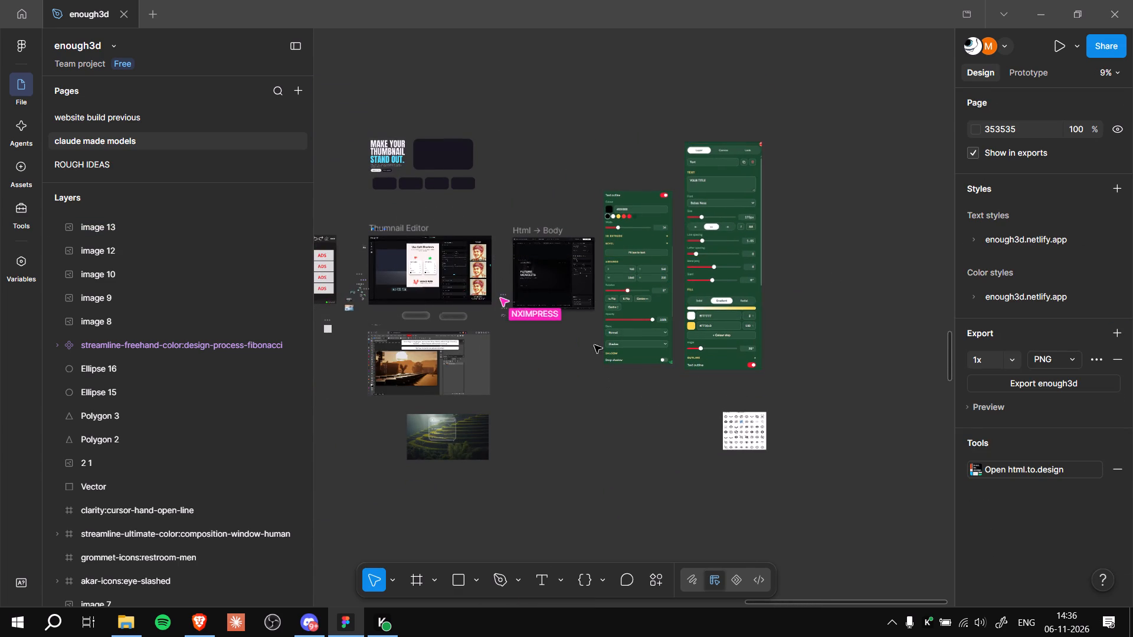
Examine the Thumnail Editor frame's layout and its Text and typography controls.
scroll(577, 344, "up", 10, "ctrl")
middle_click_drag(506, 342, 689, 444, "ctrl")
scroll(611, 411, "up", 2, "ctrl")
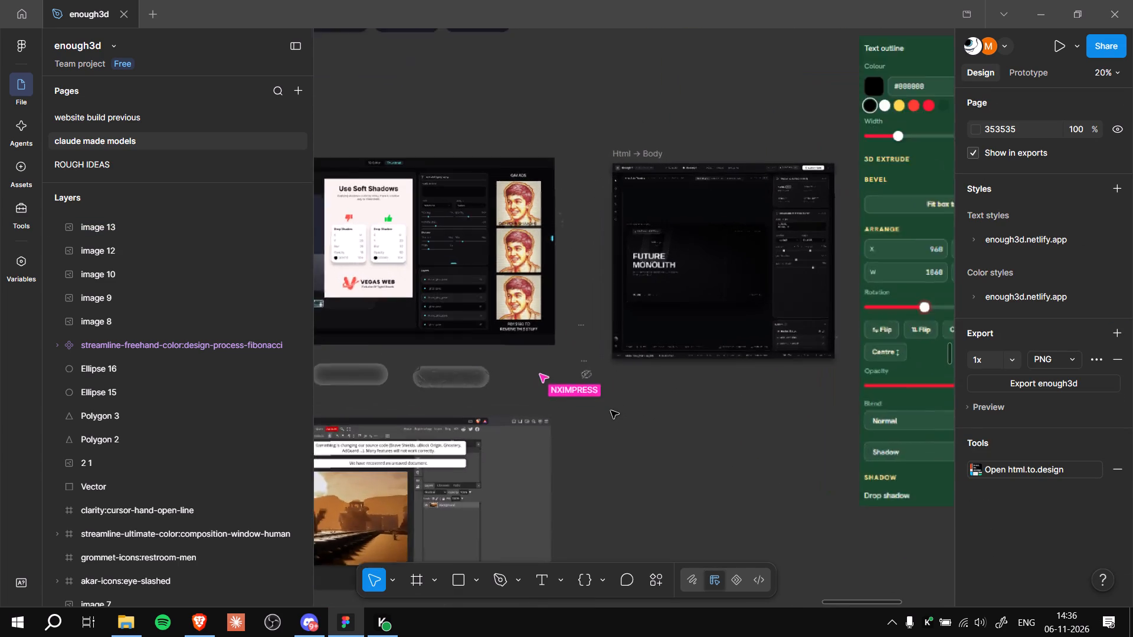
scroll(611, 411, "up", 3, "ctrl")
middle_click_drag(584, 408, 716, 444, "ctrl")
scroll(630, 408, "up", 5, "ctrl")
middle_click_drag(594, 373, 741, 411, "ctrl")
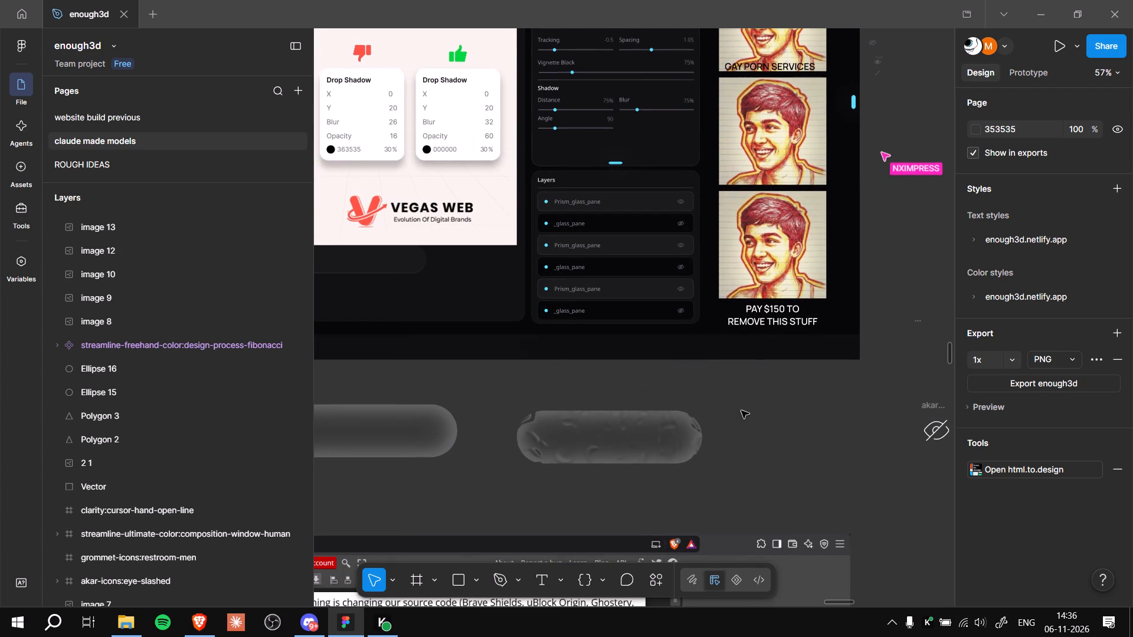
scroll(741, 411, "down", 7, "ctrl")
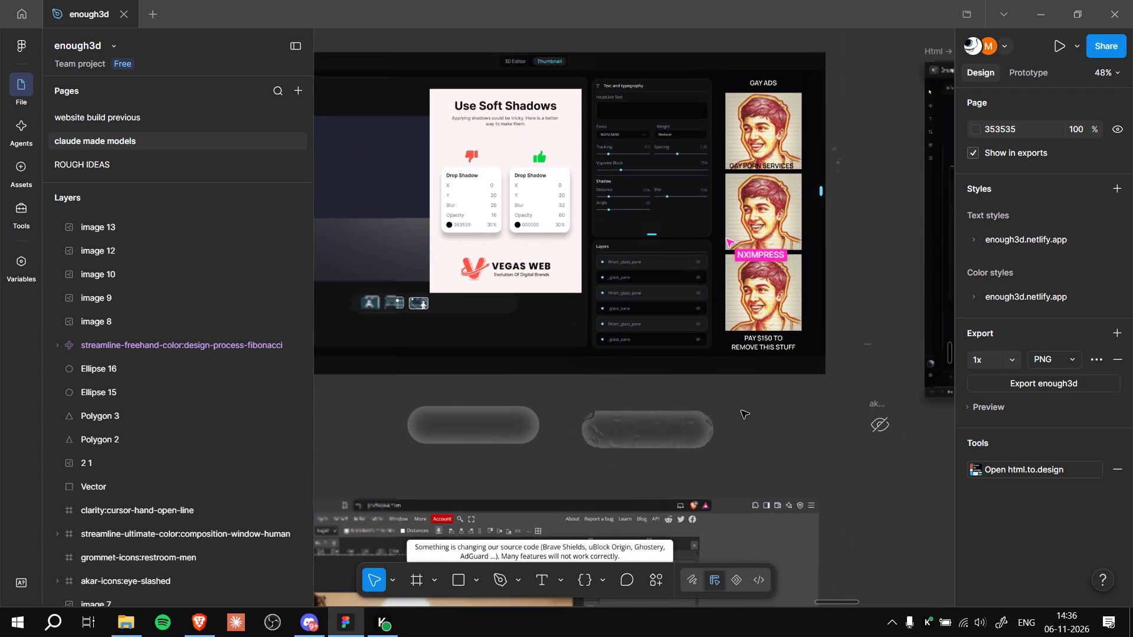
scroll(741, 411, "up", 7, "ctrl")
scroll(741, 411, "down", 7, "ctrl")
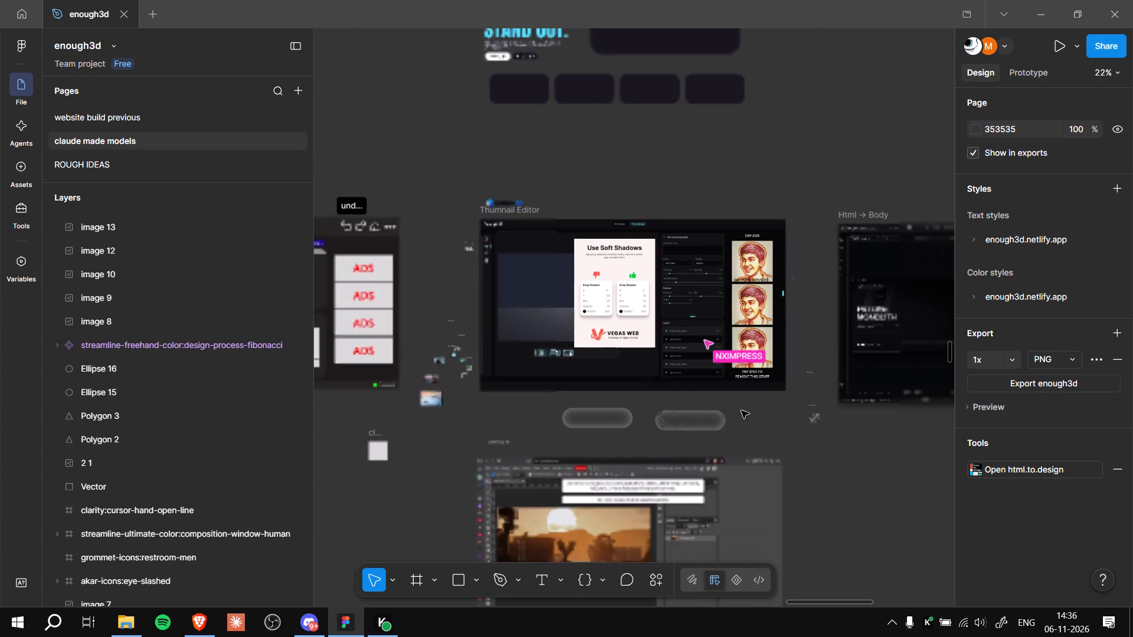
scroll(741, 411, "up", 7, "ctrl")
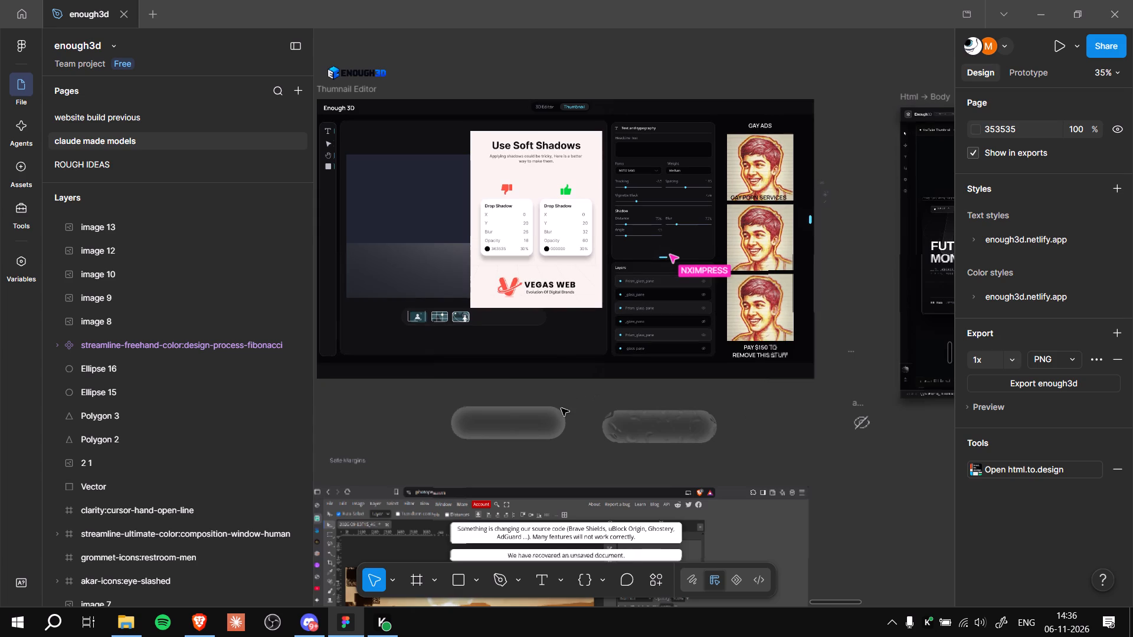
middle_click_drag(512, 391, 565, 446, "ctrl")
scroll(565, 446, "up", 7, "ctrl")
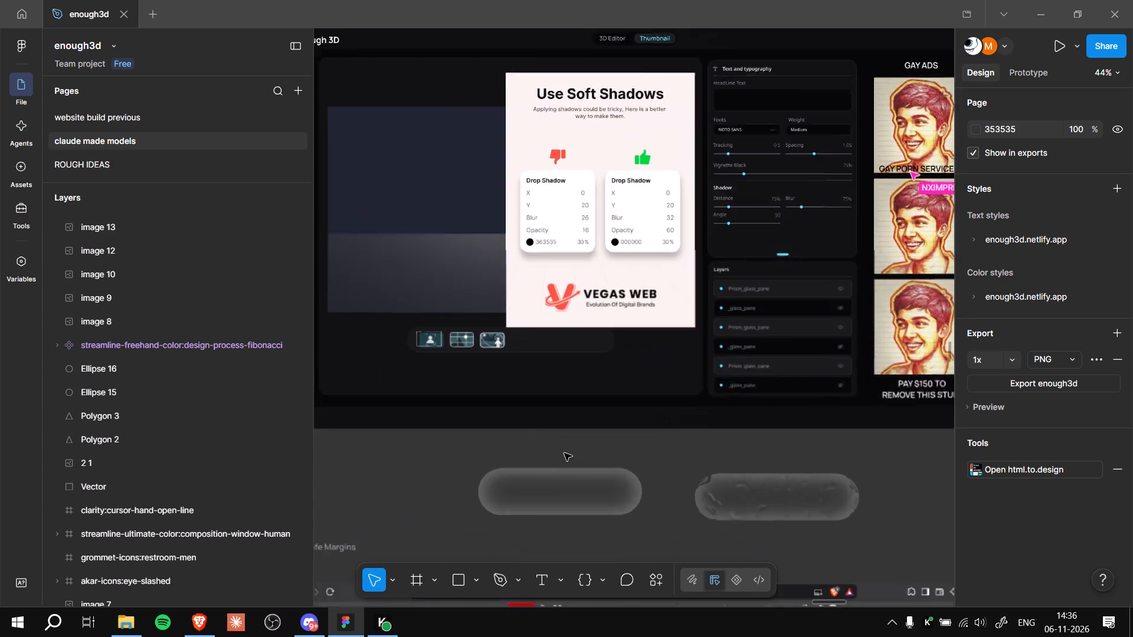
scroll(564, 453, "up", 1, "ctrl")
middle_click_drag(564, 461, 571, 572, "ctrl")
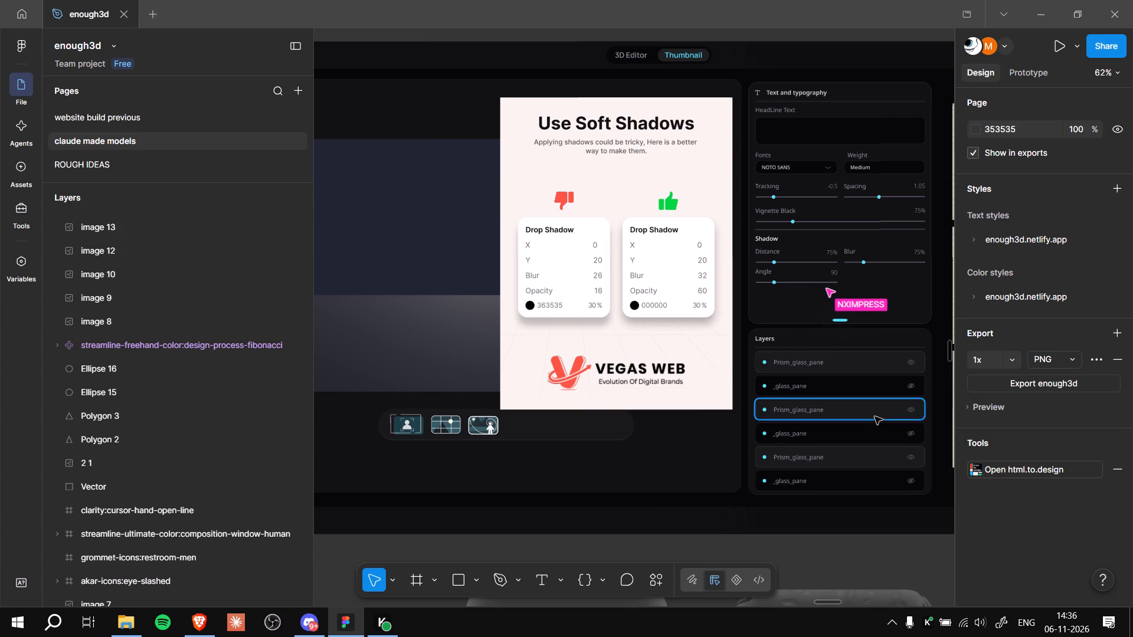
left_click(866, 547)
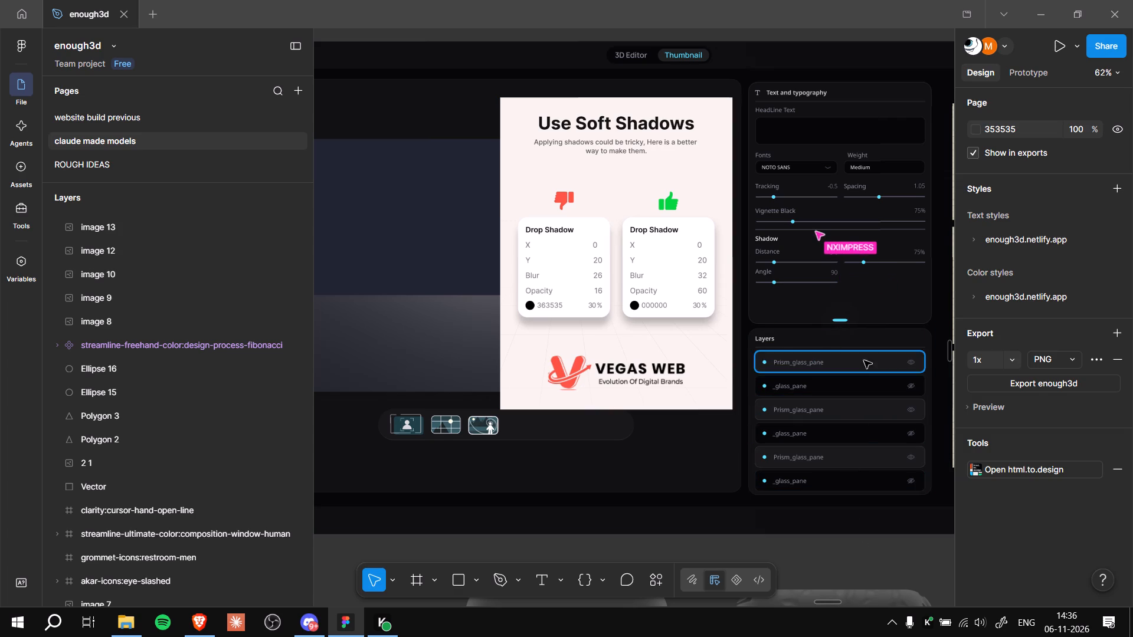
middle_click_drag(832, 556, 744, 561)
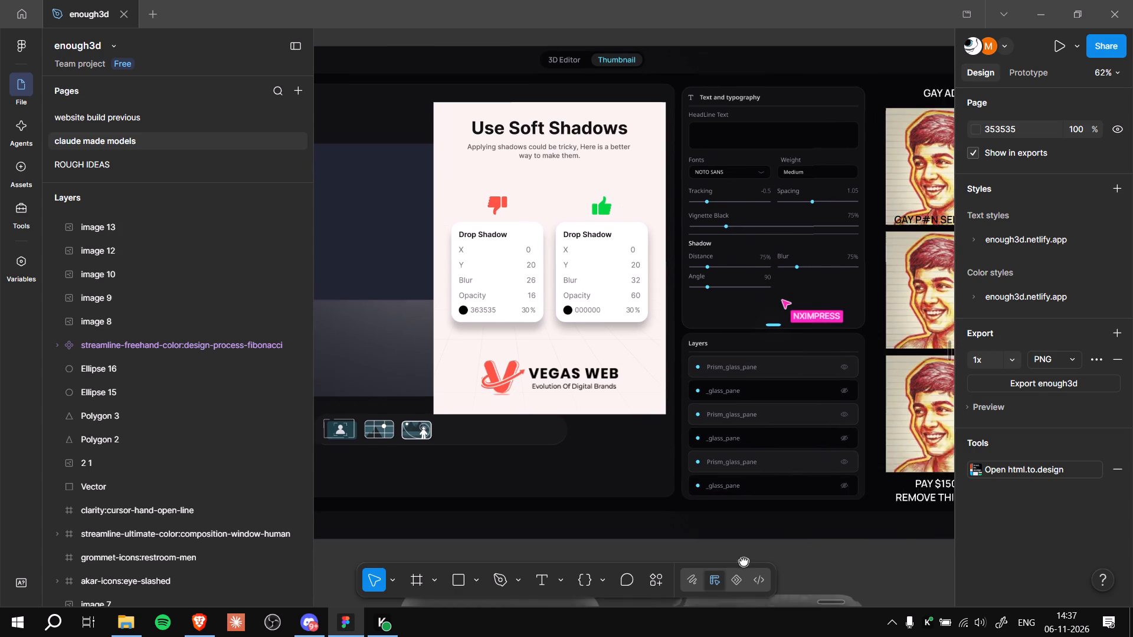
middle_click_drag(744, 561, 653, 590)
scroll(651, 354, "up", 3, "ctrl")
middle_click_drag(662, 342, 648, 442, "ctrl")
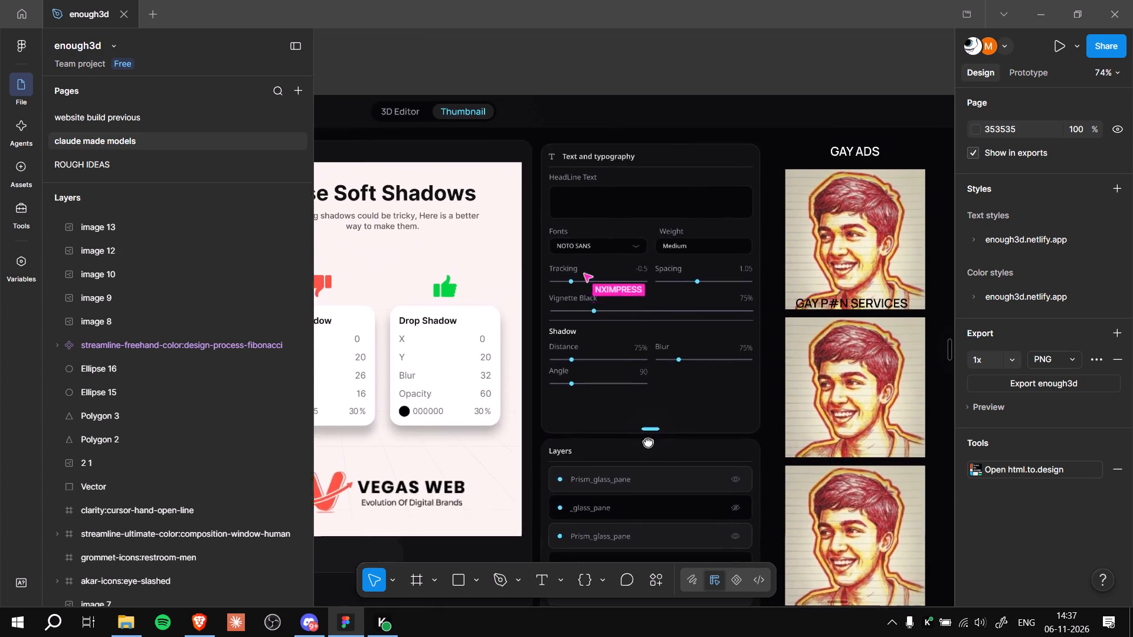
middle_click_drag(648, 442, 648, 448, "ctrl")
scroll(648, 438, "up", 8, "ctrl")
middle_click_drag(657, 417, 664, 498, "ctrl")
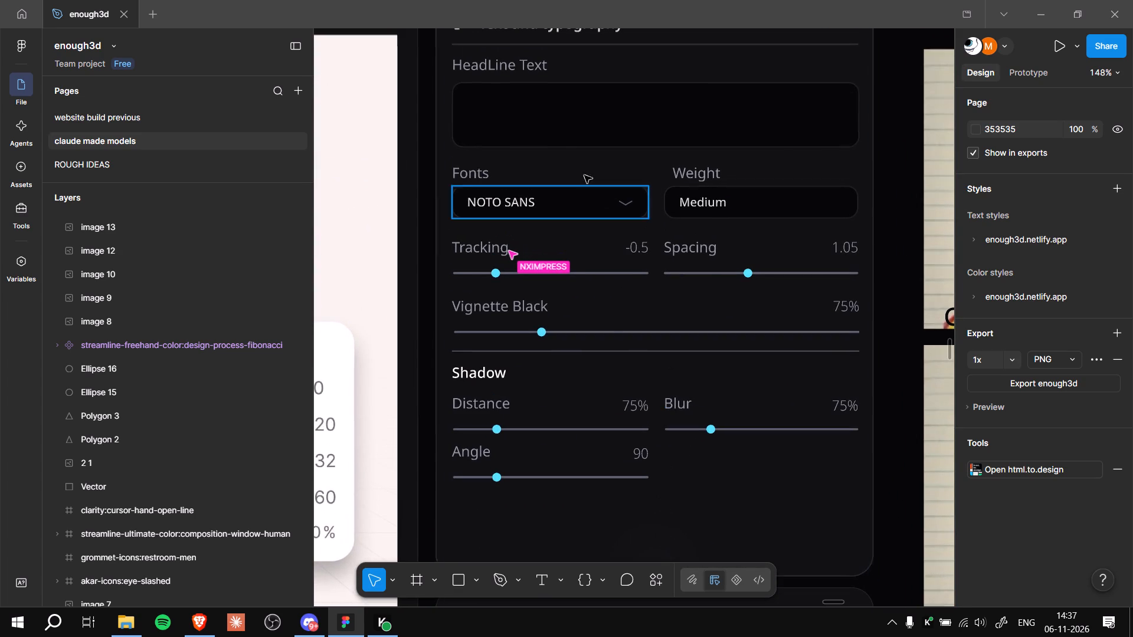
Examine the Text and typography panel's headline, font, weight, tracking, spacing, vignette and shadow controls in the Thumnail Editor frame.
left_click(554, 108)
scroll(667, 288, "down", 1, "ctrl")
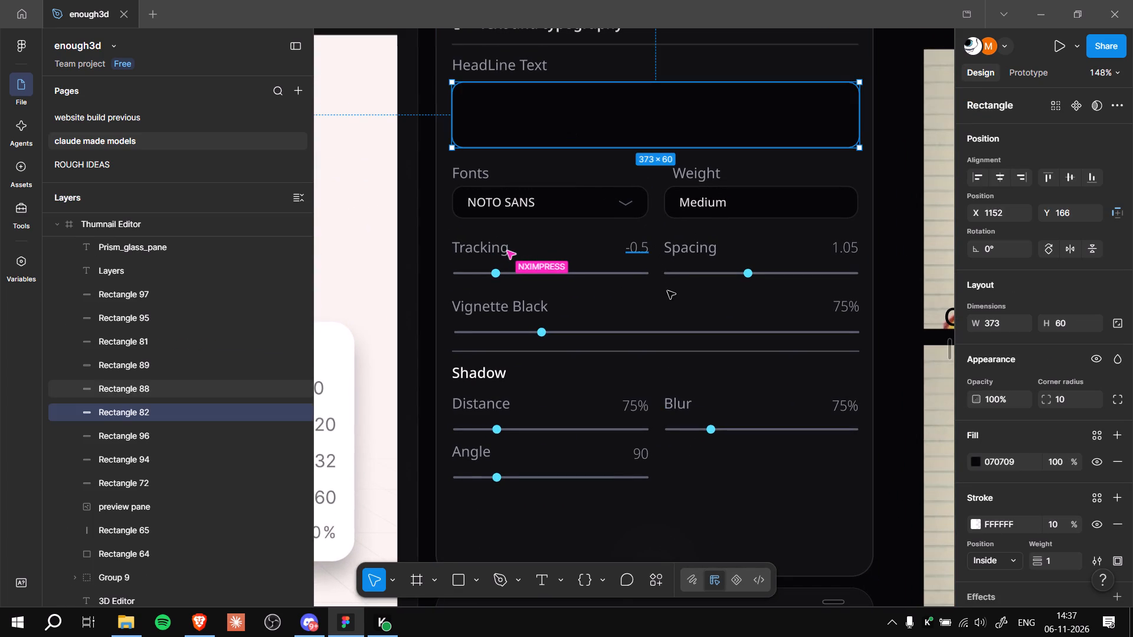
scroll(667, 291, "down", 10, "ctrl")
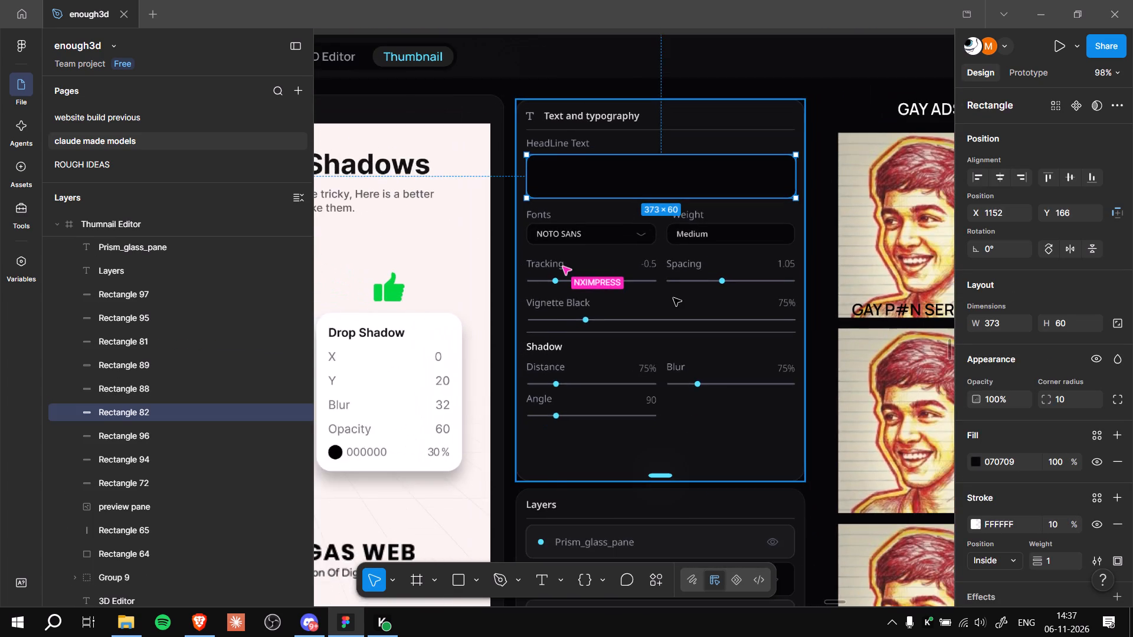
scroll(673, 298, "down", 2, "ctrl")
left_click(769, 52)
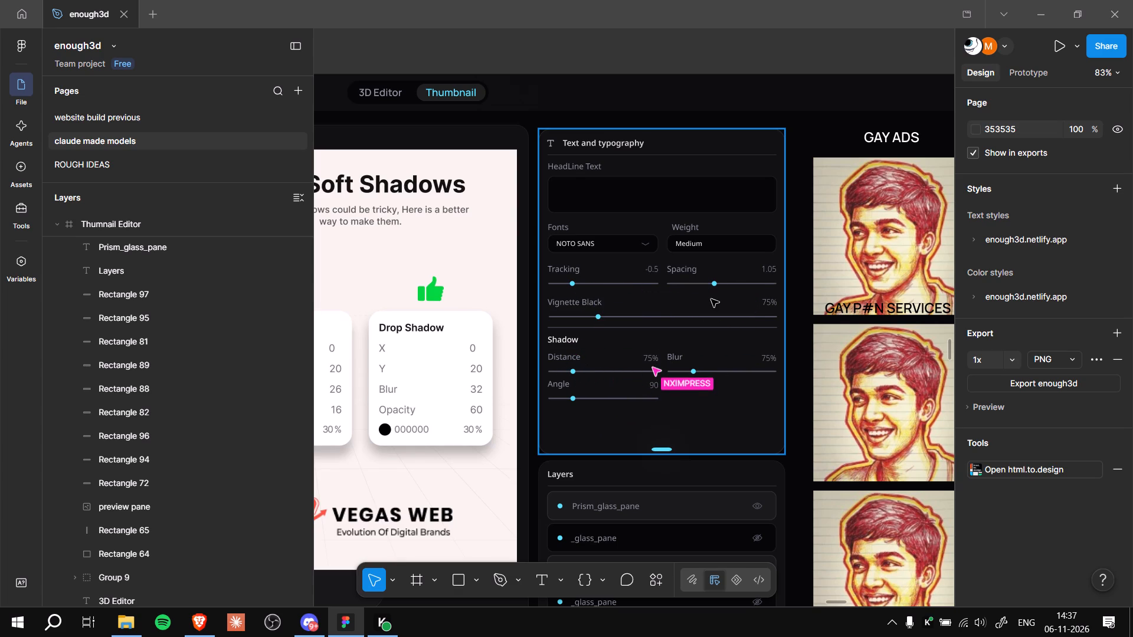
scroll(711, 299, "down", 4, "ctrl")
scroll(711, 299, "up", 12, "ctrl")
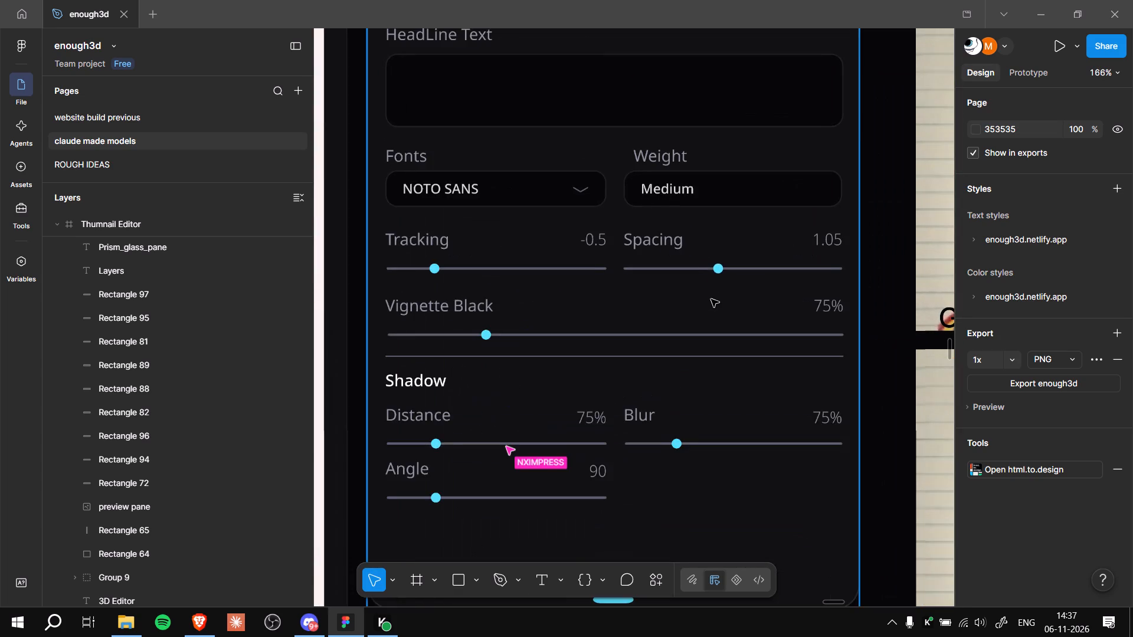
scroll(711, 299, "down", 2, "ctrl")
scroll(711, 299, "up", 1, "ctrl")
scroll(711, 299, "down", 2, "ctrl")
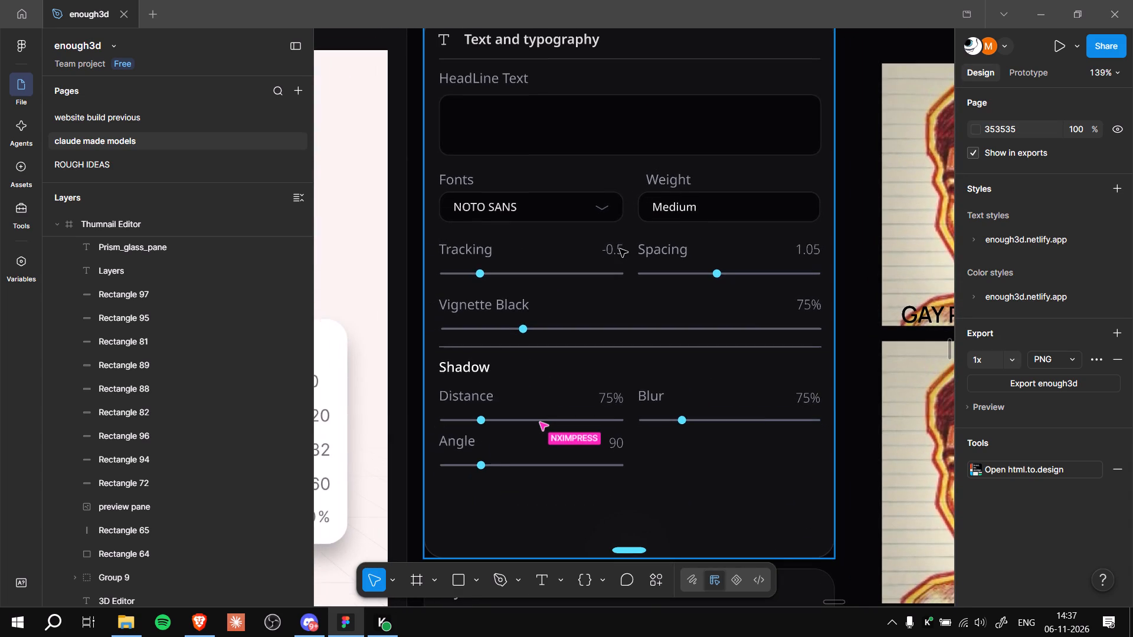
scroll(637, 239, "down", 6, "ctrl")
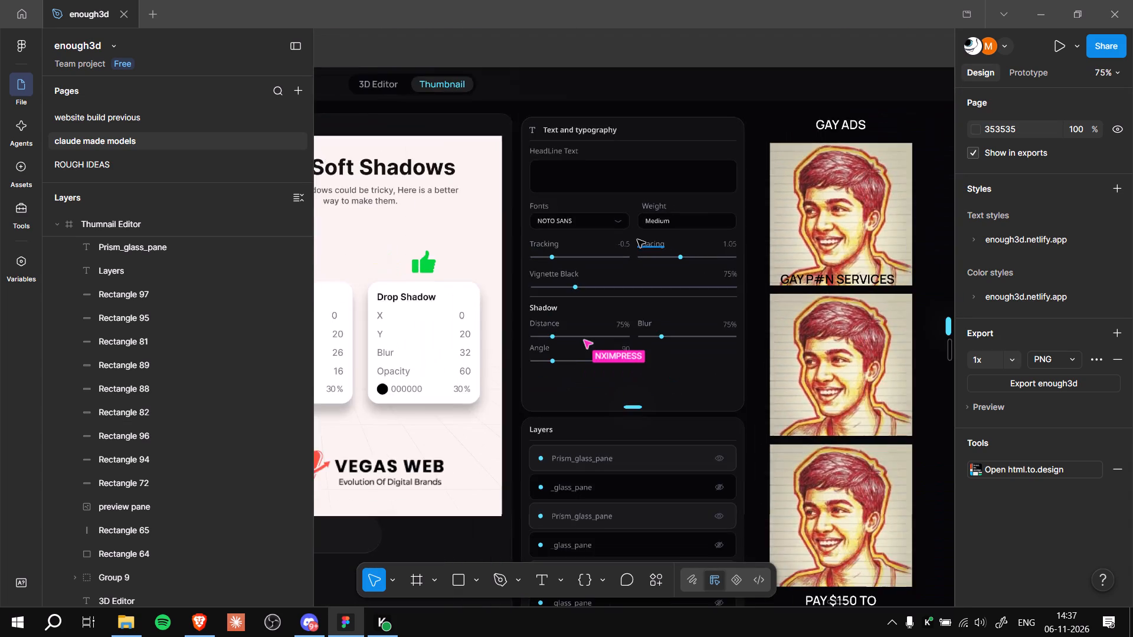
scroll(637, 239, "down", 5, "ctrl")
middle_click_drag(737, 514, 705, 571, "ctrl")
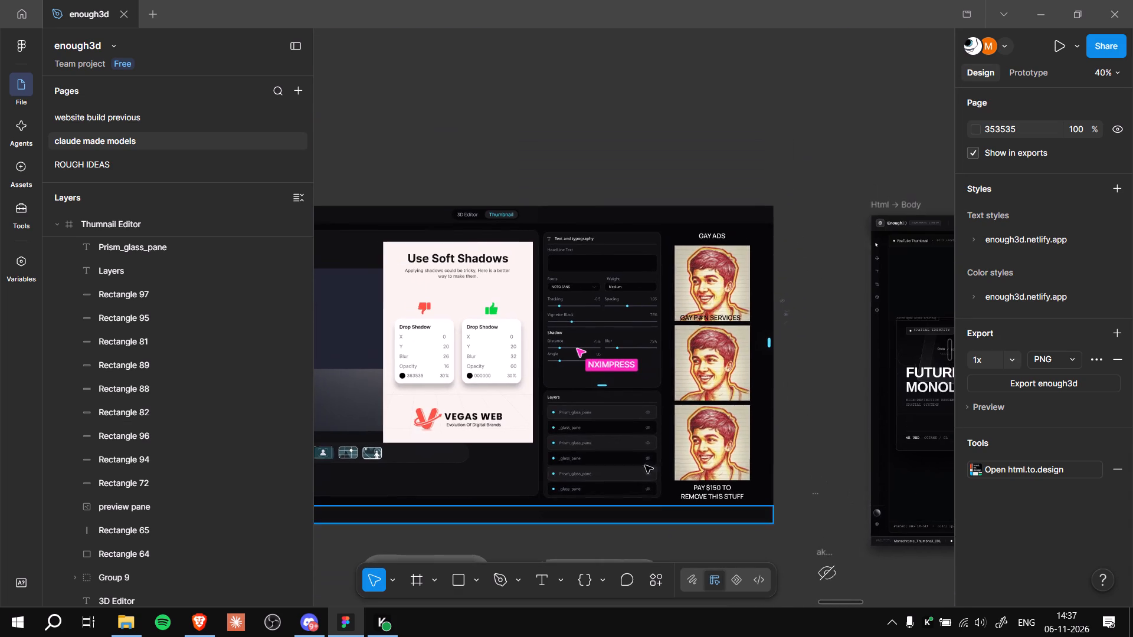
scroll(584, 379, "up", 11, "ctrl")
middle_click_drag(595, 116, 631, 308, "ctrl")
scroll(596, 119, "up", 1, "ctrl")
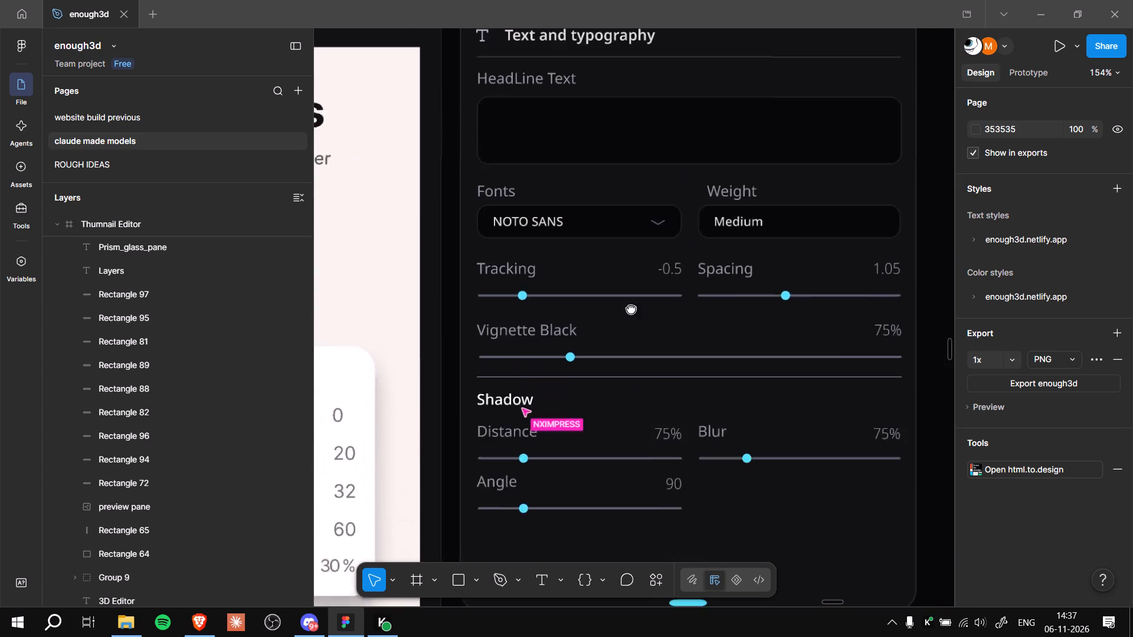
middle_click_drag(631, 308, 640, 336, "ctrl")
scroll(554, 324, "down", 3, "ctrl")
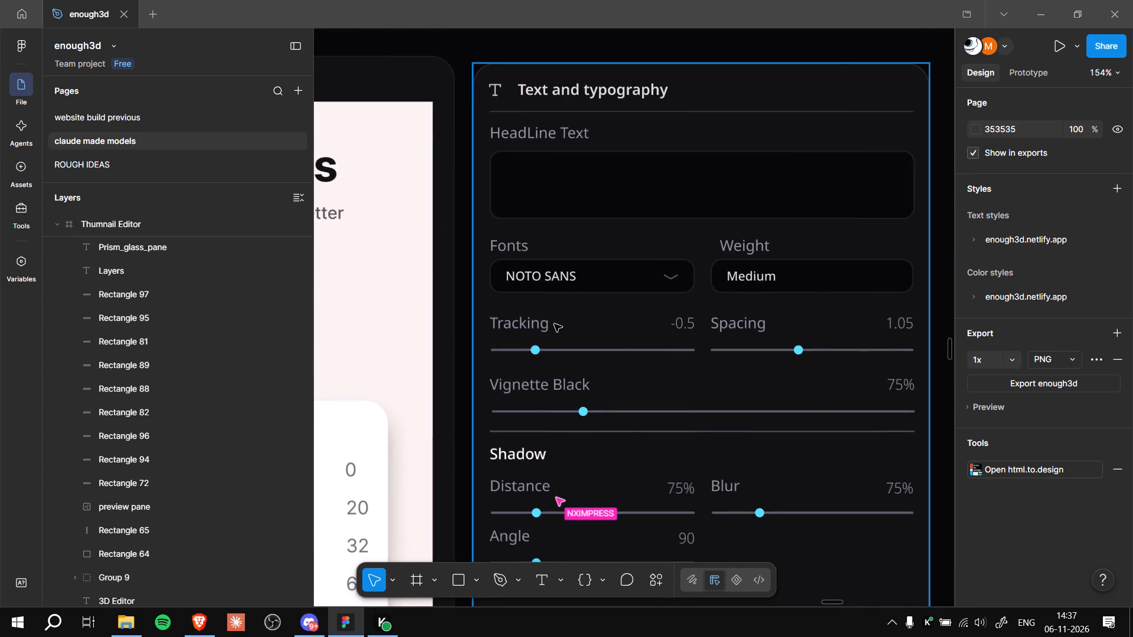
scroll(554, 324, "down", 1, "ctrl")
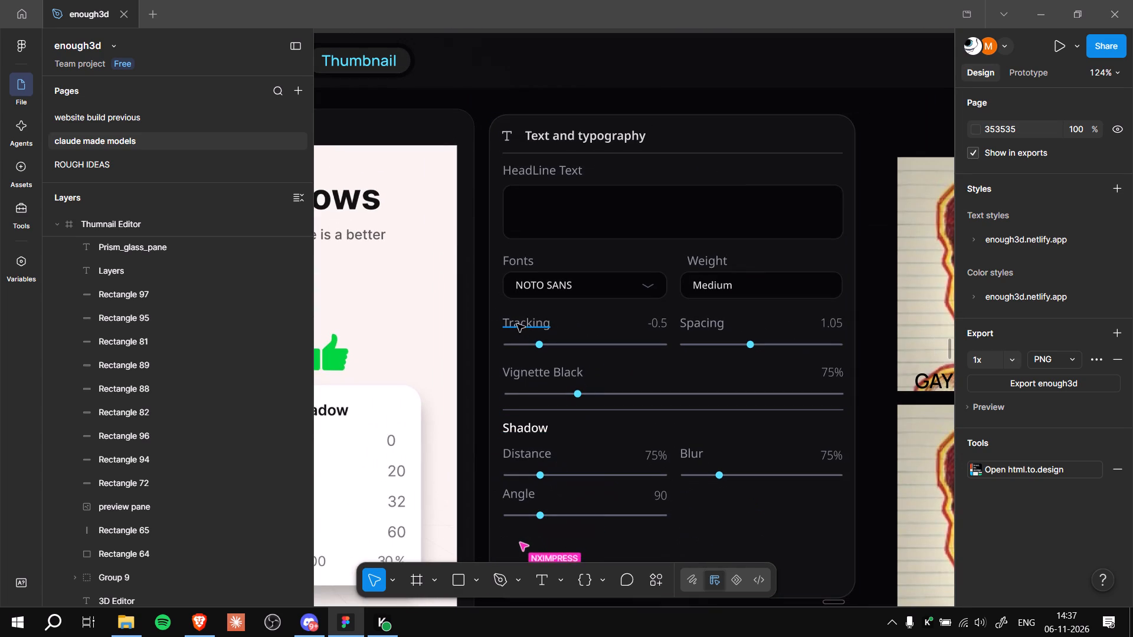
scroll(528, 323, "down", 6, "ctrl")
scroll(465, 147, "down", 6, "ctrl")
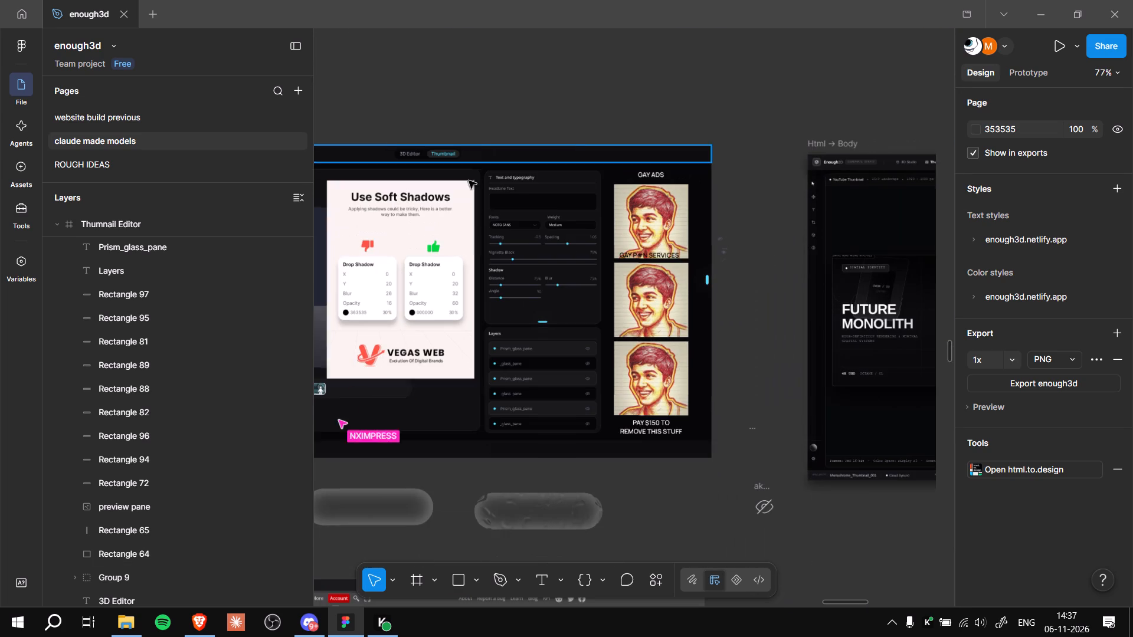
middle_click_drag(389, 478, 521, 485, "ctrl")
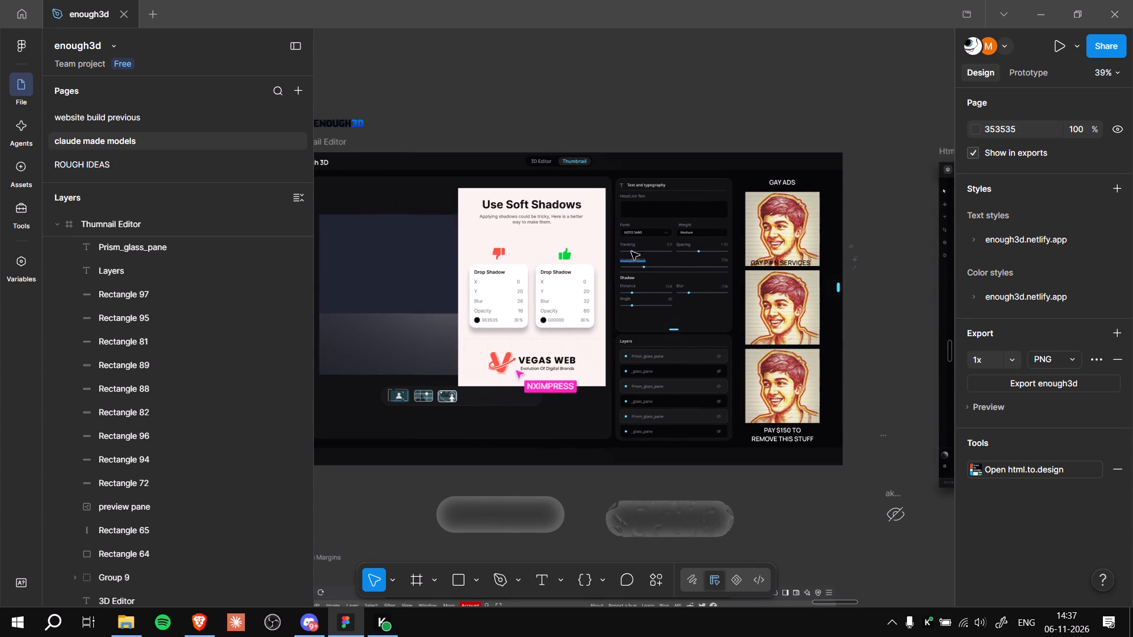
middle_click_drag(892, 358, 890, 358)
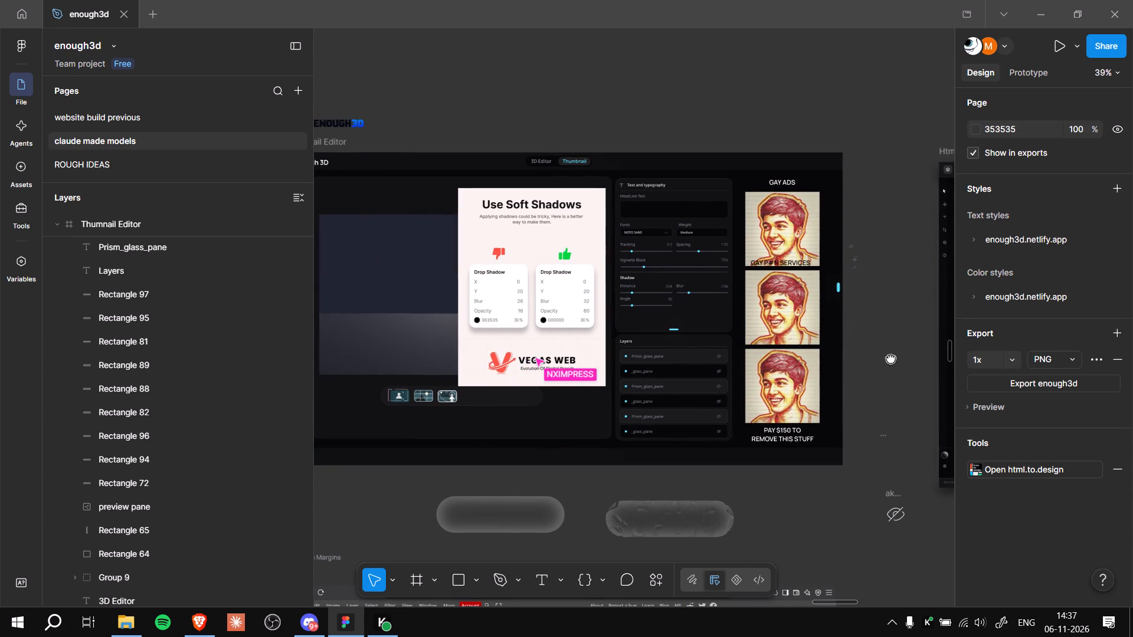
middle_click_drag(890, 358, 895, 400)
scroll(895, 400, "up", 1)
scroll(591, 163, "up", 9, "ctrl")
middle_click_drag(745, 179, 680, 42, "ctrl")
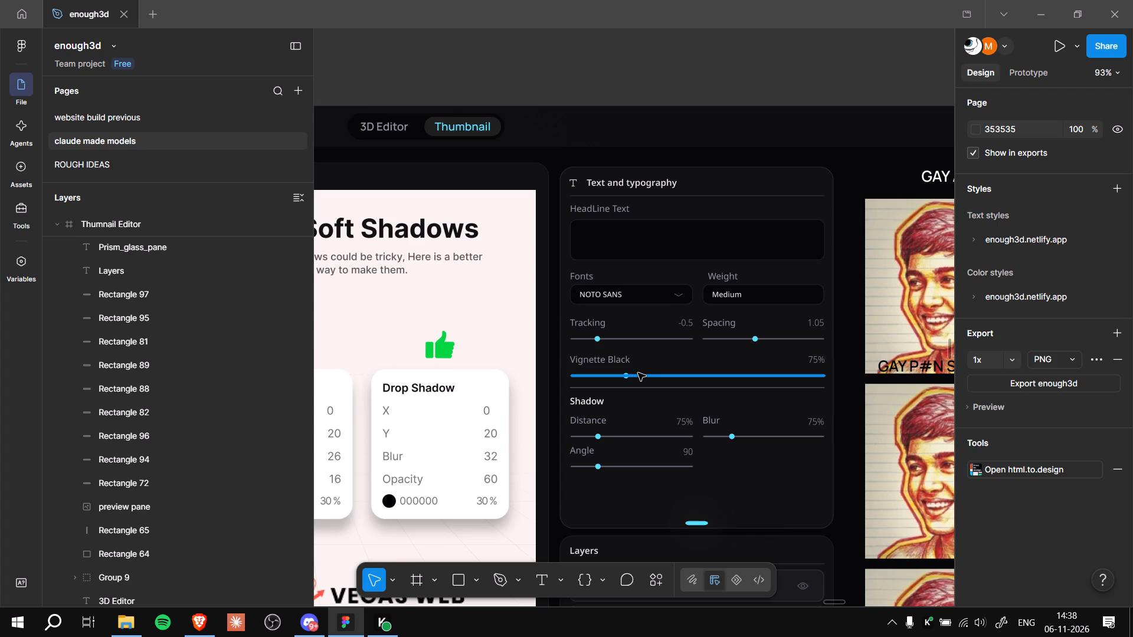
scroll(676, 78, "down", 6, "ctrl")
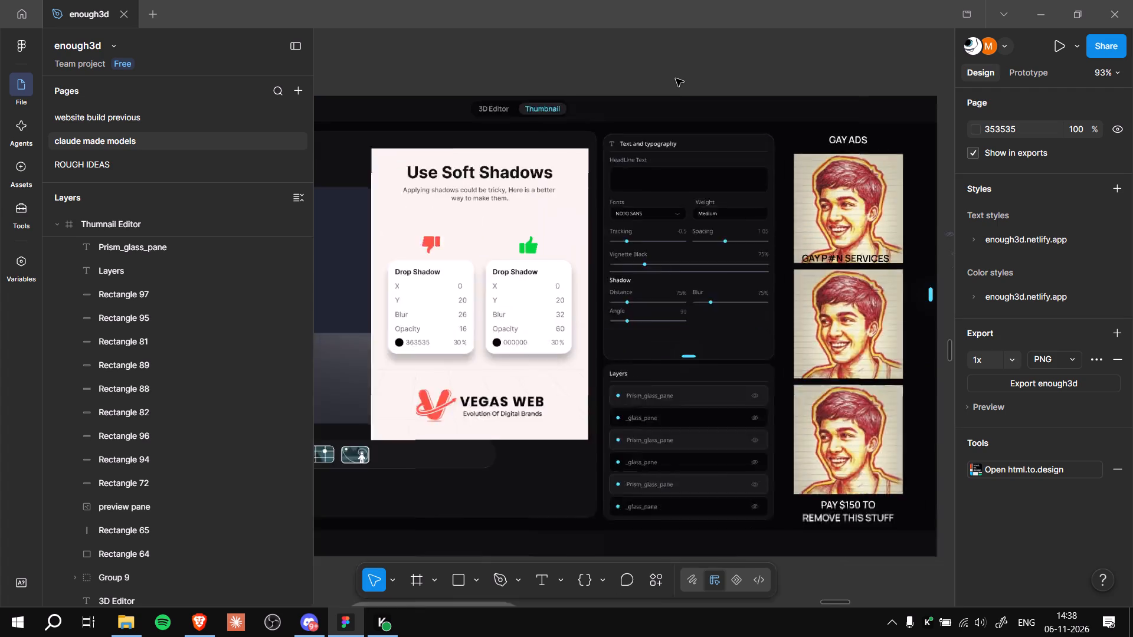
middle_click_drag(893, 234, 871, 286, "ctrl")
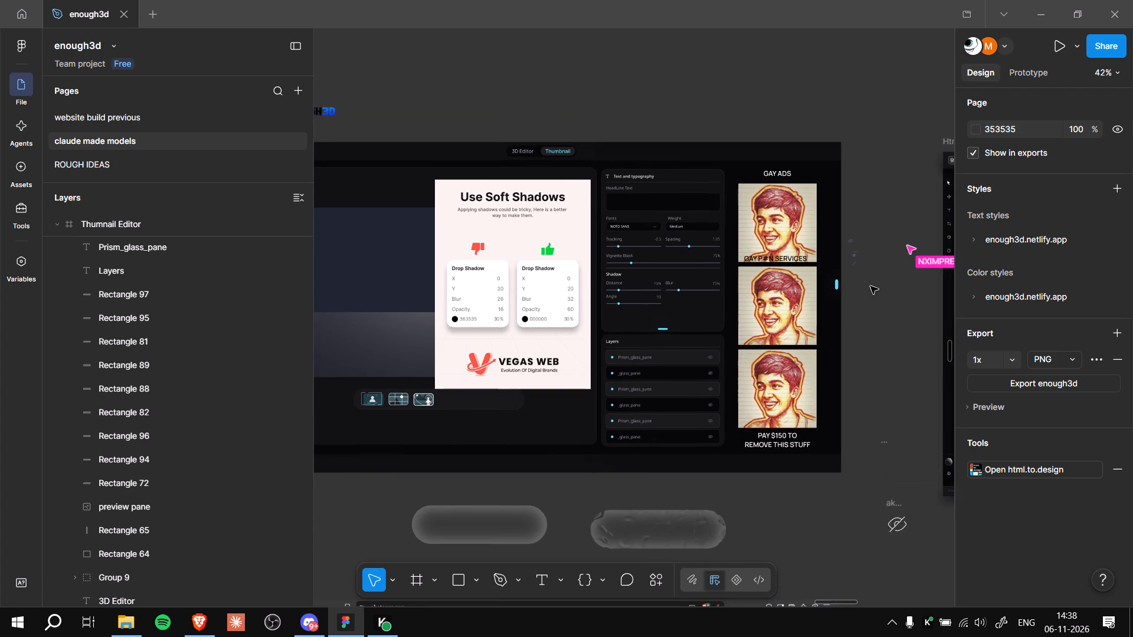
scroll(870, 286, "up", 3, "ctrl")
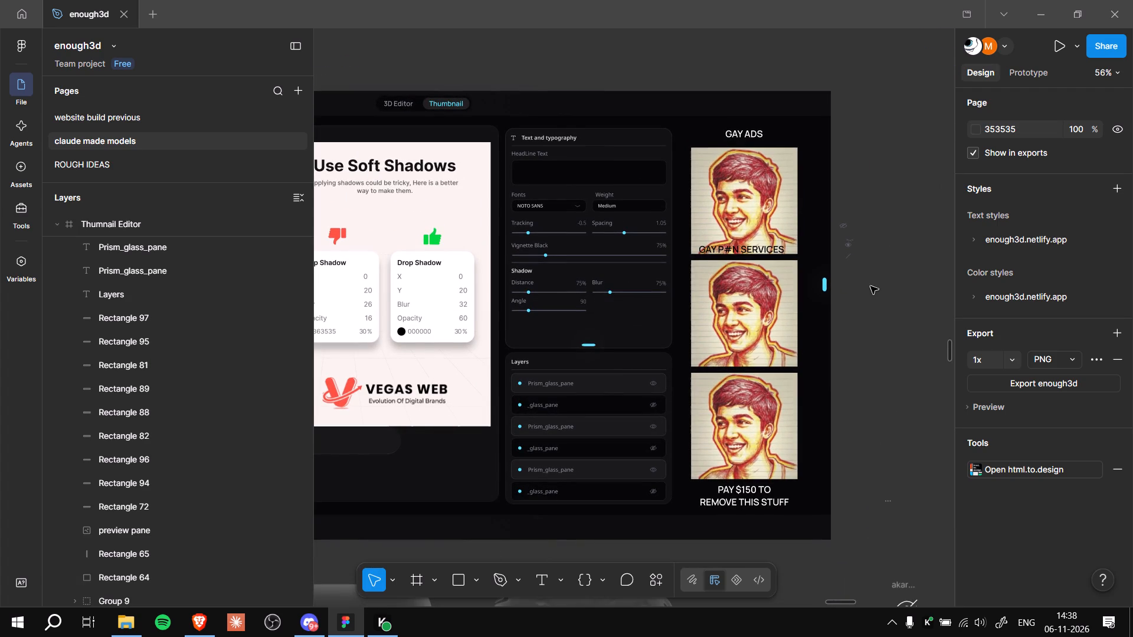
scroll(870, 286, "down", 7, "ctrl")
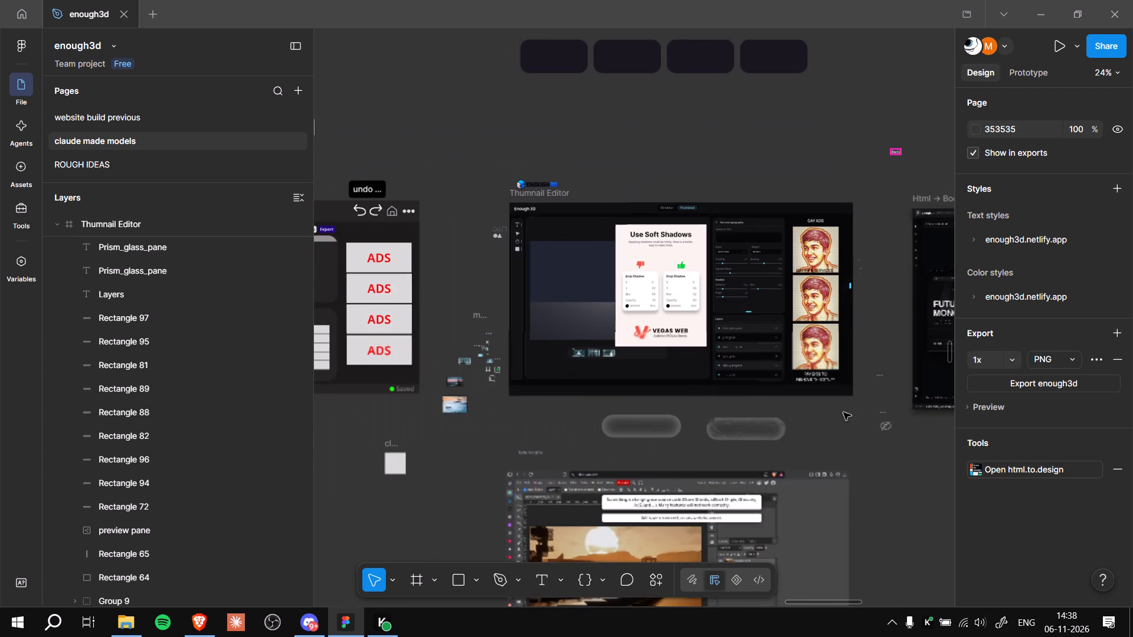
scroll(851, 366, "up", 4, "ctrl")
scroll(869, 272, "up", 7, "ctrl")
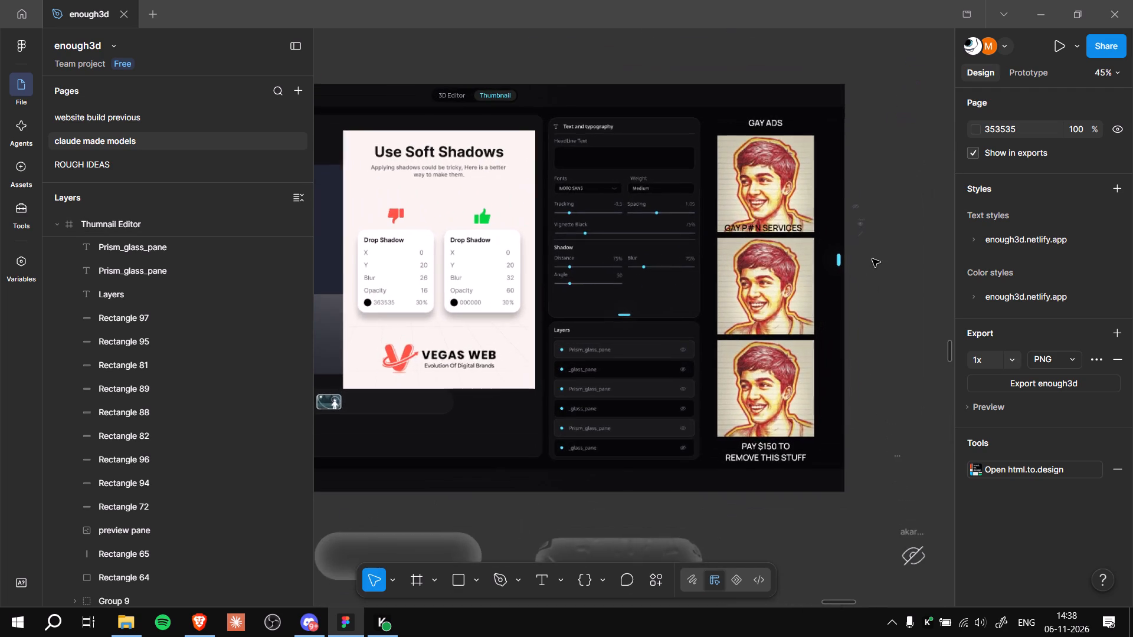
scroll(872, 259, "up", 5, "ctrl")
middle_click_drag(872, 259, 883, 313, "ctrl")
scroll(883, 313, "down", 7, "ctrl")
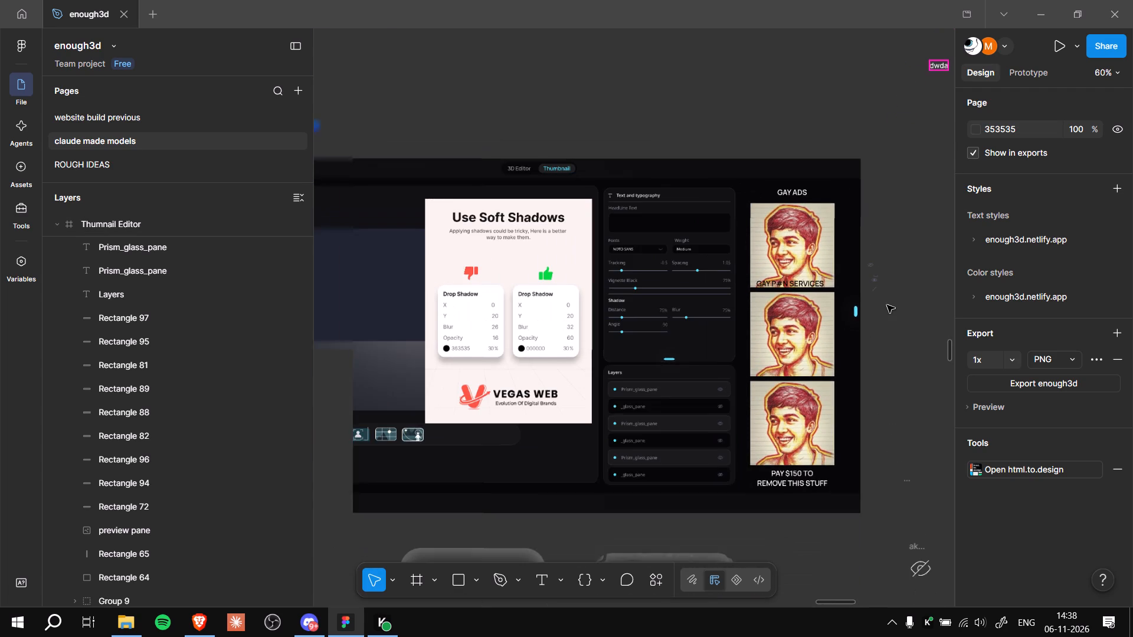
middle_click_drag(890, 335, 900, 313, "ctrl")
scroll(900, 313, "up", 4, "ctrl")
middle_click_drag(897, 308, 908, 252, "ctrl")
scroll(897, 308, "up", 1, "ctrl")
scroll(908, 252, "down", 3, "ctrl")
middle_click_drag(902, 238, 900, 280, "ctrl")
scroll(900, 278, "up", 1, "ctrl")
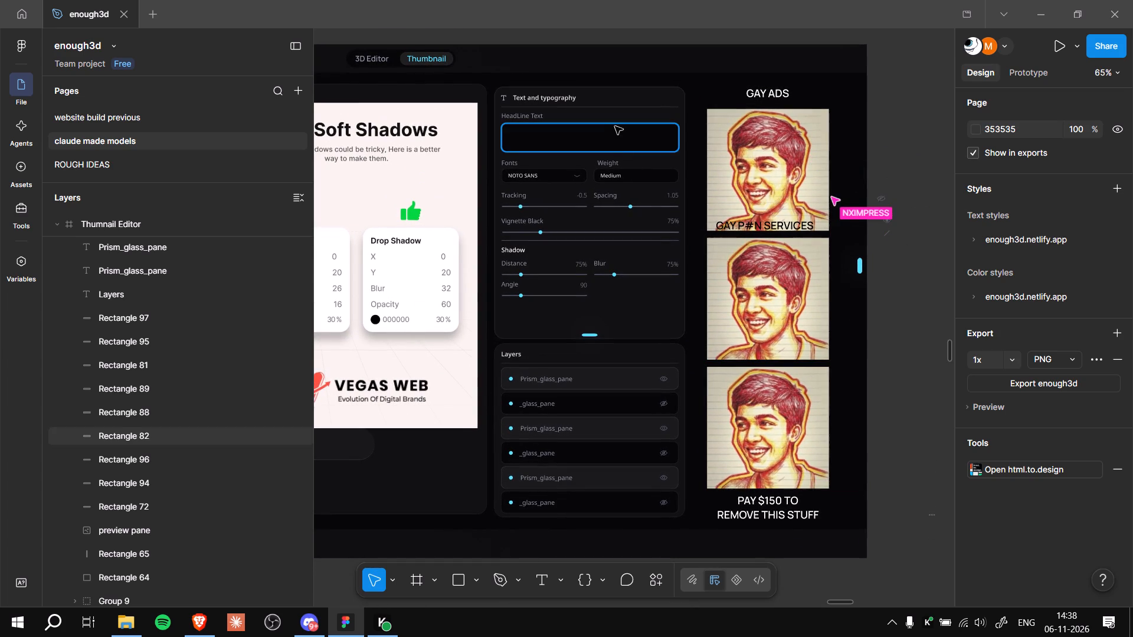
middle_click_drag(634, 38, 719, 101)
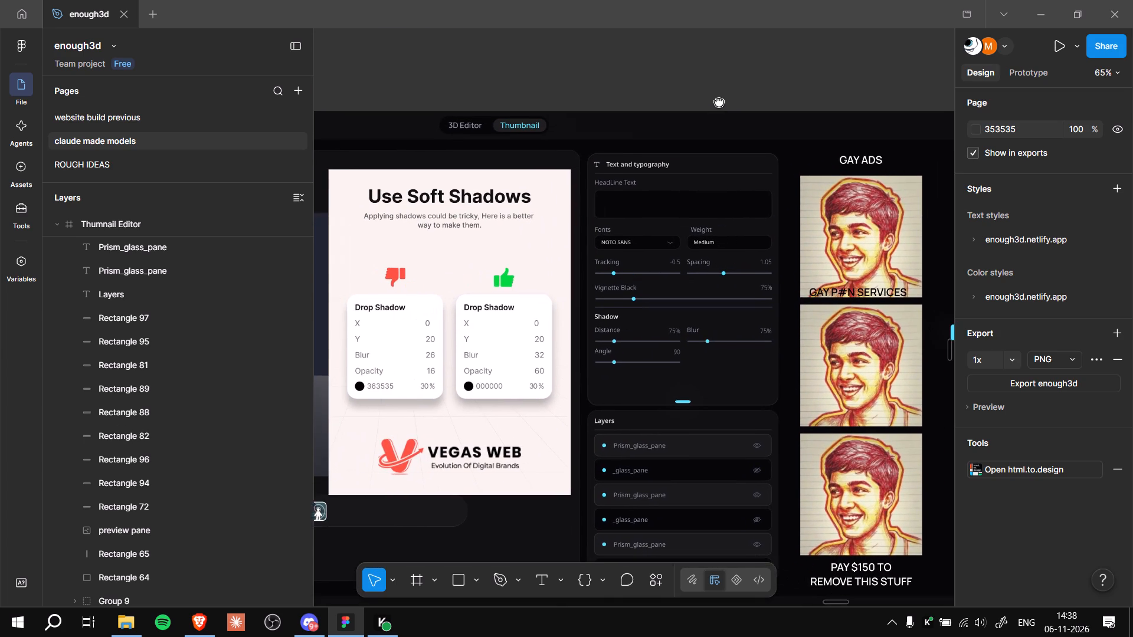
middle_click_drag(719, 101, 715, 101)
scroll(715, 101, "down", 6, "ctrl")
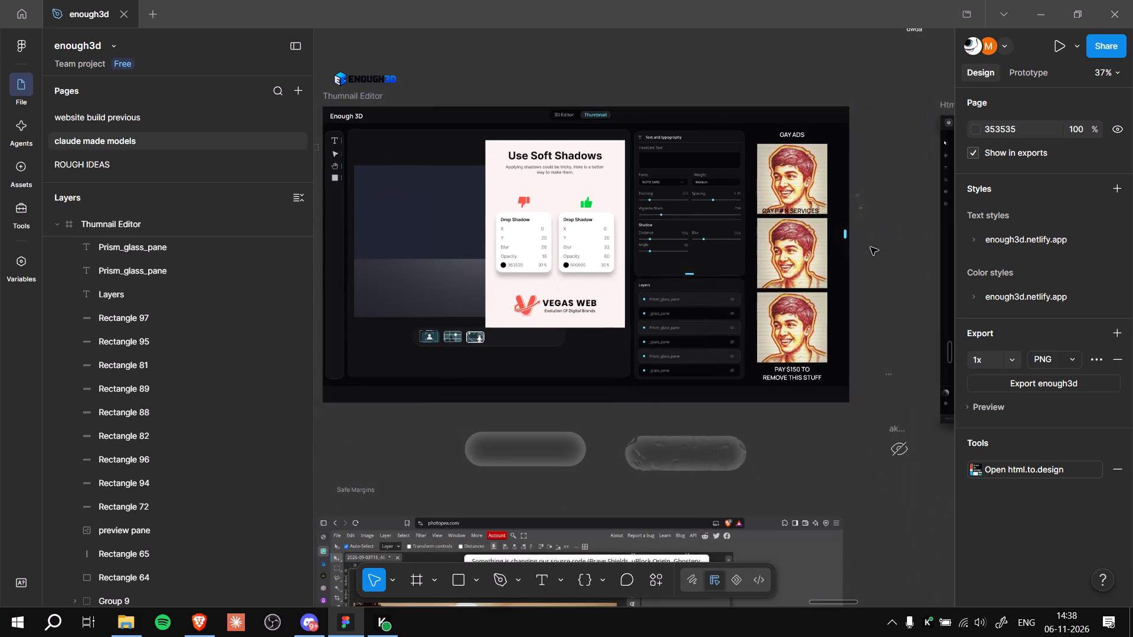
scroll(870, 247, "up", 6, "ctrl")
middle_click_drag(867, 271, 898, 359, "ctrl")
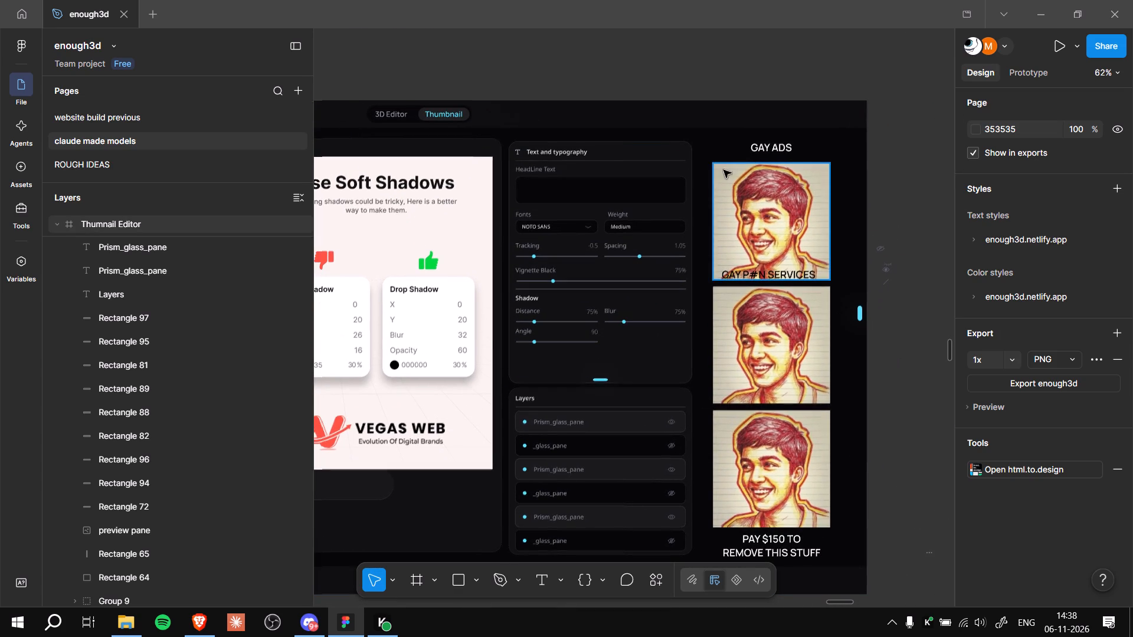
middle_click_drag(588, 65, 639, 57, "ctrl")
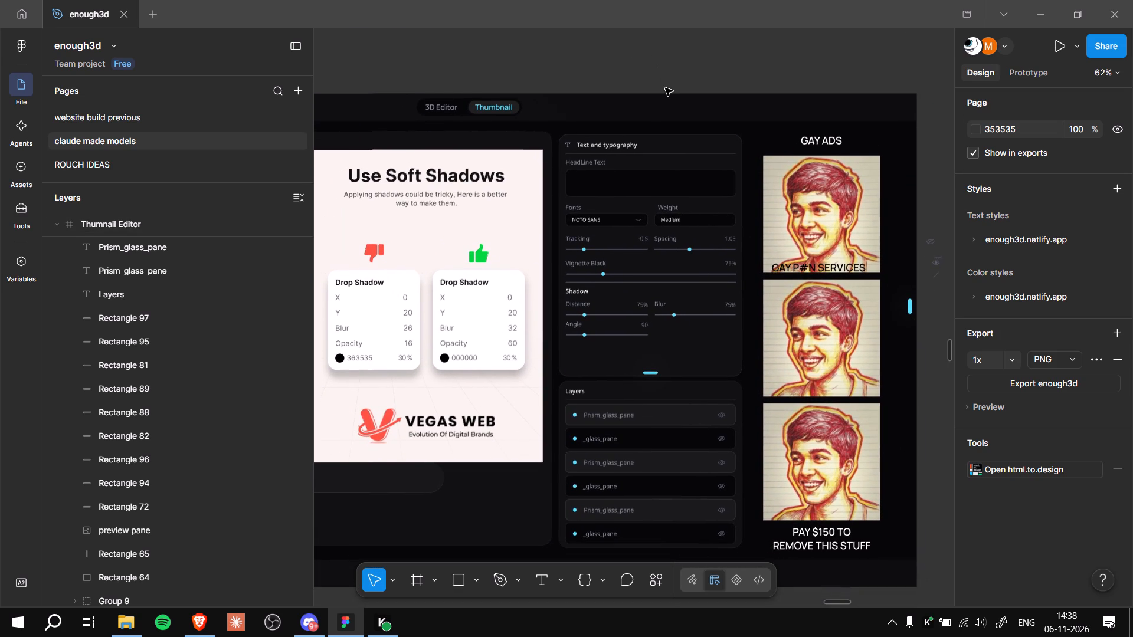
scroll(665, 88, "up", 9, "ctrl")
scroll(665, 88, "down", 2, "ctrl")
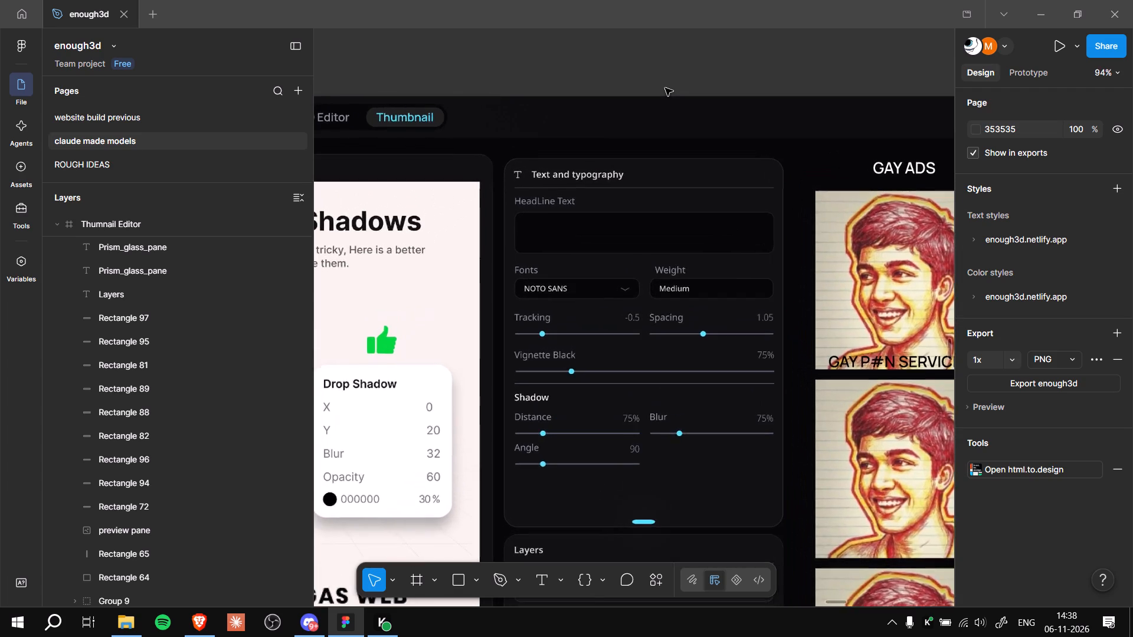
Look over the Html → Body design and the two captured layer settings screenshots as reference for the text controls.
scroll(665, 88, "down", 9, "ctrl")
middle_click_drag(842, 343, 621, 353, "ctrl")
middle_click_drag(815, 330, 886, 370, "ctrl")
middle_click_drag(856, 399, 633, 416, "ctrl")
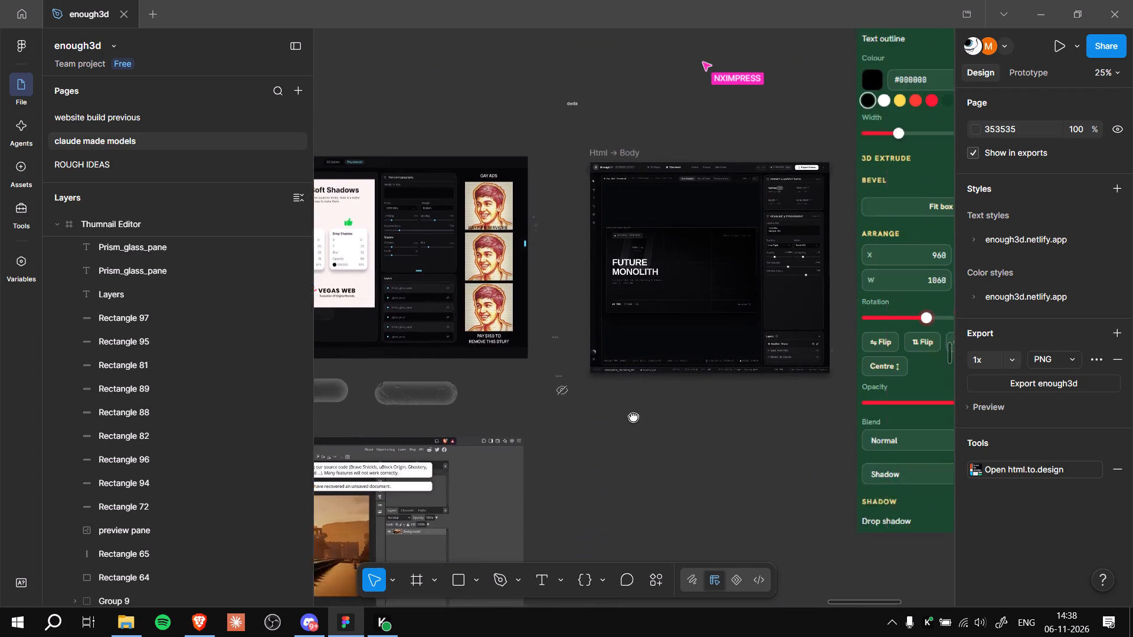
middle_click_drag(633, 416, 657, 408, "ctrl")
middle_click_drag(782, 404, 576, 403, "ctrl")
scroll(576, 403, "down", 3, "ctrl")
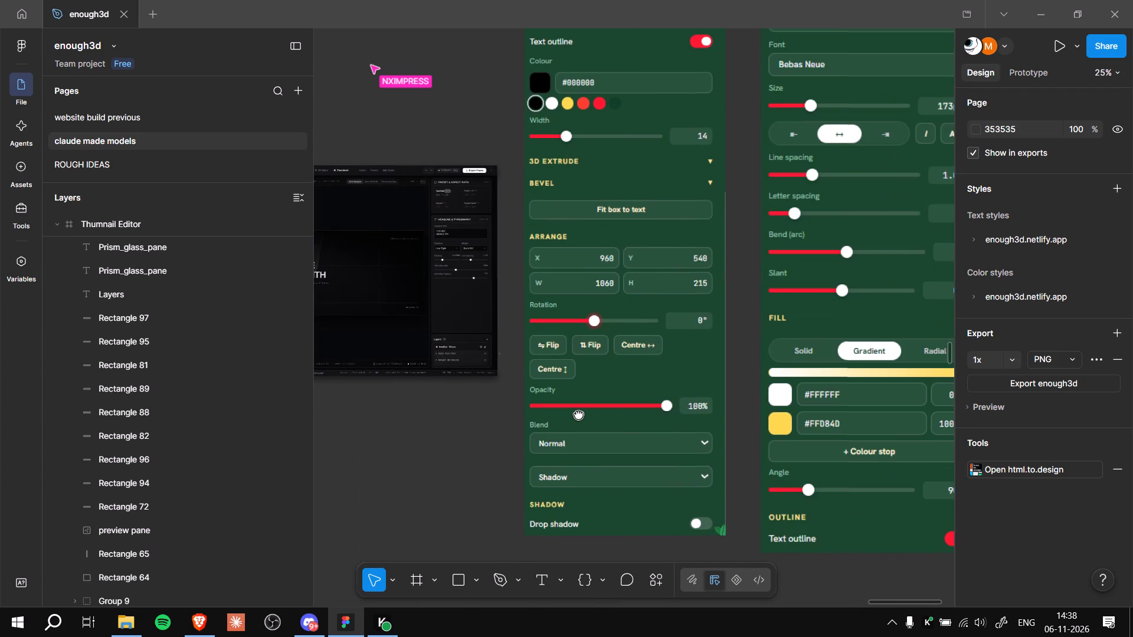
scroll(744, 373, "down", 5, "ctrl")
scroll(489, 388, "up", 9, "ctrl")
middle_click_drag(446, 384, 479, 397, "ctrl")
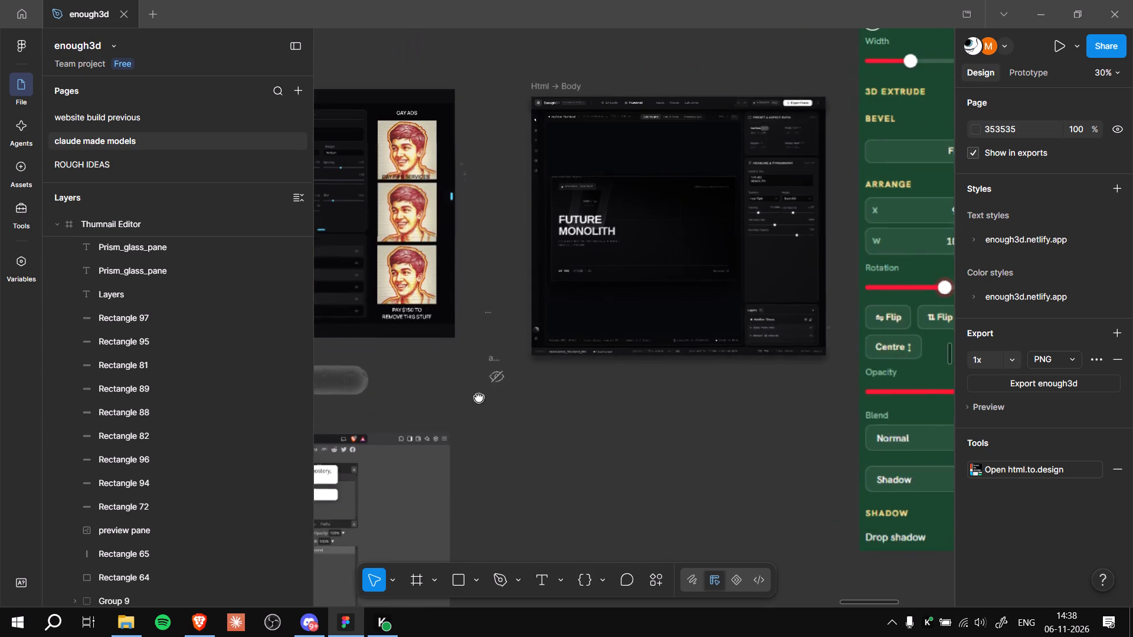
Review the Thumnail Editor's Text and typography panel again against the reference layer settings.
middle_click_drag(479, 397, 649, 434, "ctrl")
scroll(572, 393, "up", 4, "ctrl")
middle_click_drag(538, 395, 720, 521, "ctrl")
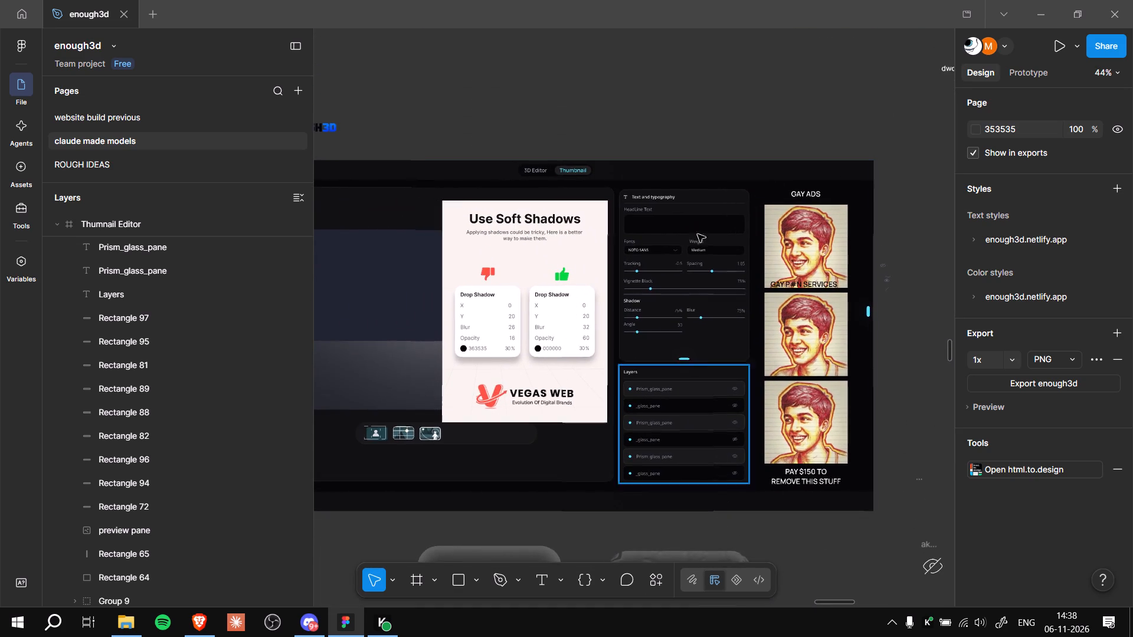
scroll(685, 178, "up", 10, "ctrl")
scroll(685, 122, "down", 2, "ctrl")
scroll(685, 122, "up", 2, "ctrl")
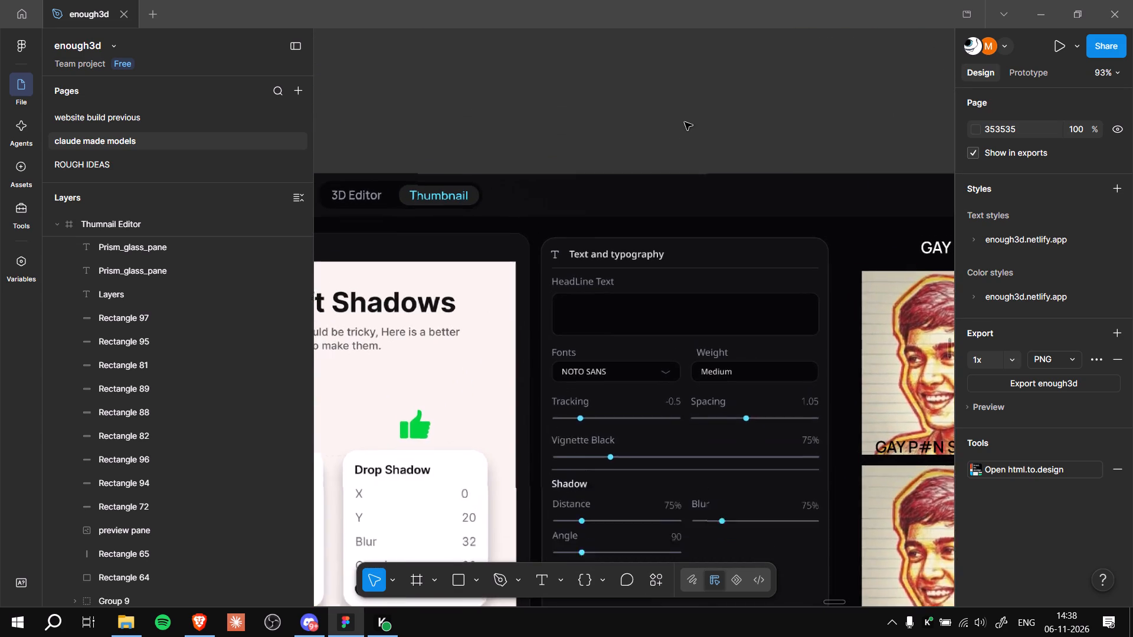
middle_click_drag(683, 130, 680, 57, "ctrl")
middle_click_drag(683, 72, 700, 21, "ctrl")
scroll(700, 21, "up", 1, "ctrl")
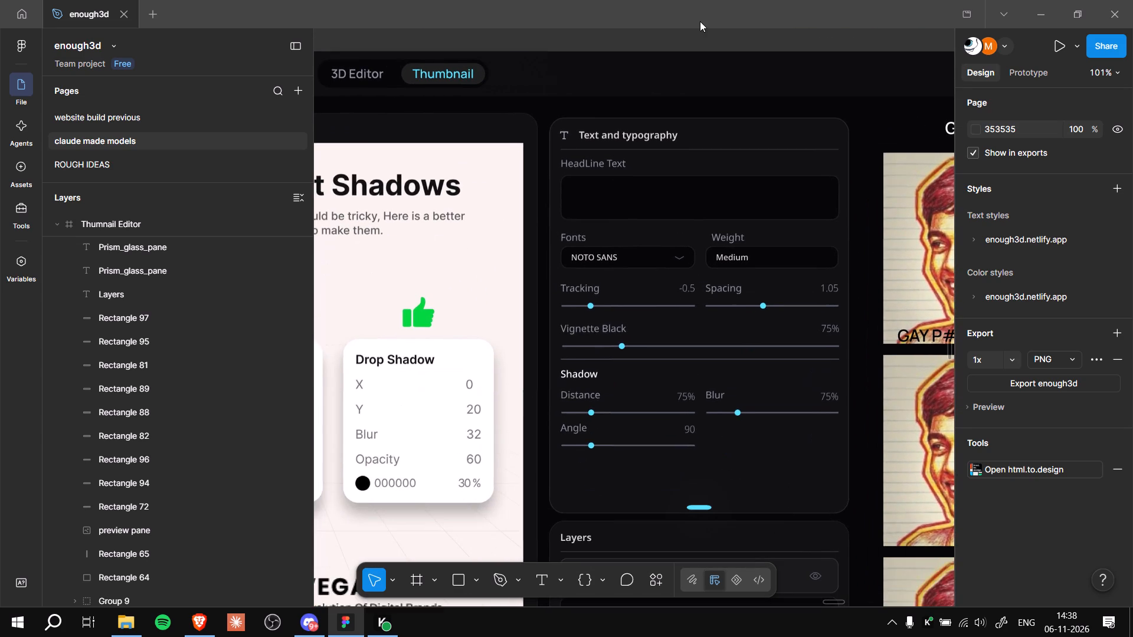
middle_click_drag(700, 21, 683, 29, "ctrl")
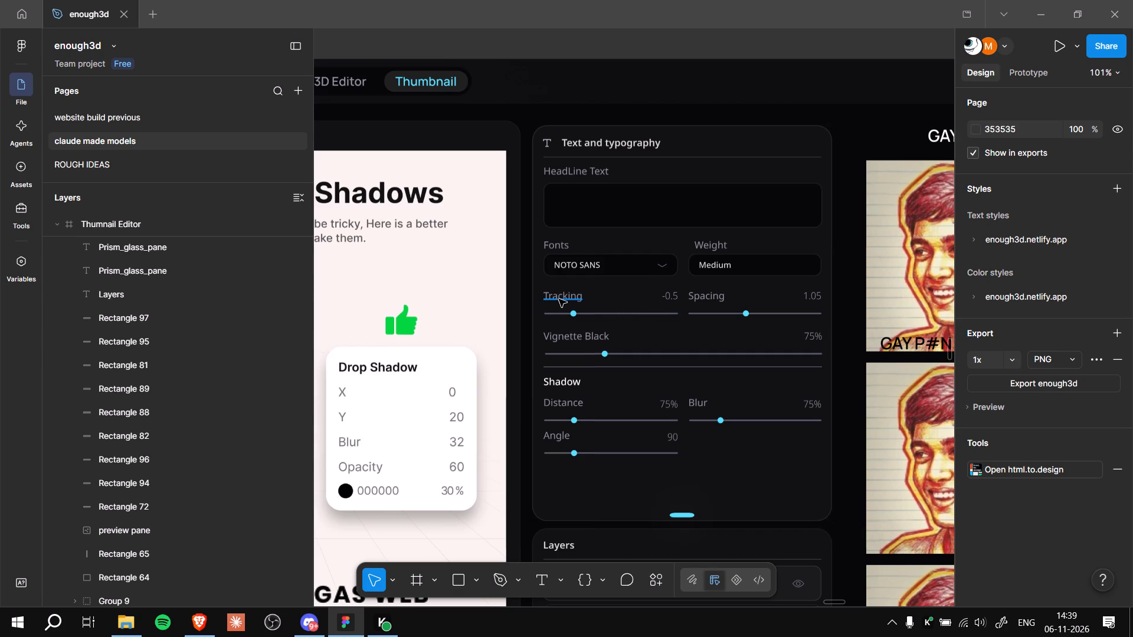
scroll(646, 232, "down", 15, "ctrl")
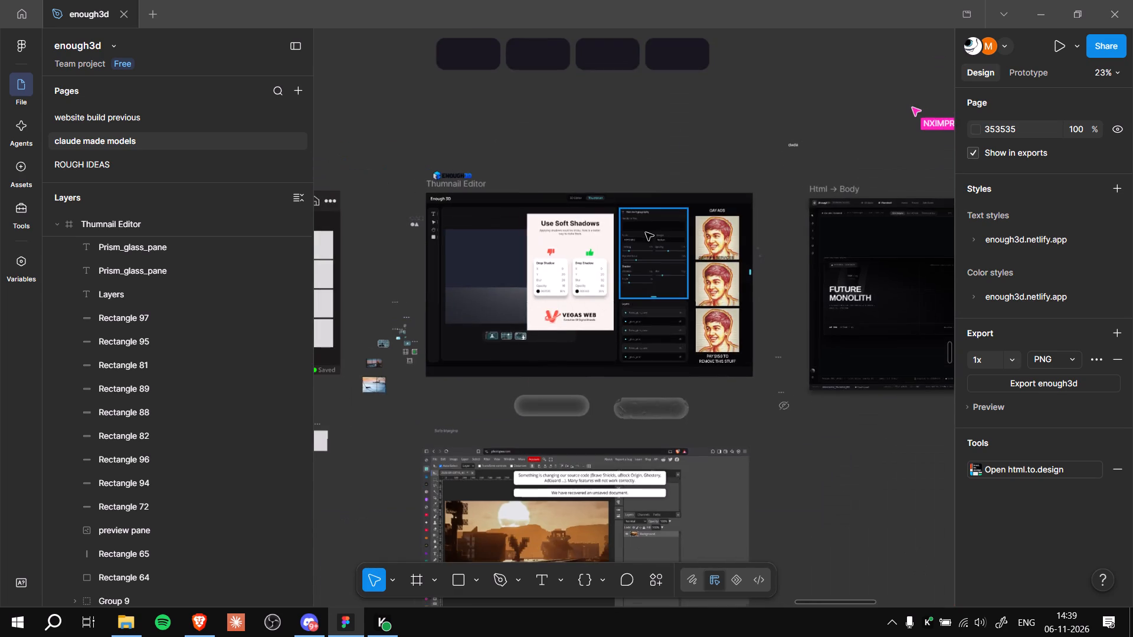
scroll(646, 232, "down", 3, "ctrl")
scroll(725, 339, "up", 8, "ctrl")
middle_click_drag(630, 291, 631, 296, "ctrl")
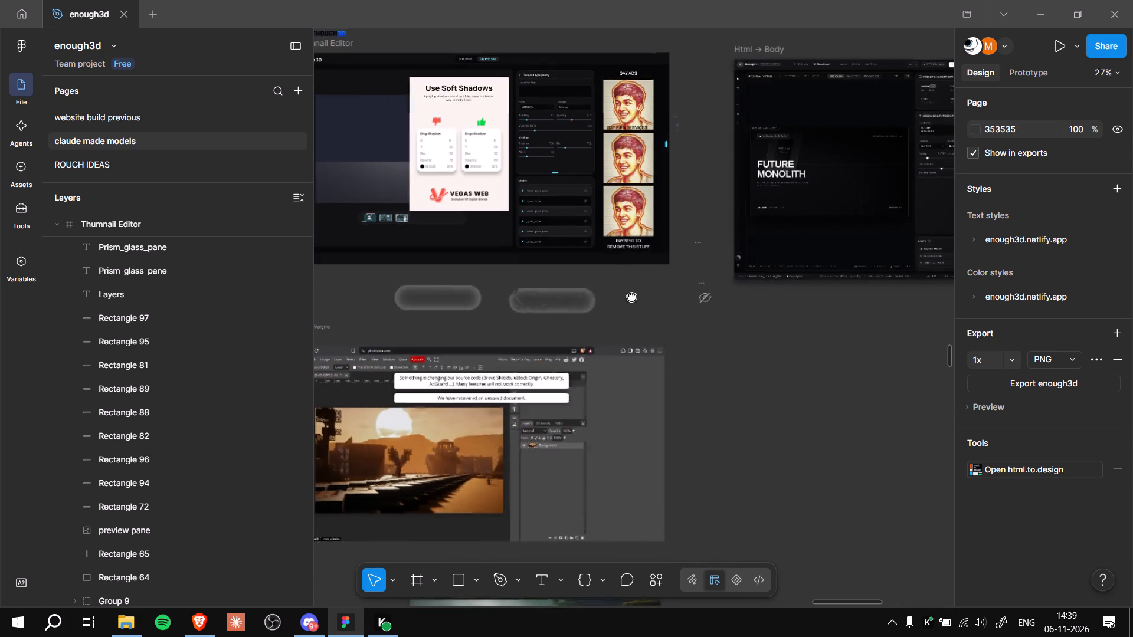
Examine the Thumnail Editor frame's Text and typography and Layers panels.
middle_click_drag(631, 296, 716, 389, "ctrl")
scroll(685, 355, "up", 1, "ctrl")
scroll(646, 121, "up", 9, "ctrl")
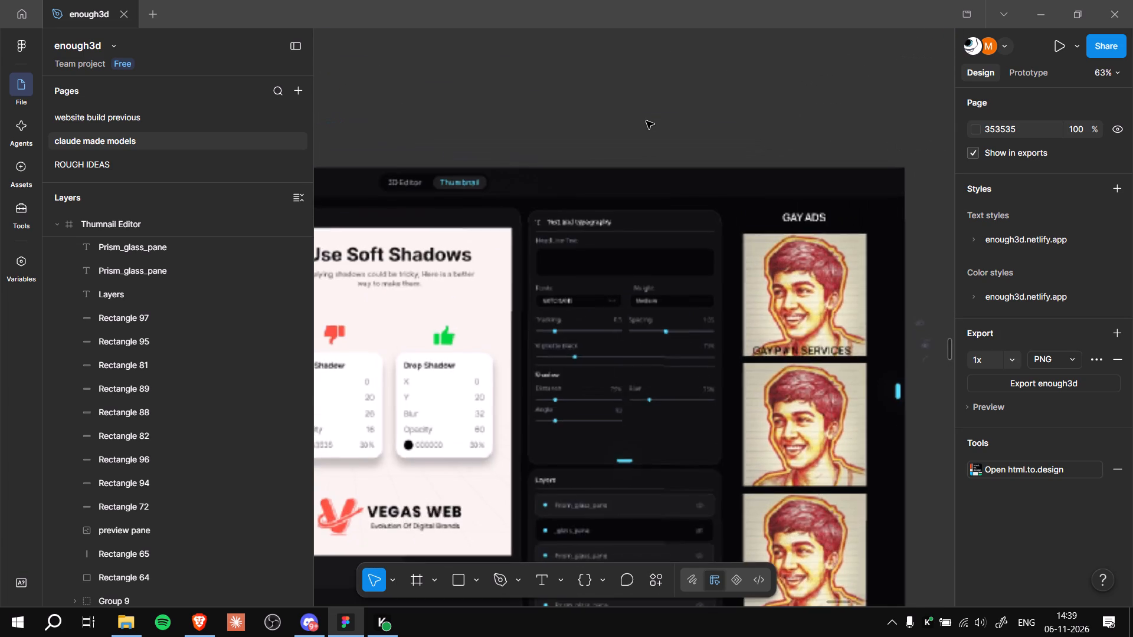
scroll(646, 121, "down", 2, "ctrl")
middle_click_drag(655, 98, 647, 47, "ctrl")
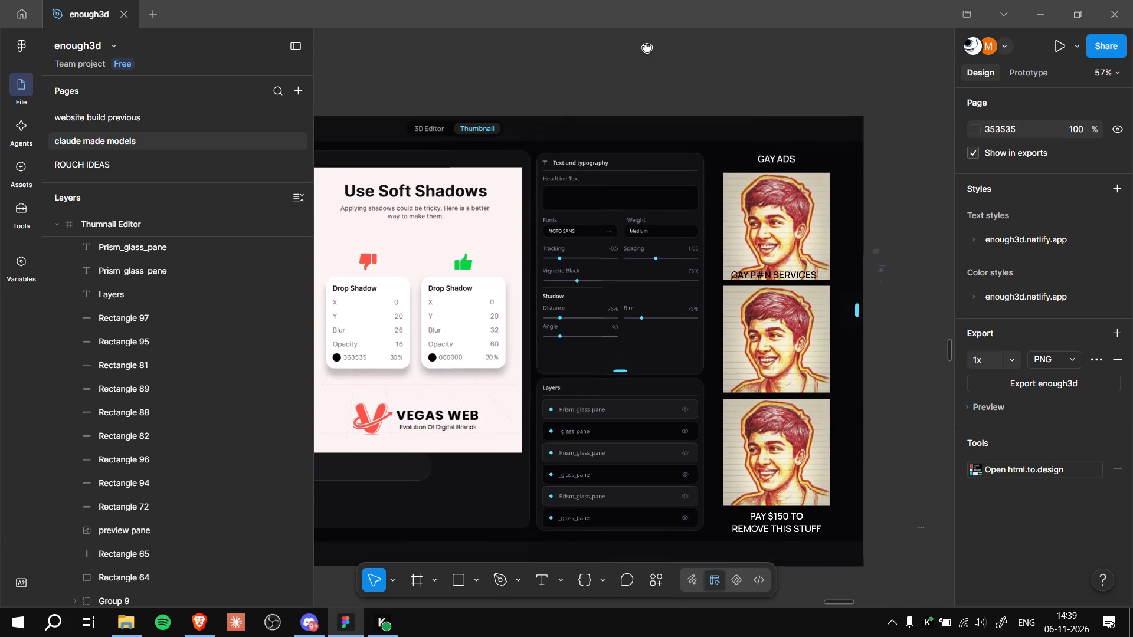
middle_click_drag(647, 47, 641, 39, "ctrl")
scroll(803, 271, "down", 7, "ctrl")
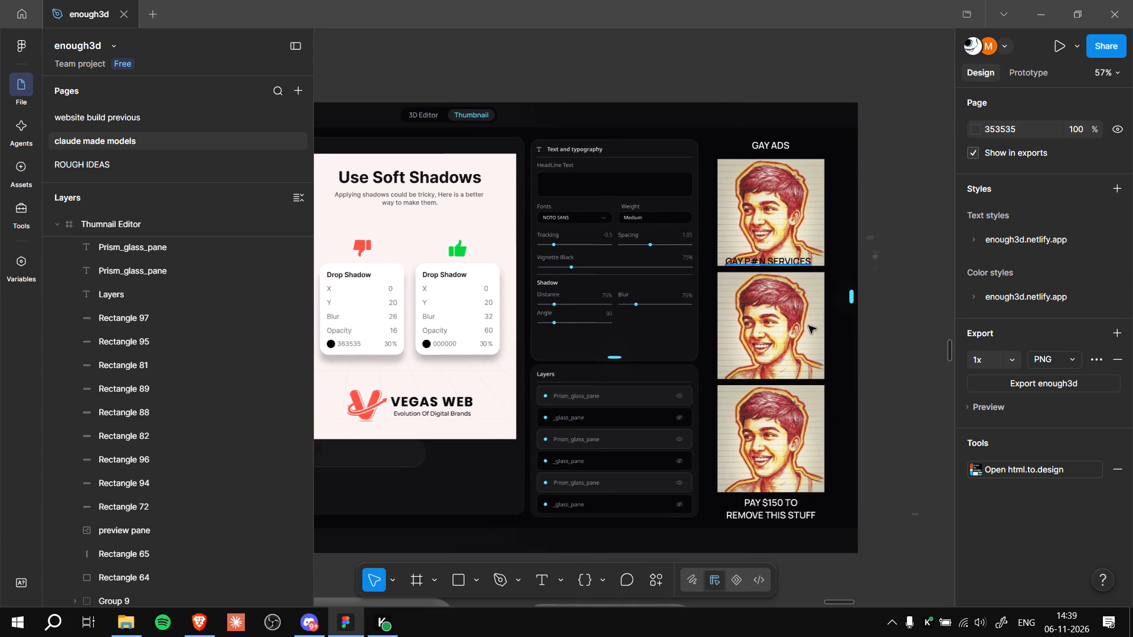
Look over the Html → Body design and the two green layer settings screenshots beside the Thumnail Editor frame.
scroll(839, 415, "down", 4, "ctrl")
middle_click_drag(875, 534, 512, 485, "ctrl")
middle_click_drag(716, 488, 617, 483, "ctrl")
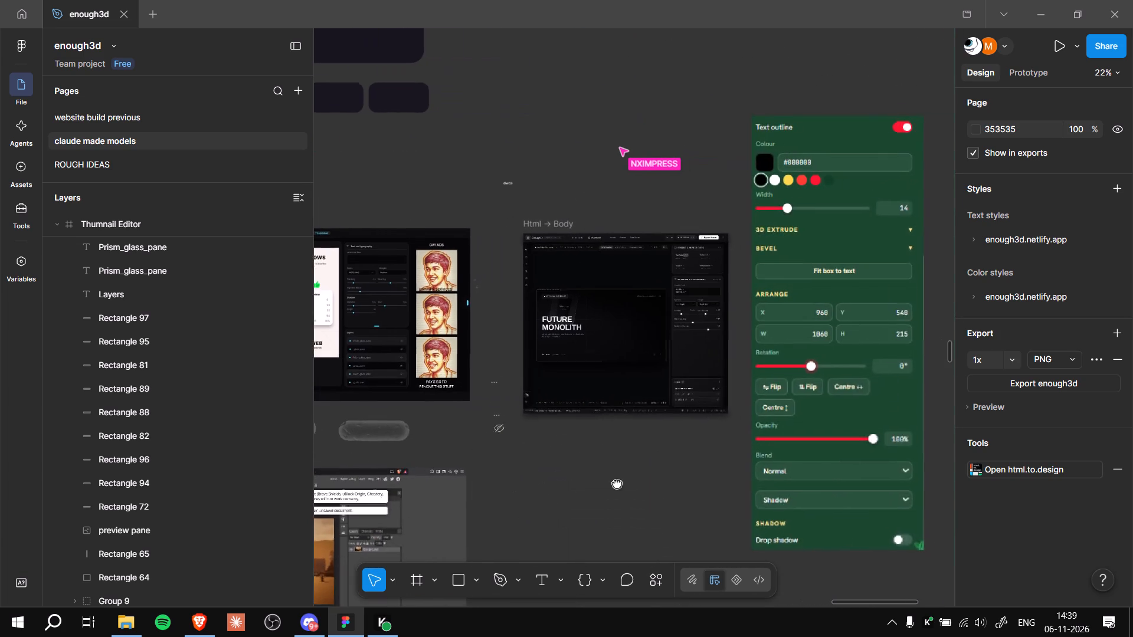
middle_click_drag(617, 483, 502, 465, "ctrl")
scroll(679, 520, "down", 4, "ctrl")
middle_click_drag(879, 349, 767, 354, "ctrl")
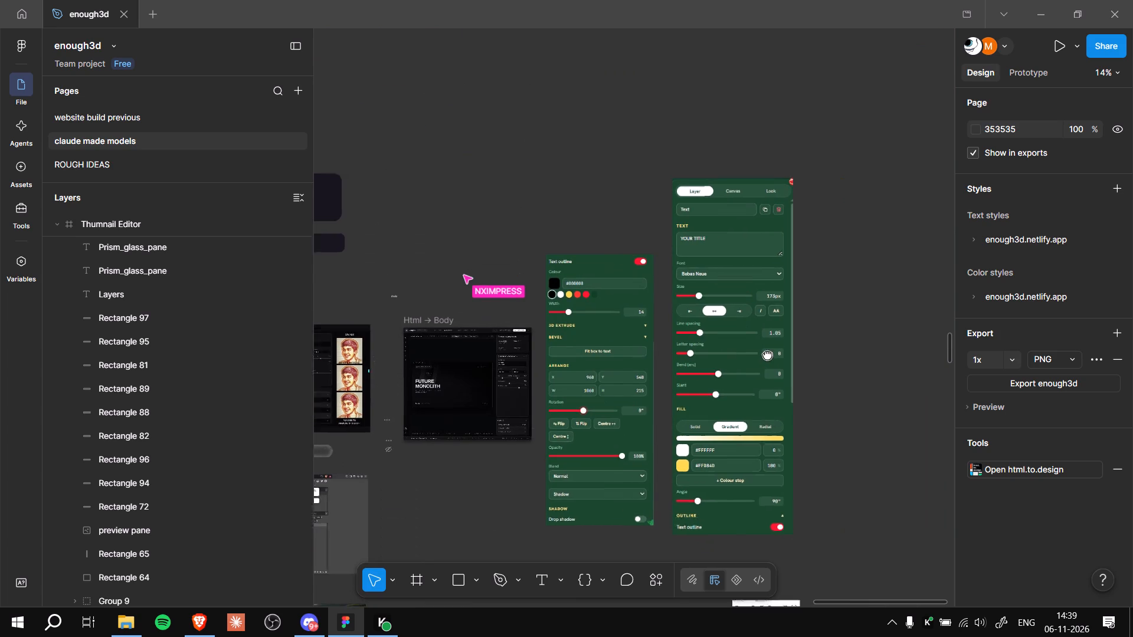
middle_click_drag(767, 354, 762, 354, "ctrl")
scroll(762, 354, "down", 2, "ctrl")
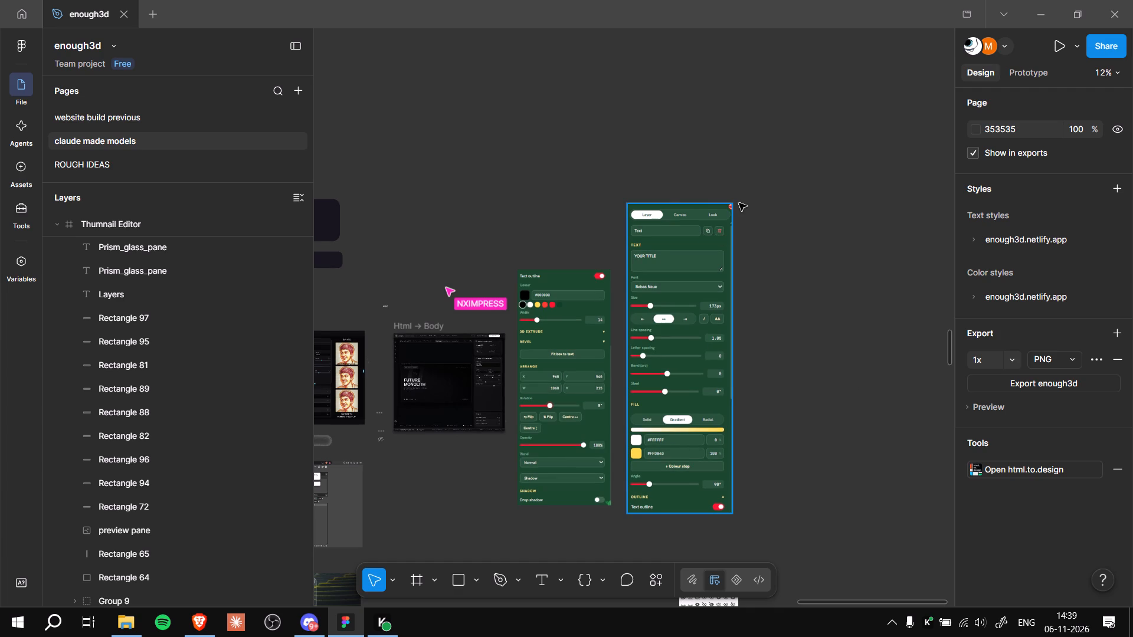
middle_click_drag(474, 456, 588, 343)
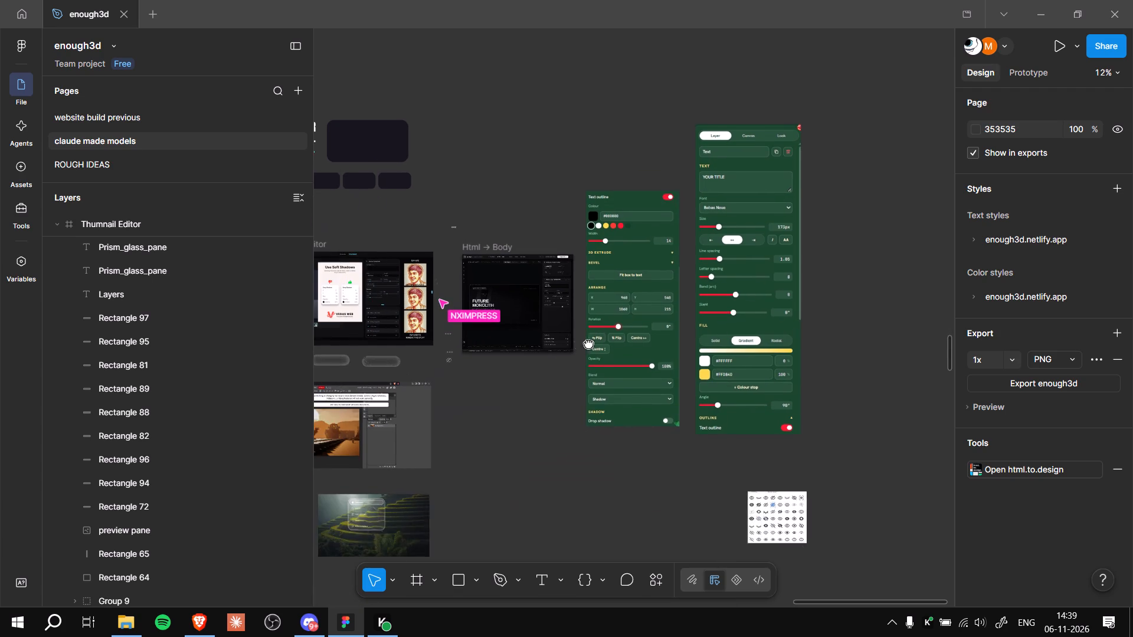
middle_click_drag(588, 343, 609, 356)
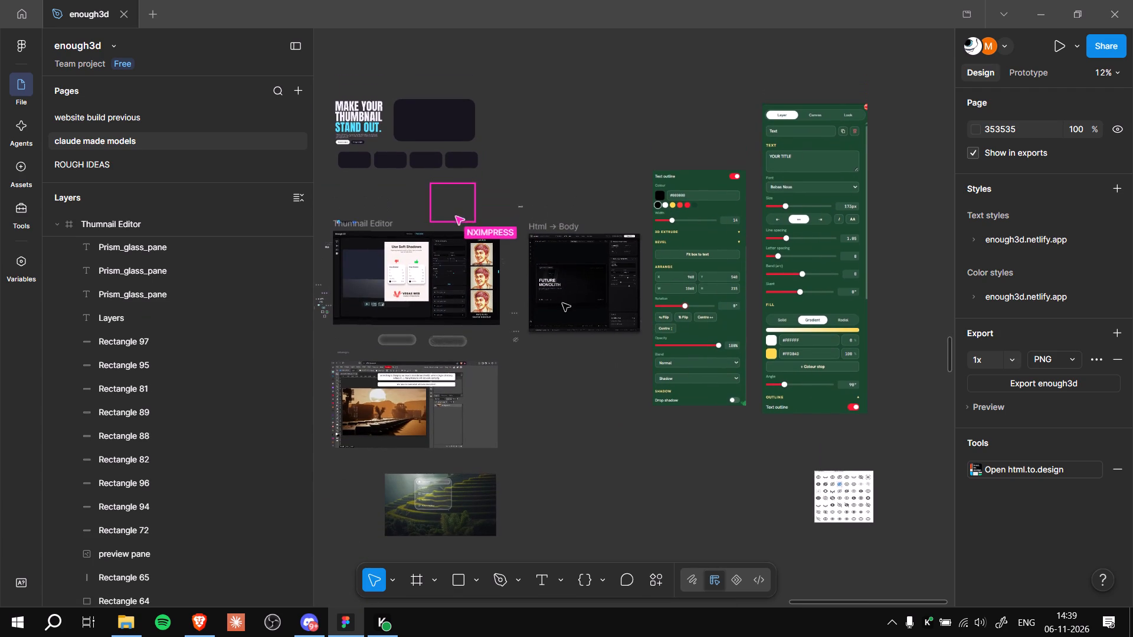
Examine the reference screenshot with Transform, Blend, Stroke, Background, Glow, Shadow and Curve controls above the Thumnail Editor frame.
scroll(543, 204, "up", 8, "ctrl")
middle_click_drag(525, 189, 639, 228, "ctrl")
scroll(592, 211, "up", 6, "ctrl")
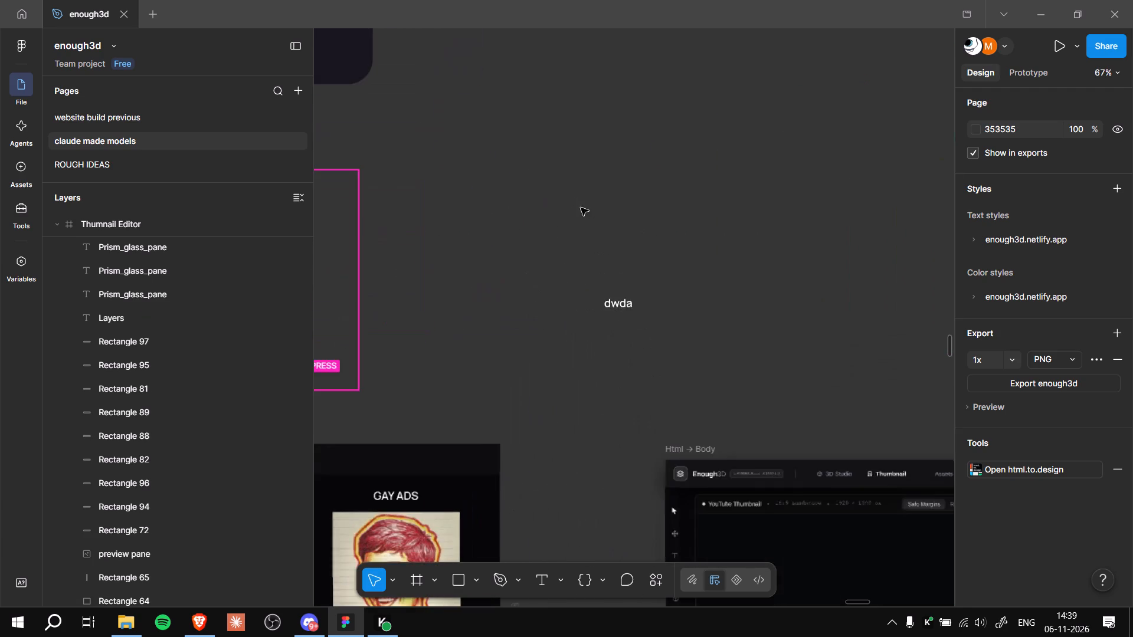
middle_click_drag(569, 208, 865, 199, "ctrl")
scroll(745, 211, "up", 1, "ctrl")
left_click(782, 217)
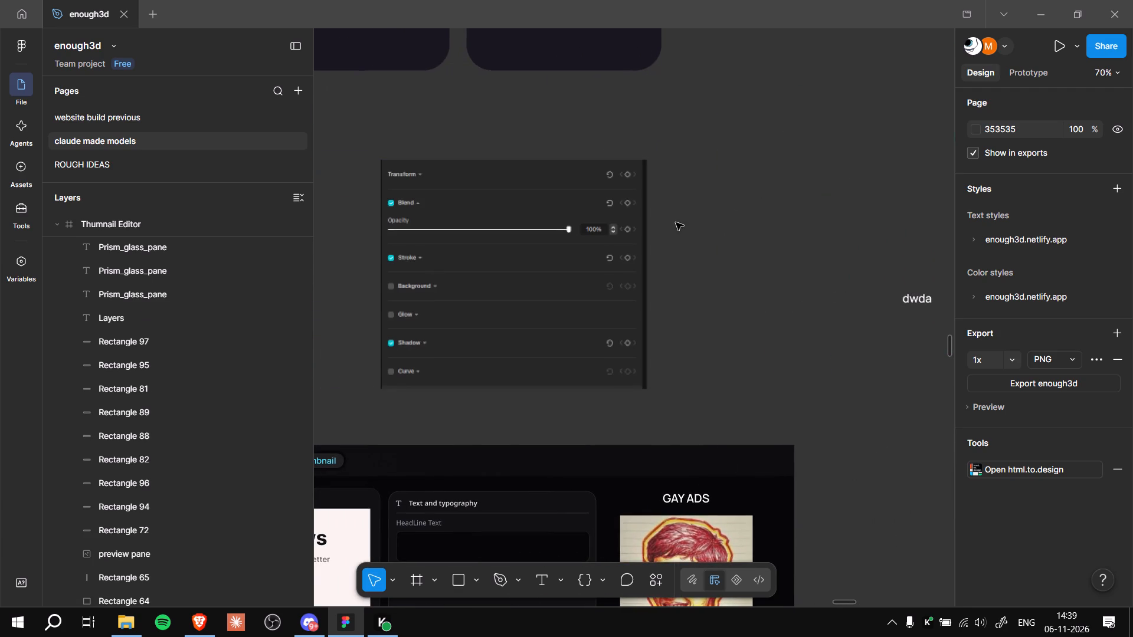
scroll(667, 221, "up", 5, "ctrl")
middle_click_drag(667, 219, 844, 198, "ctrl")
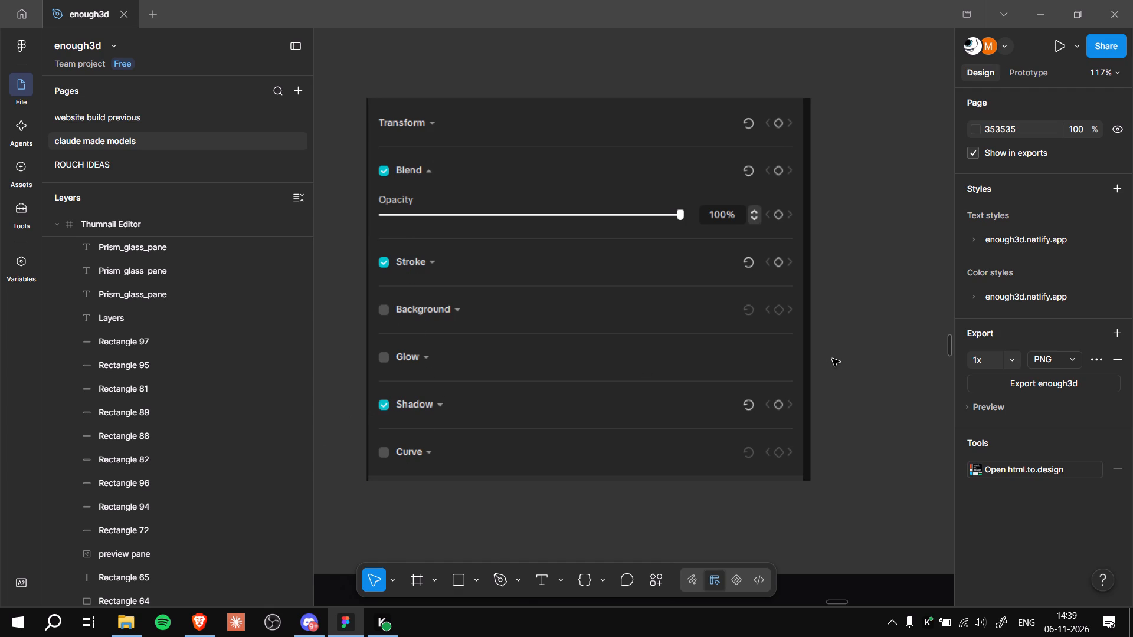
Review the overall Thumnail Editor layout alongside the Transform and Blend reference screenshot above it.
scroll(832, 359, "down", 10, "ctrl")
middle_click_drag(864, 339, 742, 290, "ctrl")
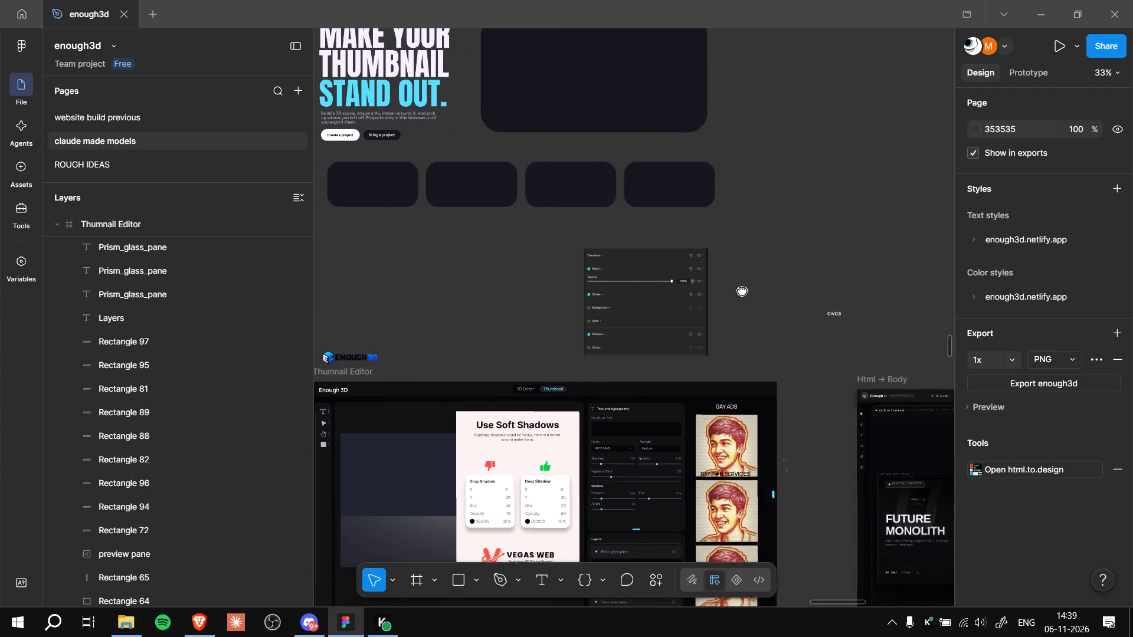
middle_click_drag(742, 290, 738, 206, "ctrl")
scroll(741, 280, "up", 1, "ctrl")
scroll(738, 206, "down", 3, "ctrl")
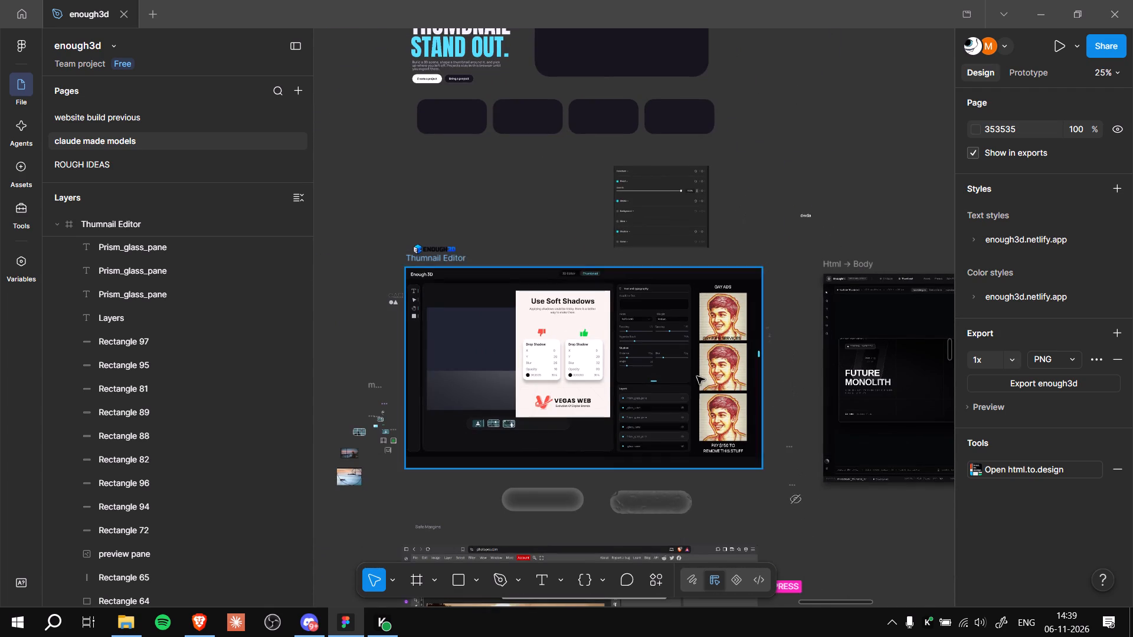
scroll(689, 375, "up", 9, "ctrl")
scroll(689, 375, "down", 7, "ctrl")
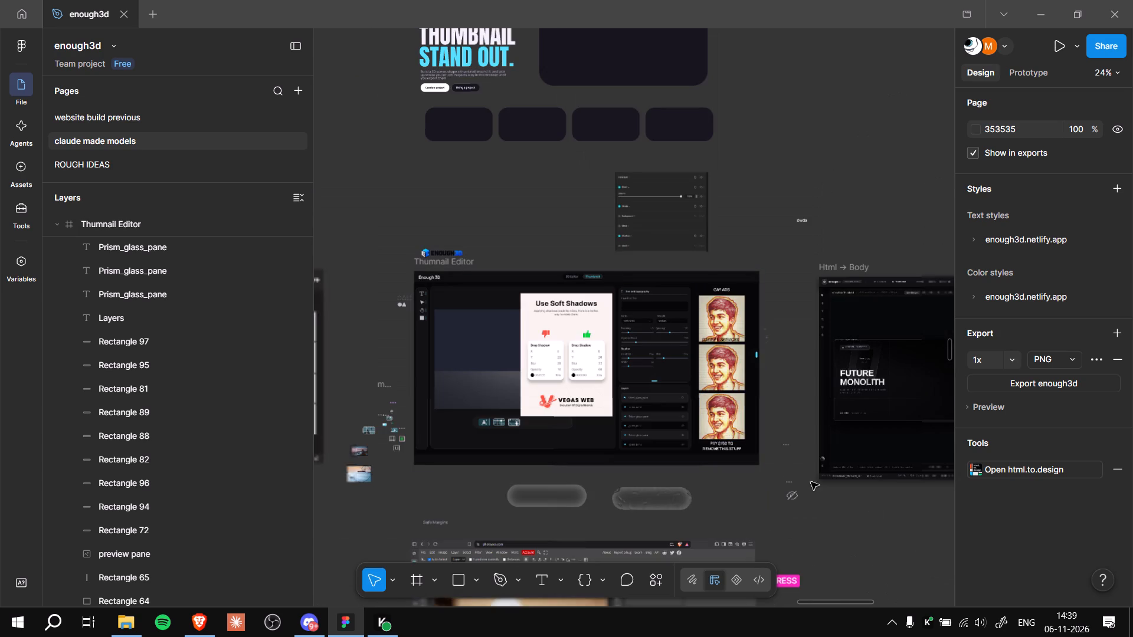
middle_click_drag(841, 528, 787, 527, "ctrl")
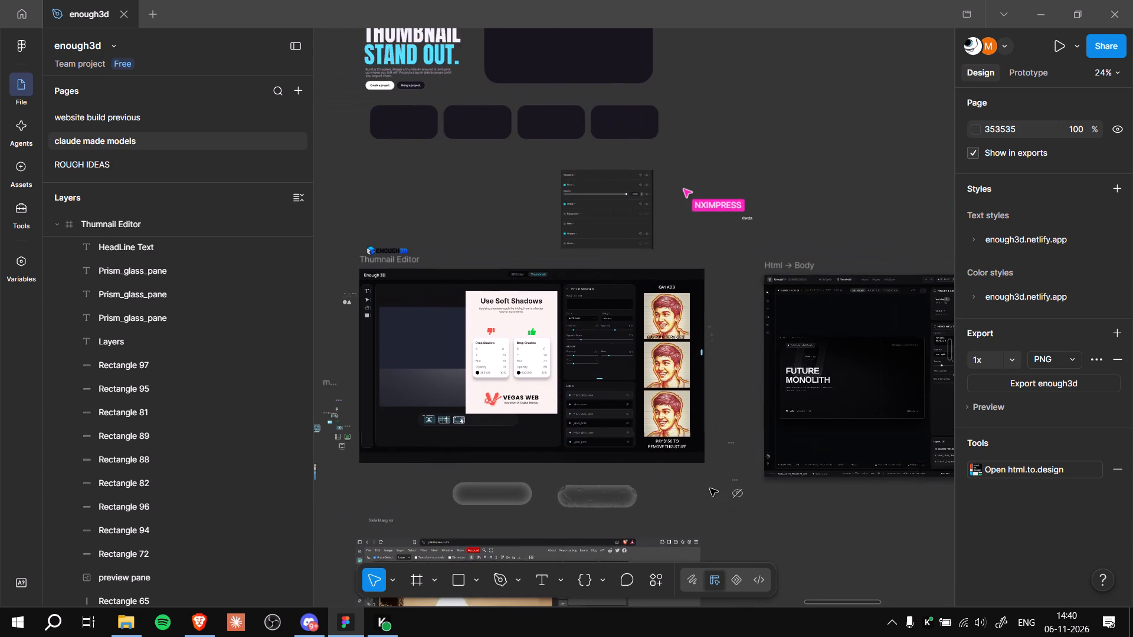
Review the Thumnail Editor's Text and typography controls against the reference control screenshots placed above the frame.
scroll(694, 488, "up", 5, "ctrl")
scroll(640, 478, "up", 1, "ctrl")
middle_click_drag(640, 478, 772, 559, "ctrl")
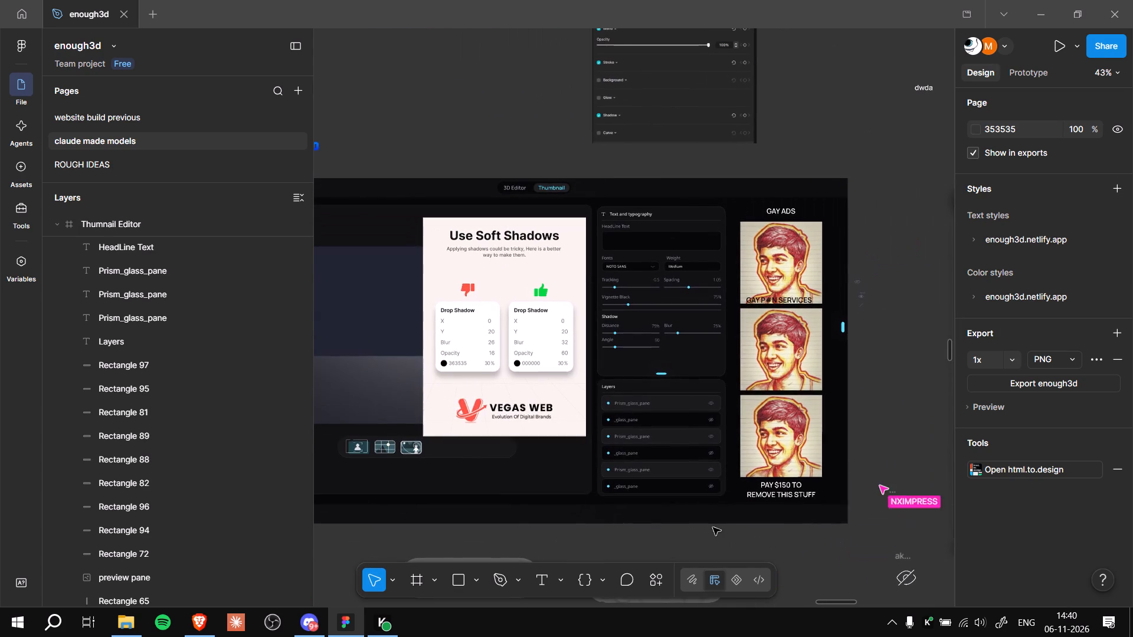
scroll(873, 389, "up", 4, "ctrl")
scroll(873, 389, "down", 5, "ctrl")
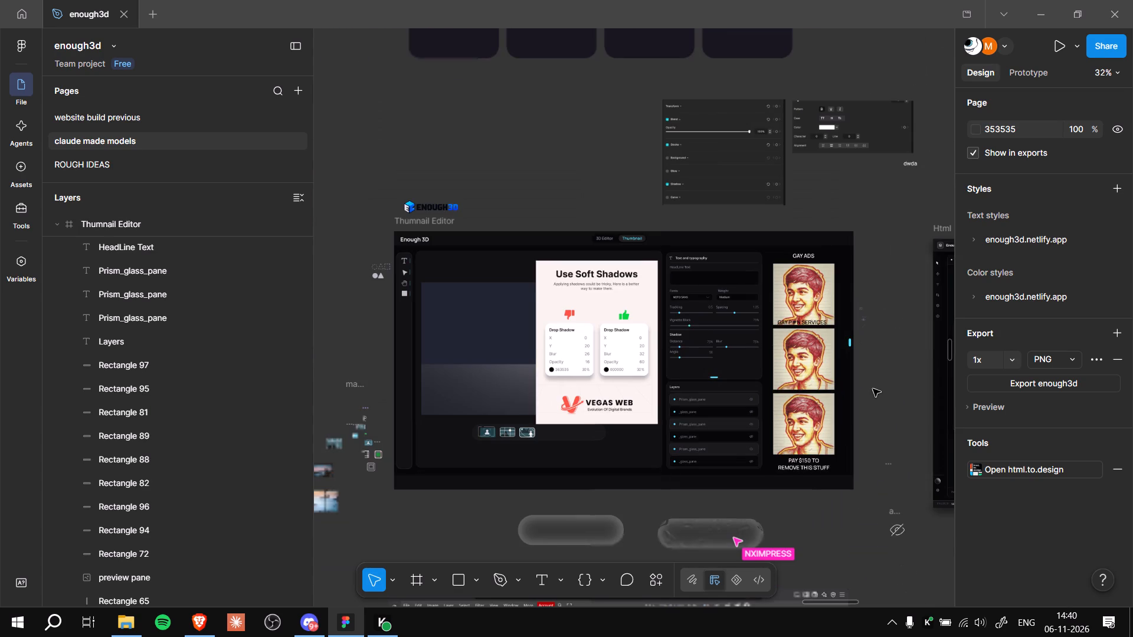
scroll(874, 431, "up", 5, "ctrl")
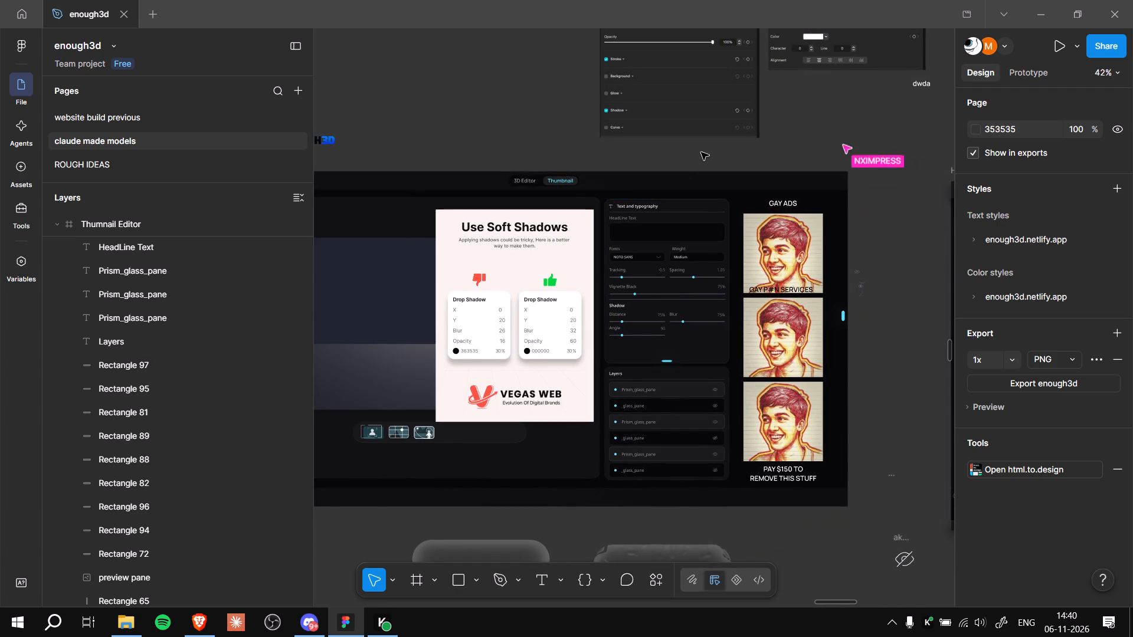
scroll(705, 152, "up", 8, "ctrl")
middle_click_drag(705, 152, 737, 101, "ctrl")
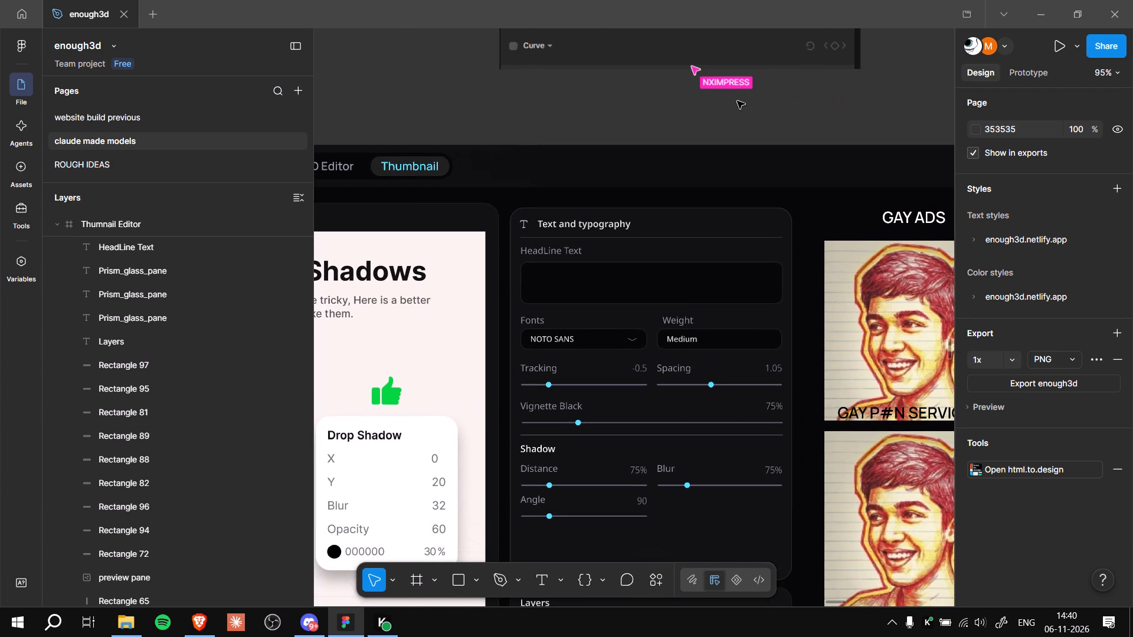
middle_click_drag(726, 104, 729, 37, "ctrl")
scroll(729, 37, "up", 1, "ctrl")
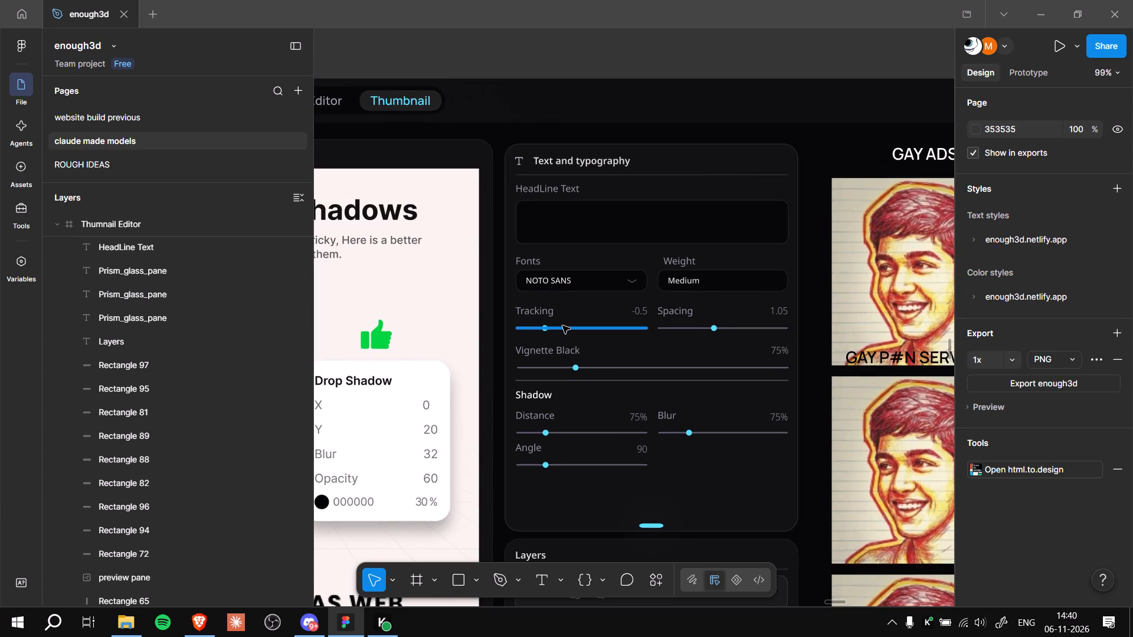
scroll(643, 229, "down", 7, "ctrl")
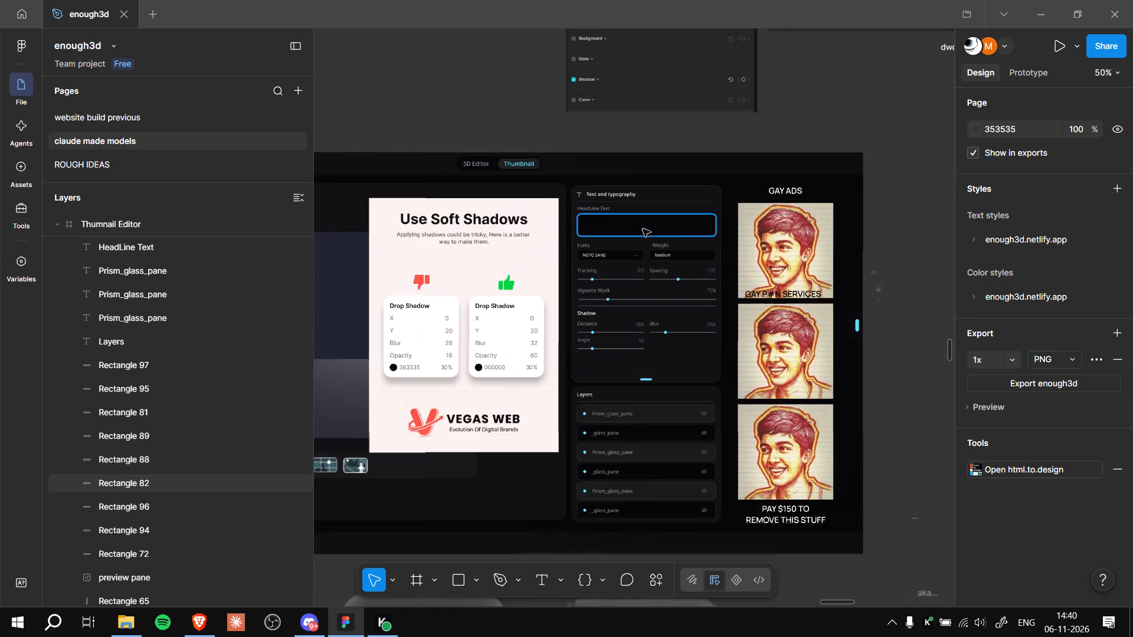
scroll(643, 229, "down", 4, "ctrl")
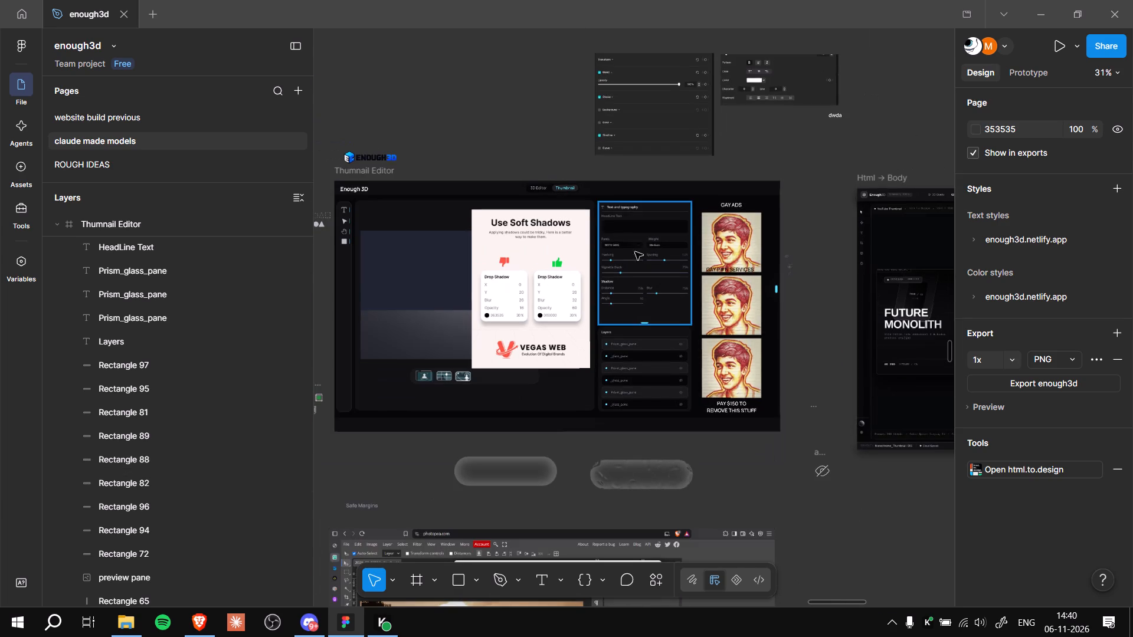
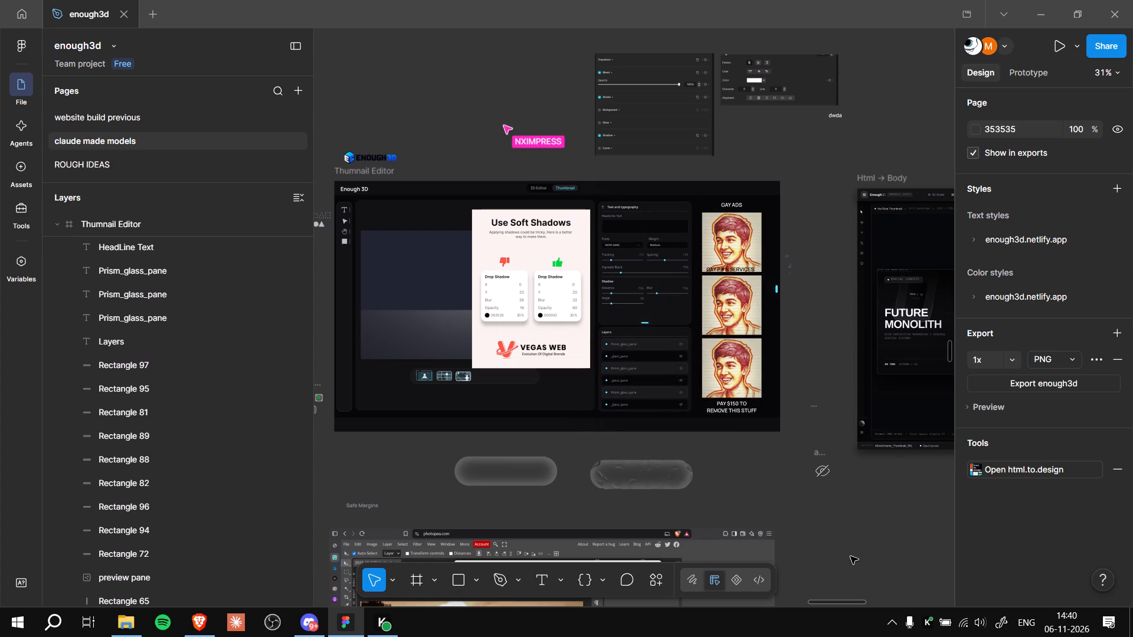
Examine the standalone Text and typography panel with its font, tracking, vignette and shadow controls above the Thumnail Editor frame.
scroll(823, 531, "down", 5, "ctrl")
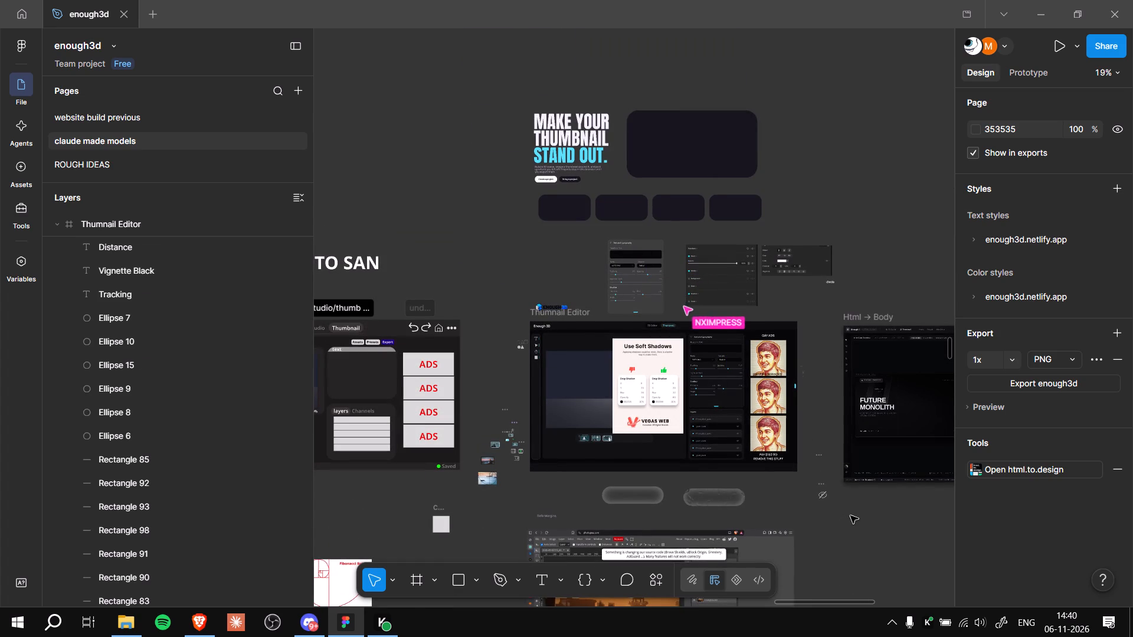
scroll(852, 498, "up", 4, "ctrl")
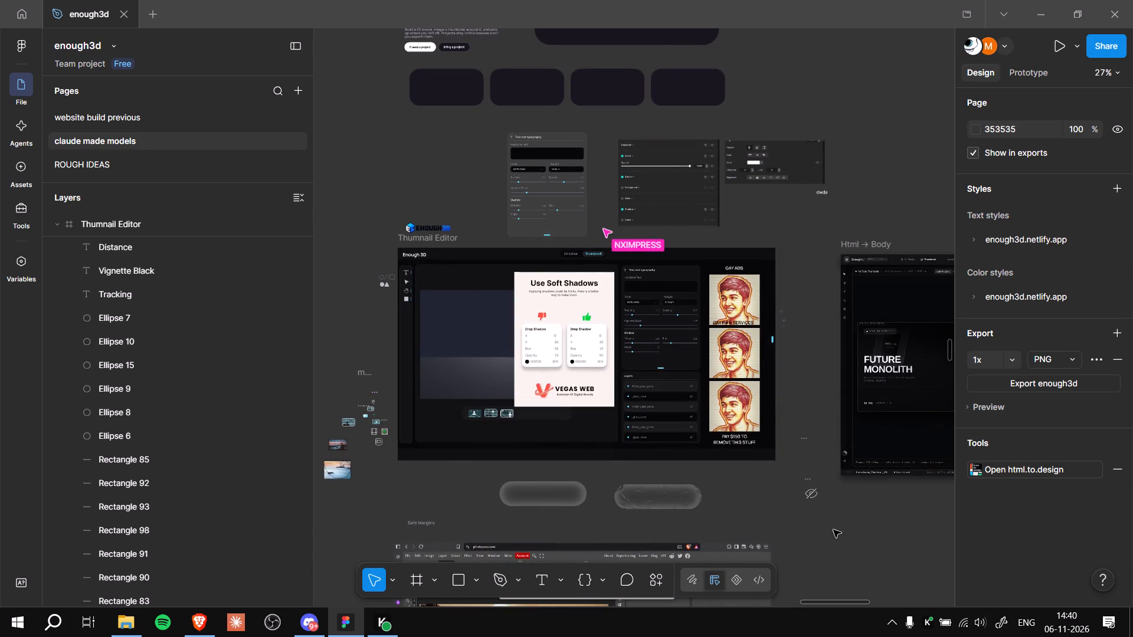
scroll(826, 530, "up", 1, "ctrl")
middle_click_drag(752, 488, 847, 533, "ctrl")
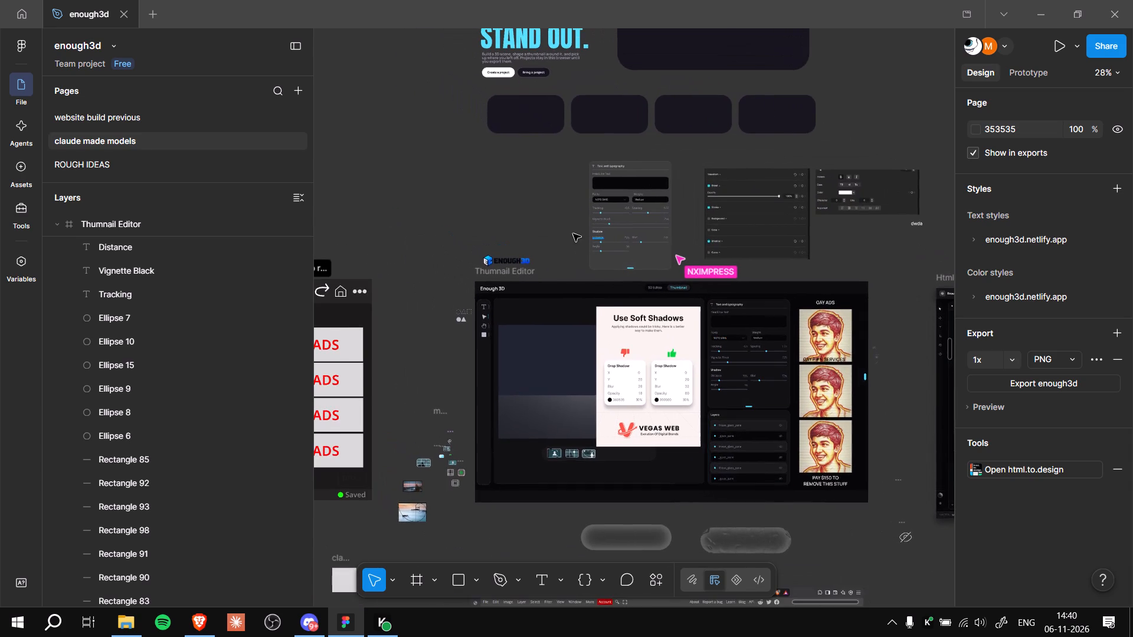
scroll(571, 232, "up", 14, "ctrl")
middle_click_drag(578, 223, 543, 308, "ctrl")
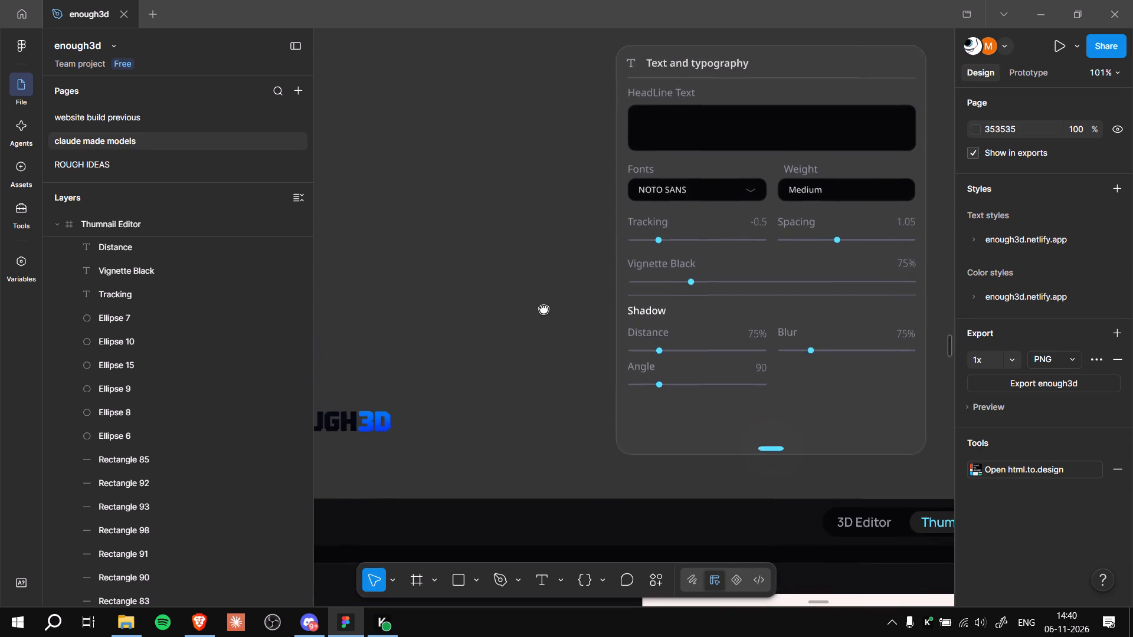
middle_click_drag(543, 308, 526, 328, "ctrl")
scroll(525, 329, "down", 5, "ctrl")
scroll(525, 330, "up", 2, "ctrl")
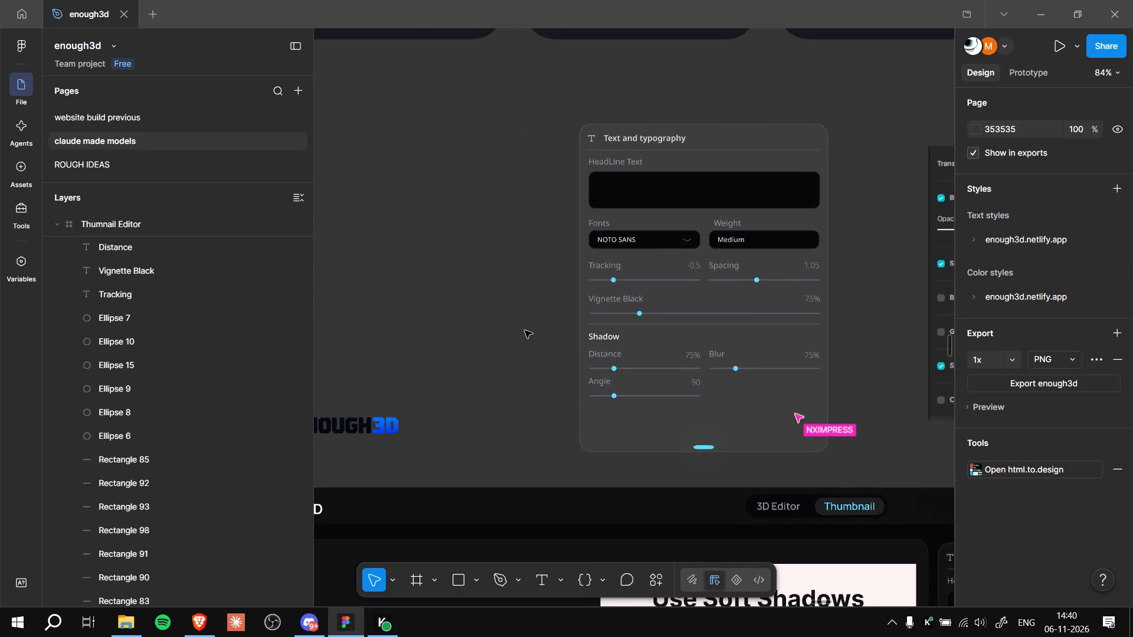
scroll(525, 330, "up", 1, "ctrl")
scroll(525, 330, "down", 1, "ctrl")
scroll(525, 330, "up", 5, "ctrl")
middle_click_drag(536, 306, 512, 333, "ctrl")
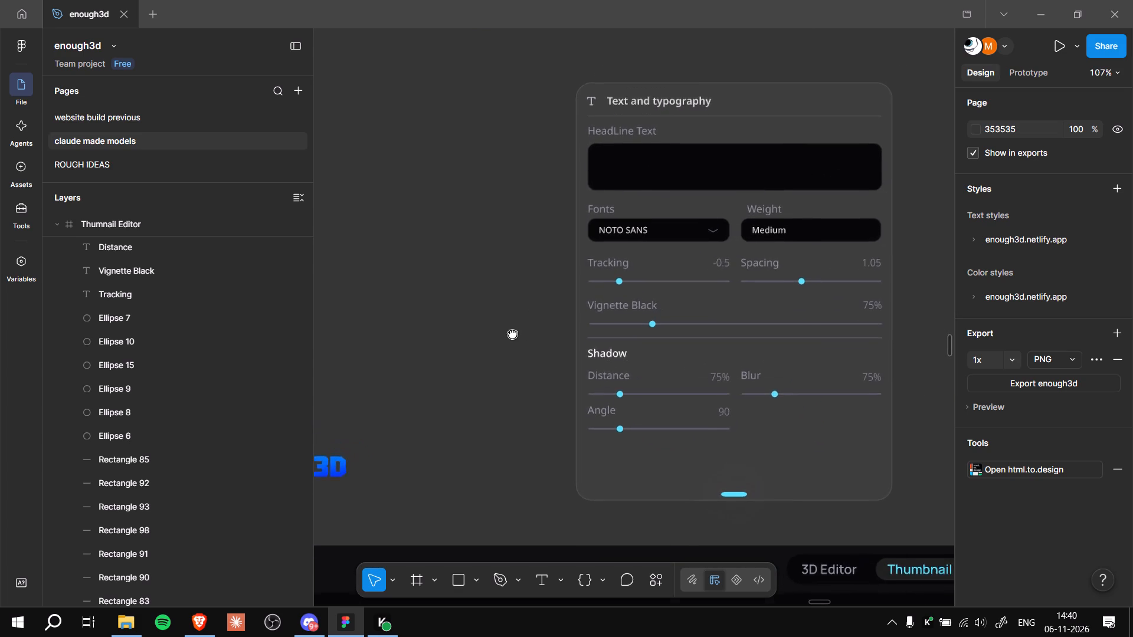
middle_click_drag(512, 333, 489, 303, "ctrl")
scroll(486, 301, "down", 8, "ctrl")
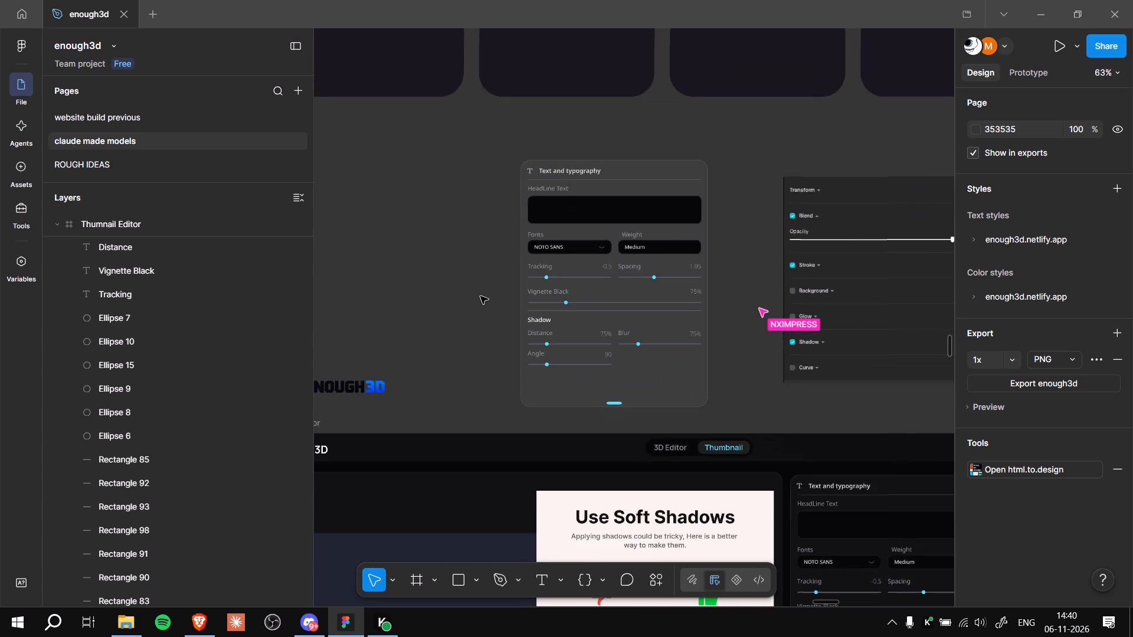
Compare the standalone Text and typography panel with the Transform and Blend reference screenshot and the Thumnail Editor's own controls.
scroll(480, 296, "down", 3, "ctrl")
scroll(480, 296, "up", 6, "ctrl")
scroll(490, 270, "down", 5, "ctrl")
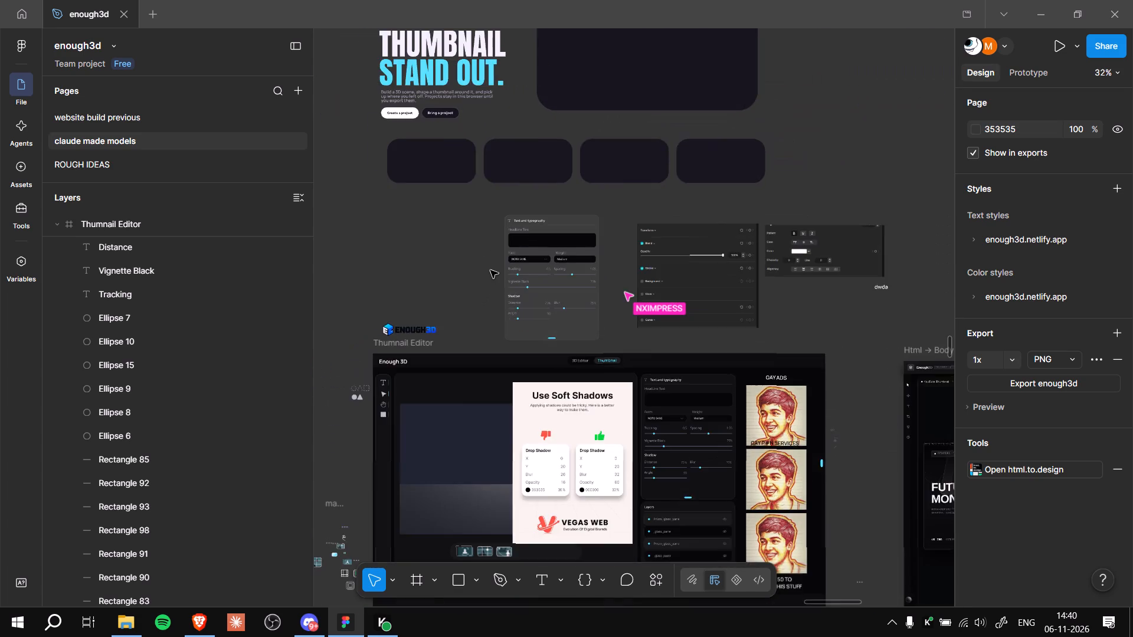
scroll(490, 270, "up", 4, "ctrl")
scroll(490, 270, "down", 5, "ctrl")
scroll(470, 238, "up", 7, "ctrl")
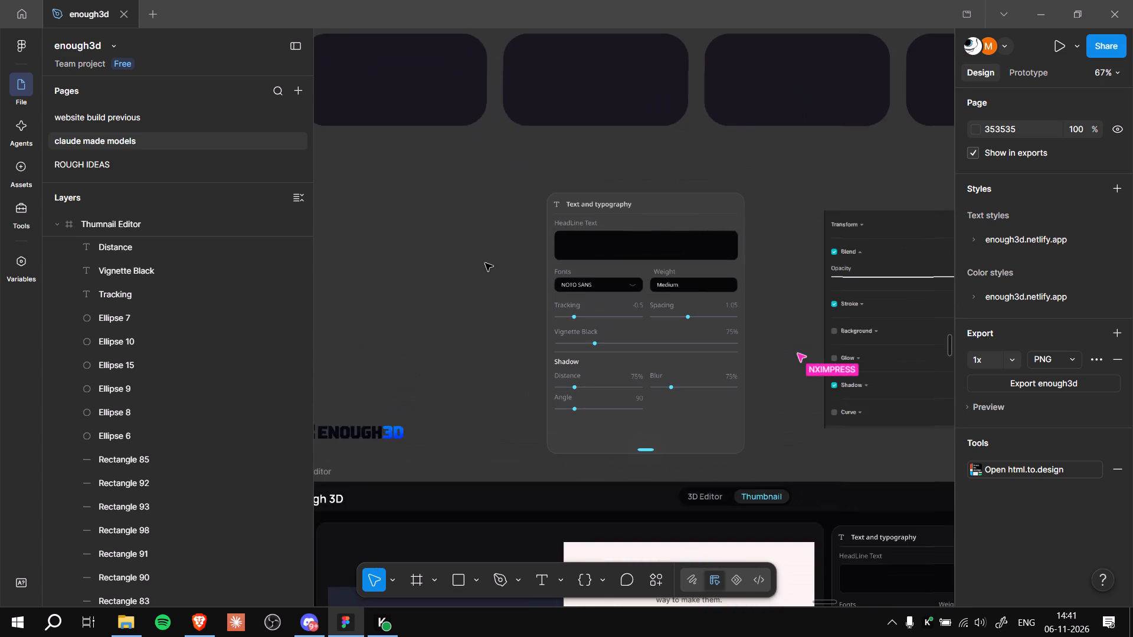
middle_click_drag(485, 263, 443, 247, "ctrl")
scroll(485, 263, "up", 1, "ctrl")
scroll(443, 247, "down", 1, "ctrl")
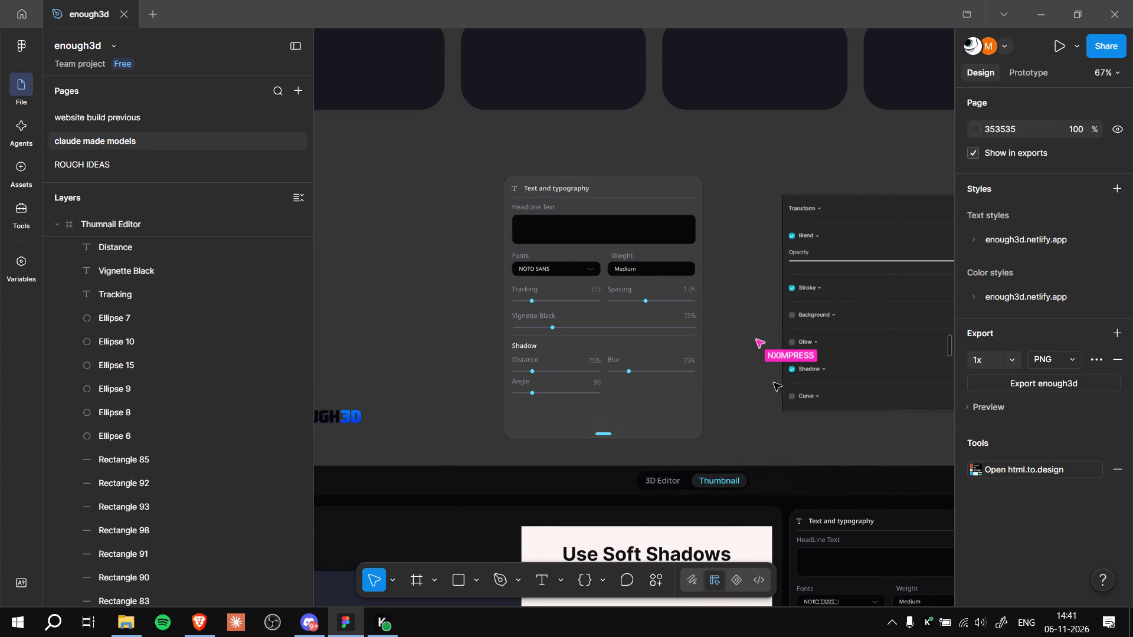
middle_click_drag(776, 420, 676, 268)
scroll(676, 268, "down", 1)
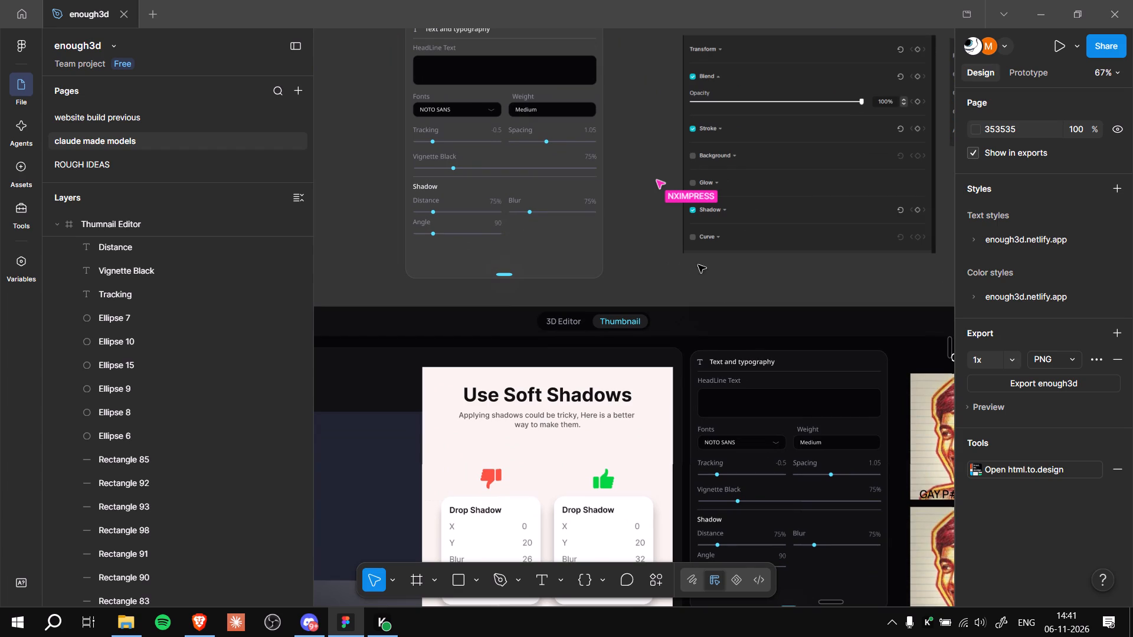
scroll(821, 400, "down", 4)
scroll(821, 441, "down", 6, "ctrl")
scroll(741, 366, "up", 6, "ctrl")
scroll(651, 313, "up", 5, "ctrl")
scroll(605, 297, "up", 4, "ctrl")
middle_click_drag(601, 293, 517, 293, "ctrl")
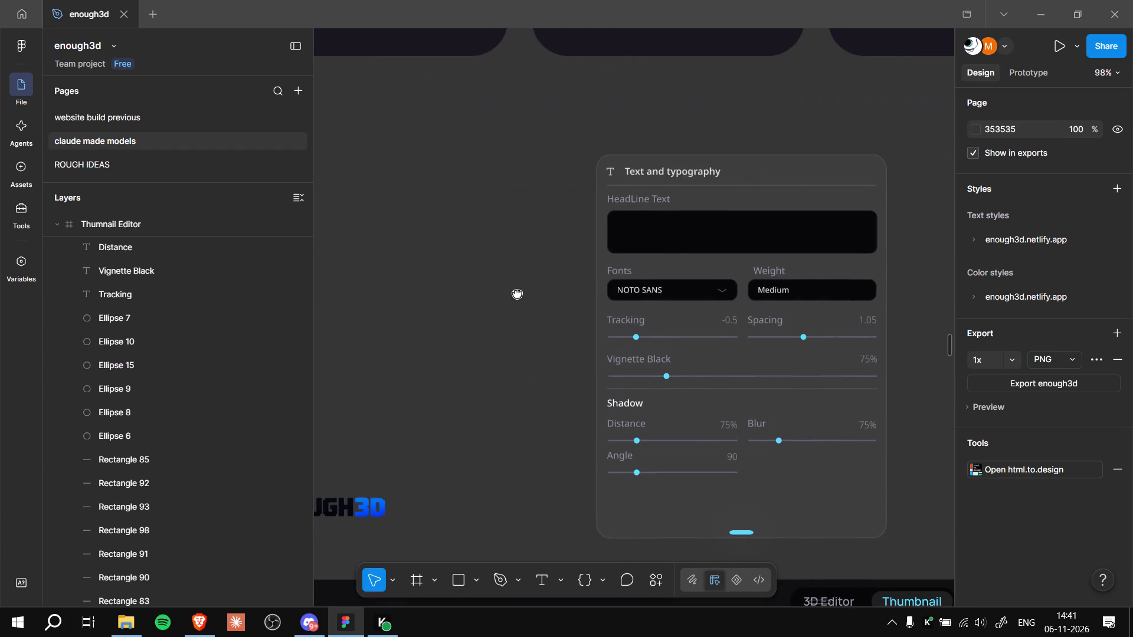
middle_click_drag(517, 293, 516, 293, "ctrl")
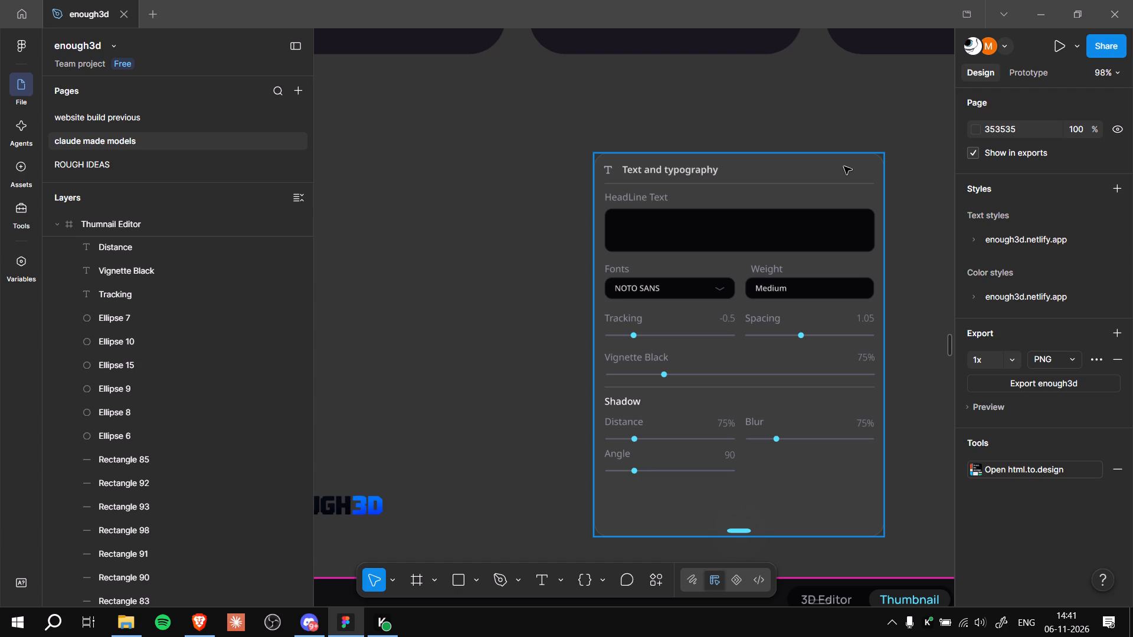
scroll(903, 306, "down", 7, "ctrl")
middle_click_drag(918, 412, 814, 314, "ctrl")
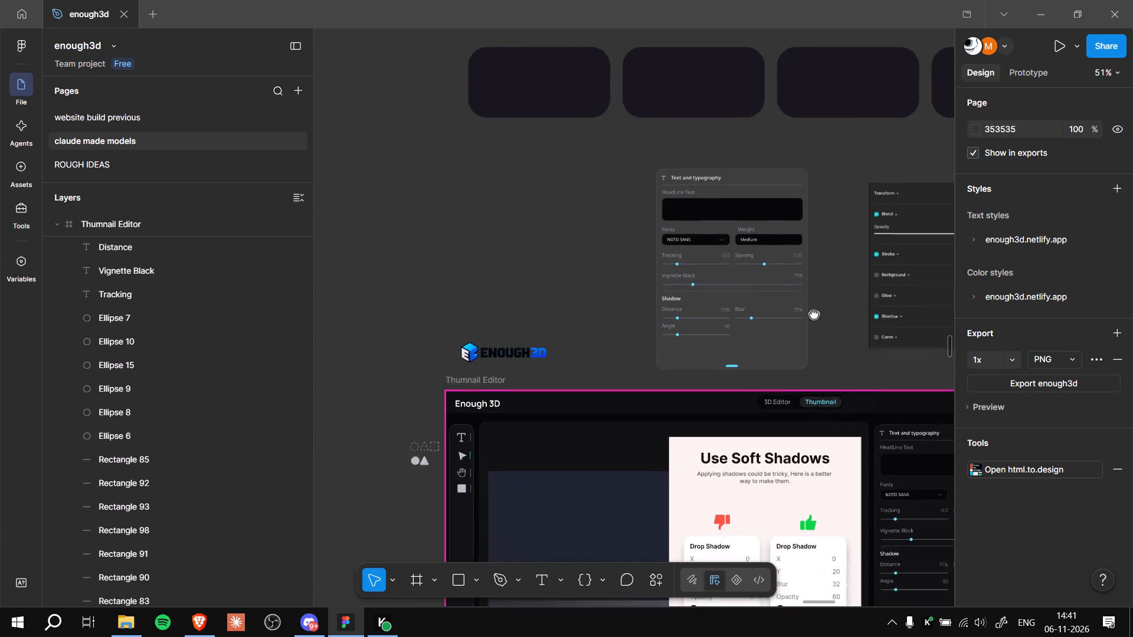
middle_click_drag(814, 314, 772, 244, "ctrl")
scroll(772, 244, "down", 4, "ctrl")
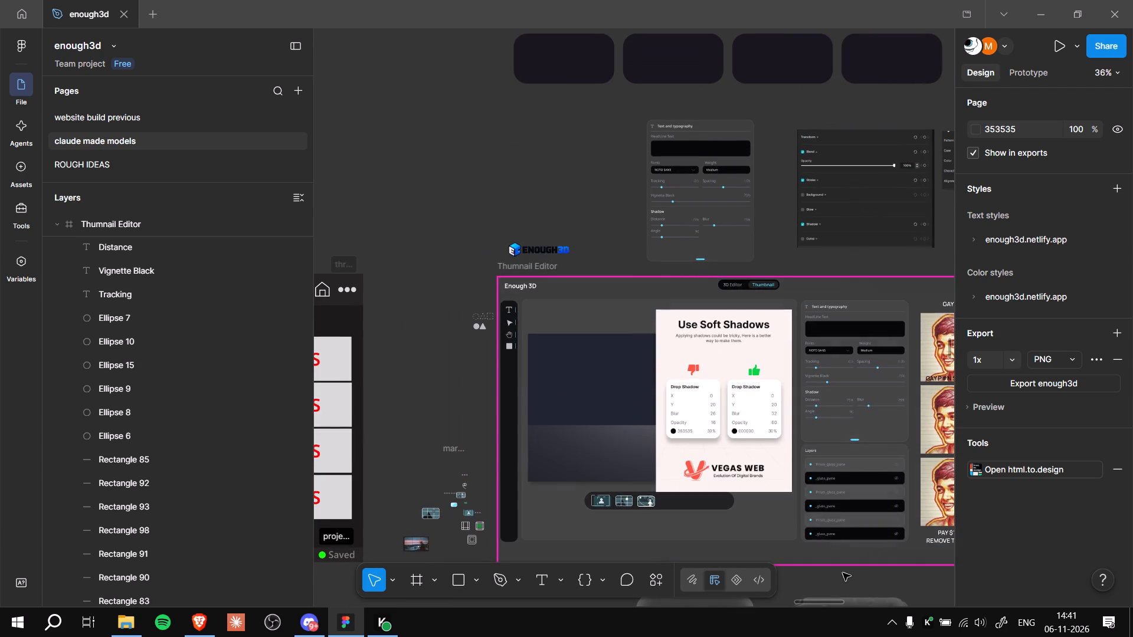
middle_click_drag(850, 577, 737, 514, "ctrl")
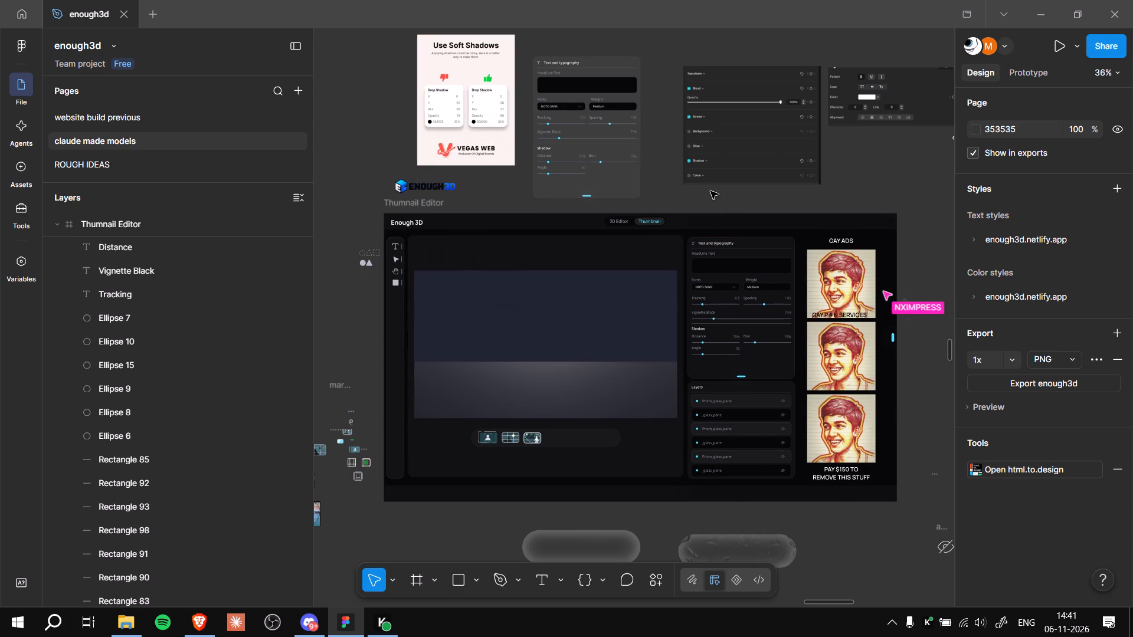
Move the Use Soft Shadows image farther away from the standalone Text and typography panel, to about X 20439, Y 5136.
scroll(710, 191, "up", 4, "ctrl")
middle_click_drag(698, 199, 859, 348, "ctrl")
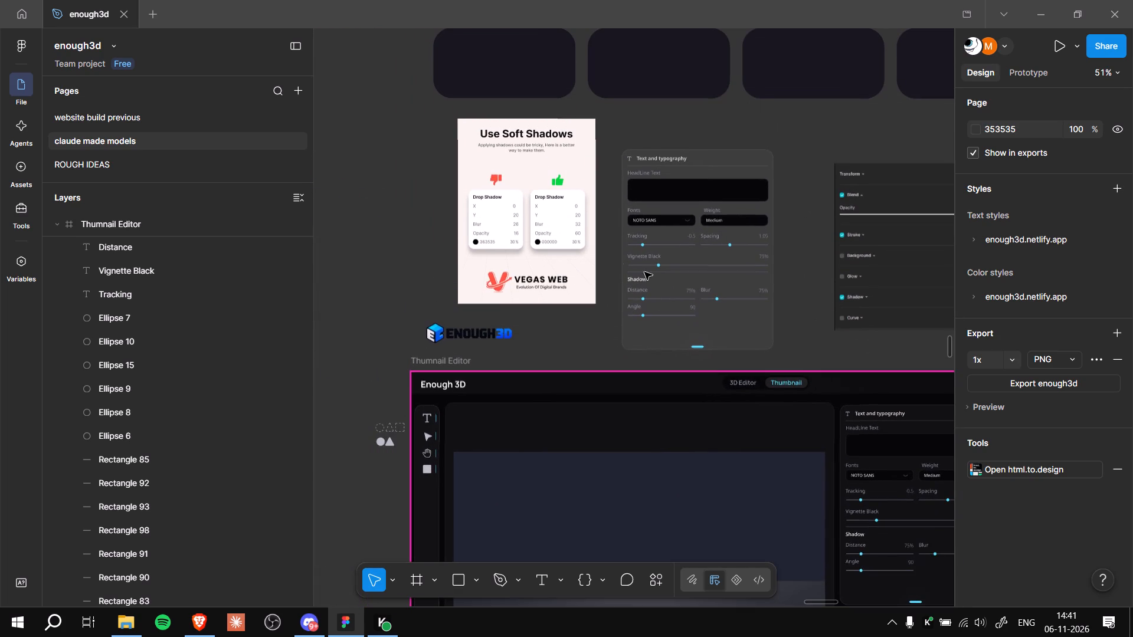
left_click_drag(565, 225, 527, 223)
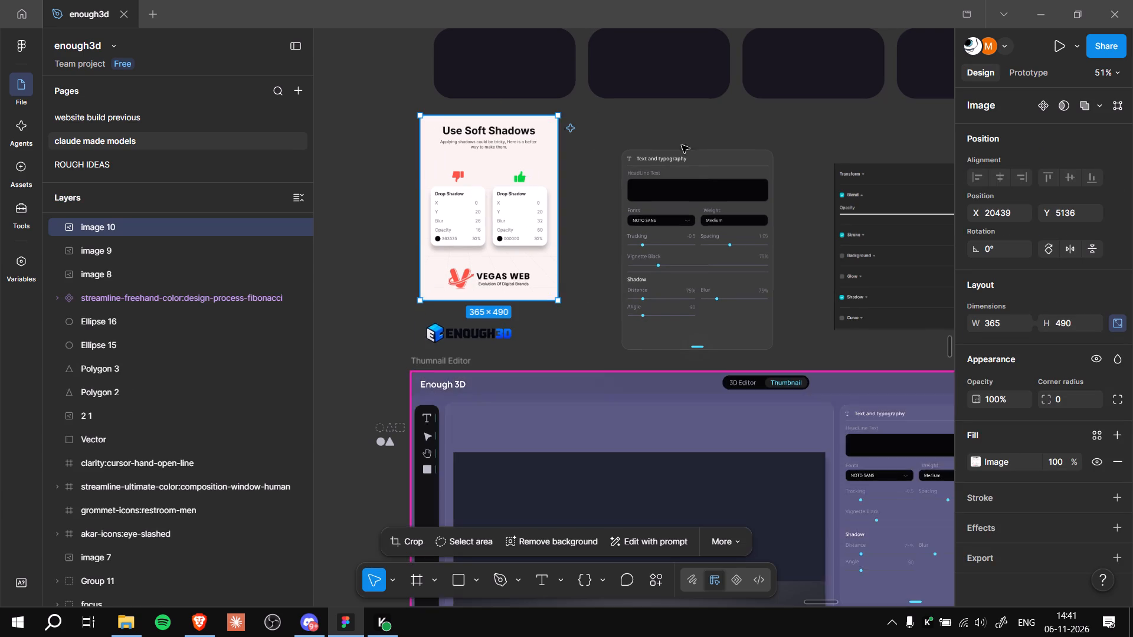
Review the Thumnail Editor frame's layout, including its canvas preview, Text and typography controls, Layers list and ads column.
scroll(757, 144, "down", 10, "ctrl")
scroll(902, 444, "up", 4, "ctrl")
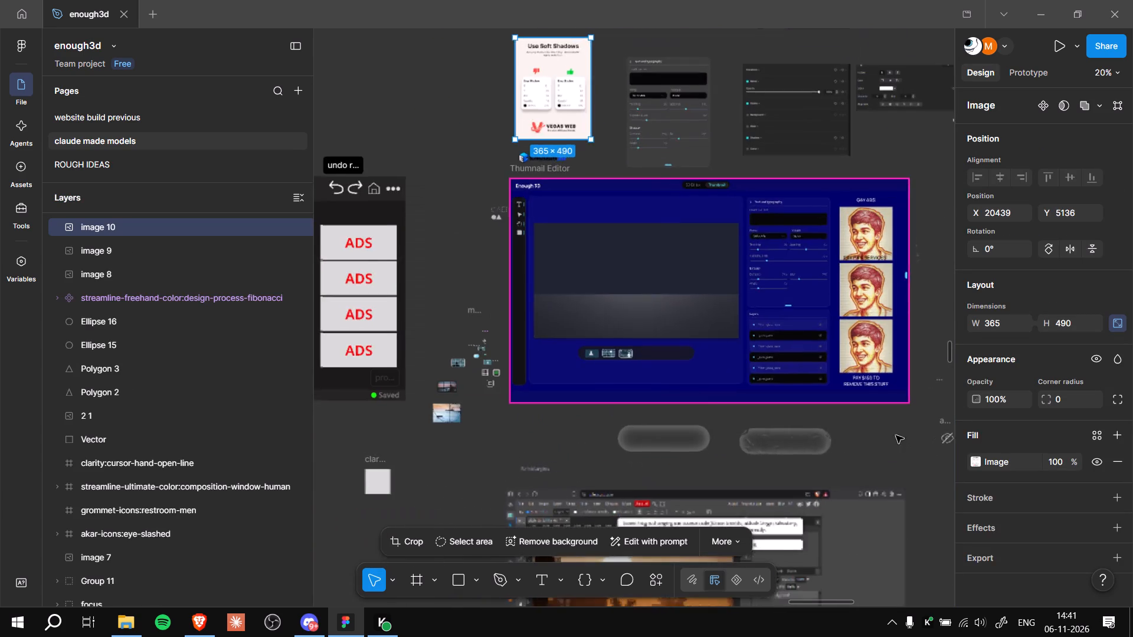
scroll(896, 435, "up", 4, "ctrl")
middle_click_drag(858, 423, 895, 441, "ctrl")
scroll(858, 423, "up", 1, "ctrl")
scroll(895, 441, "down", 4, "ctrl")
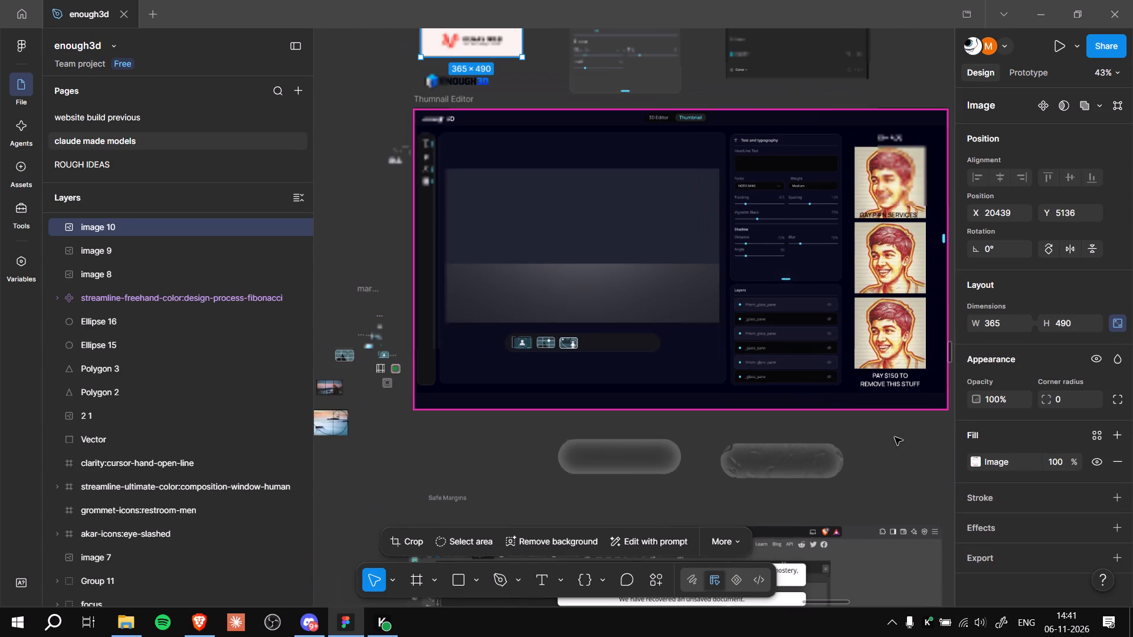
scroll(895, 435, "up", 2, "ctrl")
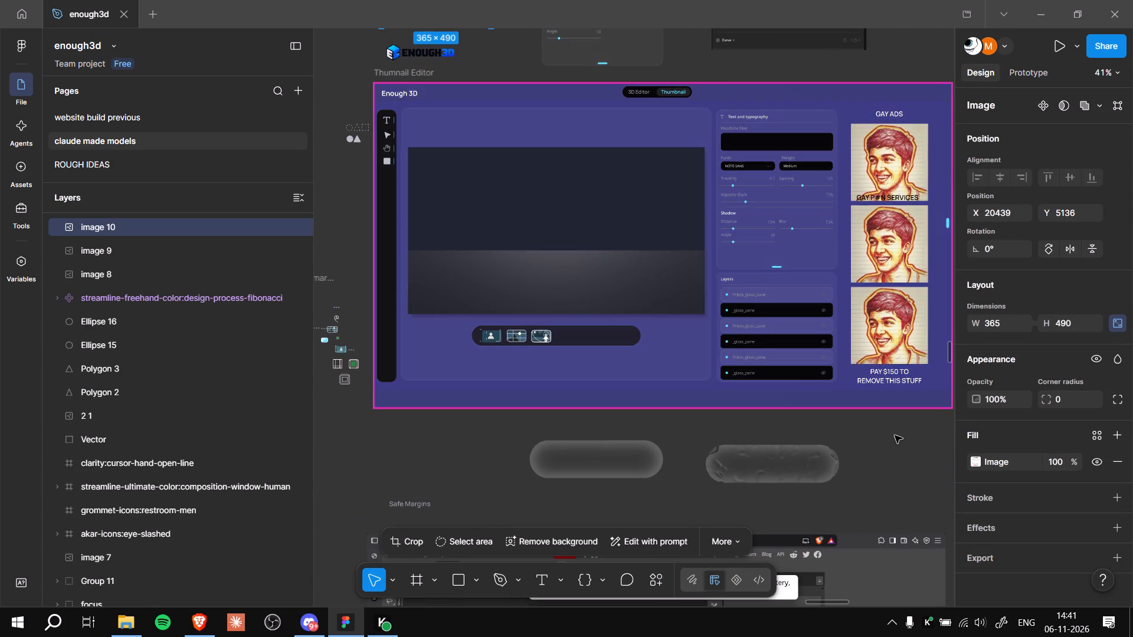
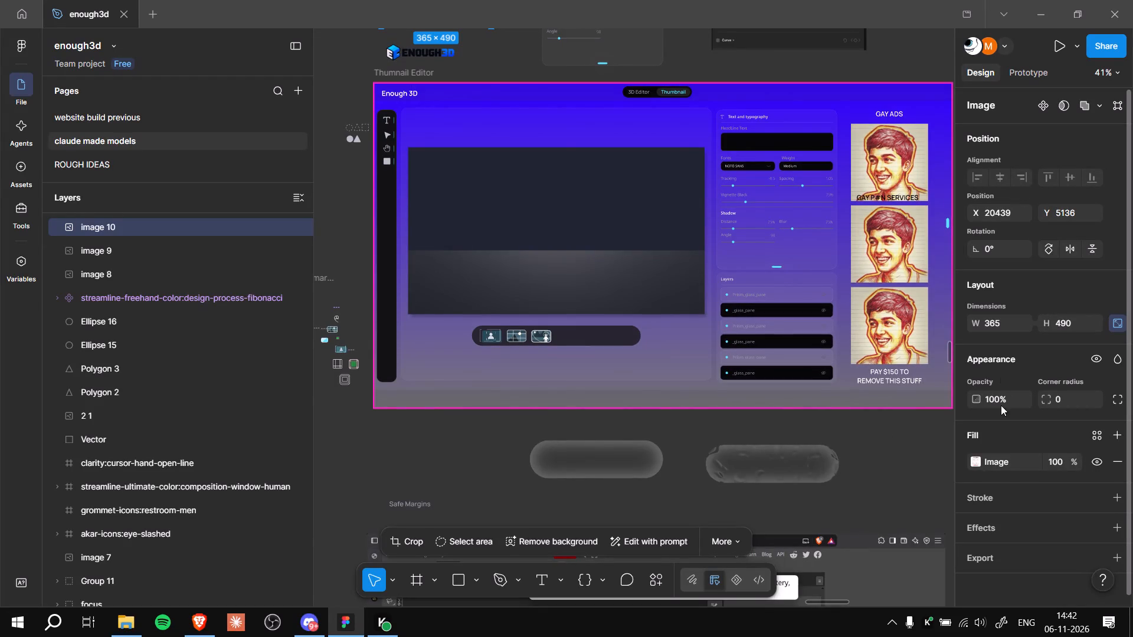
Move all elements of the standalone Text and typography panel from above the Thumnail Editor frame to empty canvas above and left of the MAKE YOUR THUMBNAIL heading.
middle_click_drag(895, 438, 871, 497)
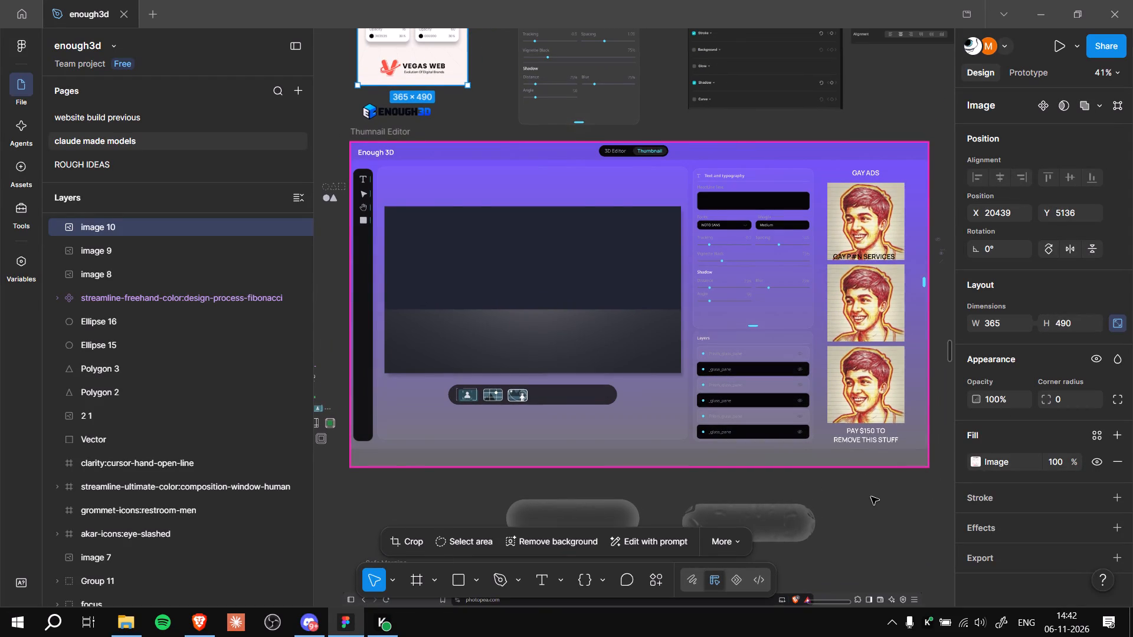
scroll(871, 497, "down", 4, "ctrl")
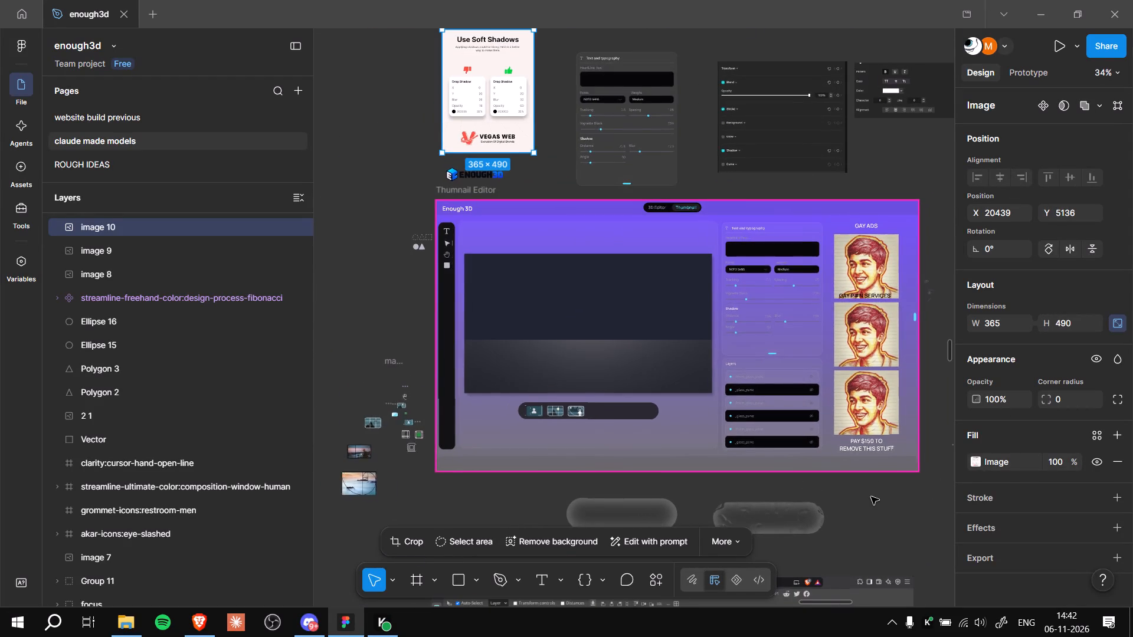
scroll(871, 497, "down", 1, "ctrl")
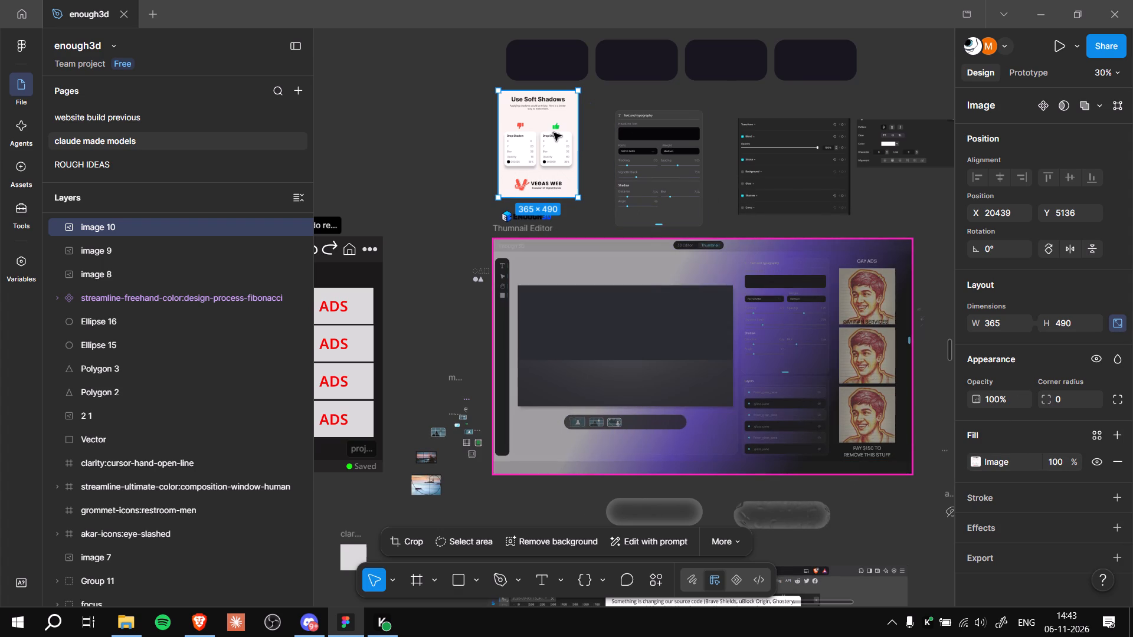
left_click_drag(595, 93, 696, 206)
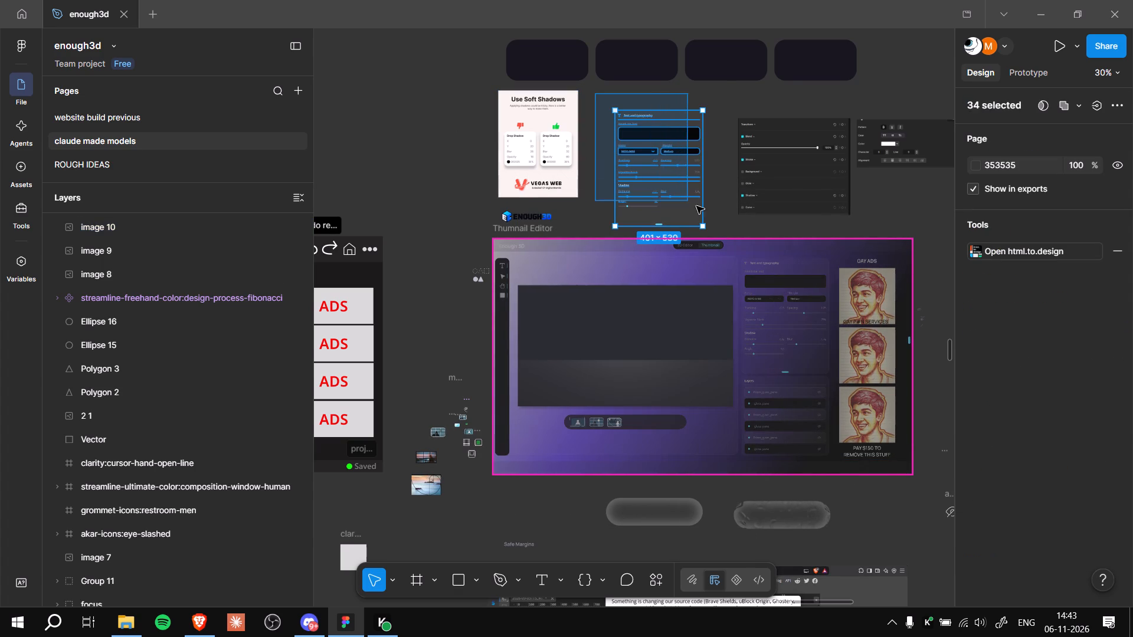
left_click_drag(696, 206, 714, 225)
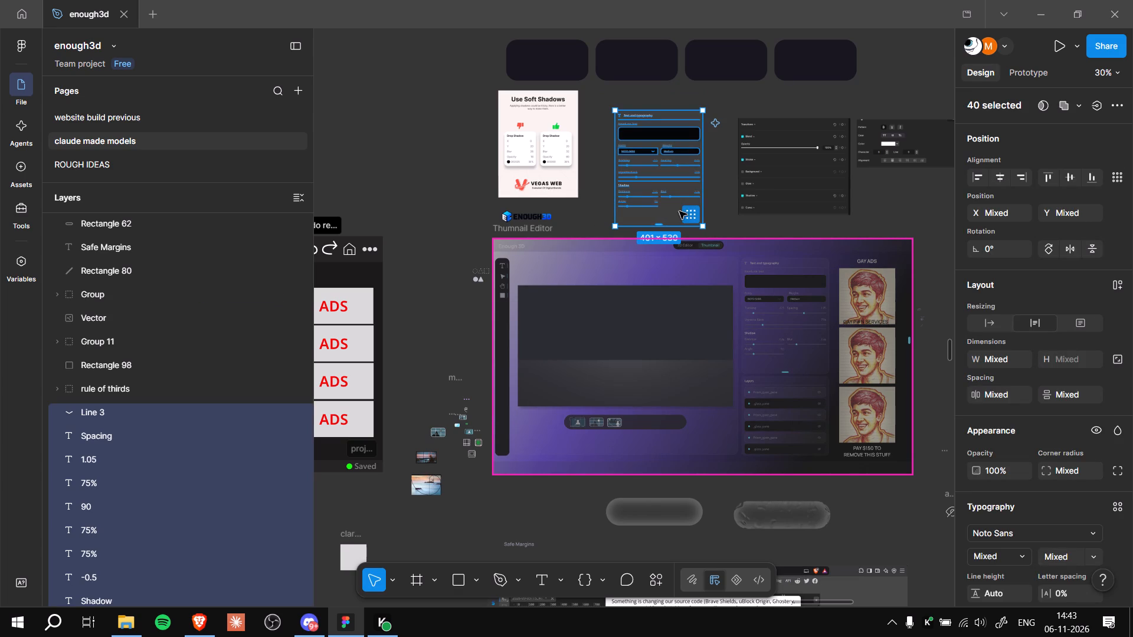
left_click_drag(670, 209, 532, 144)
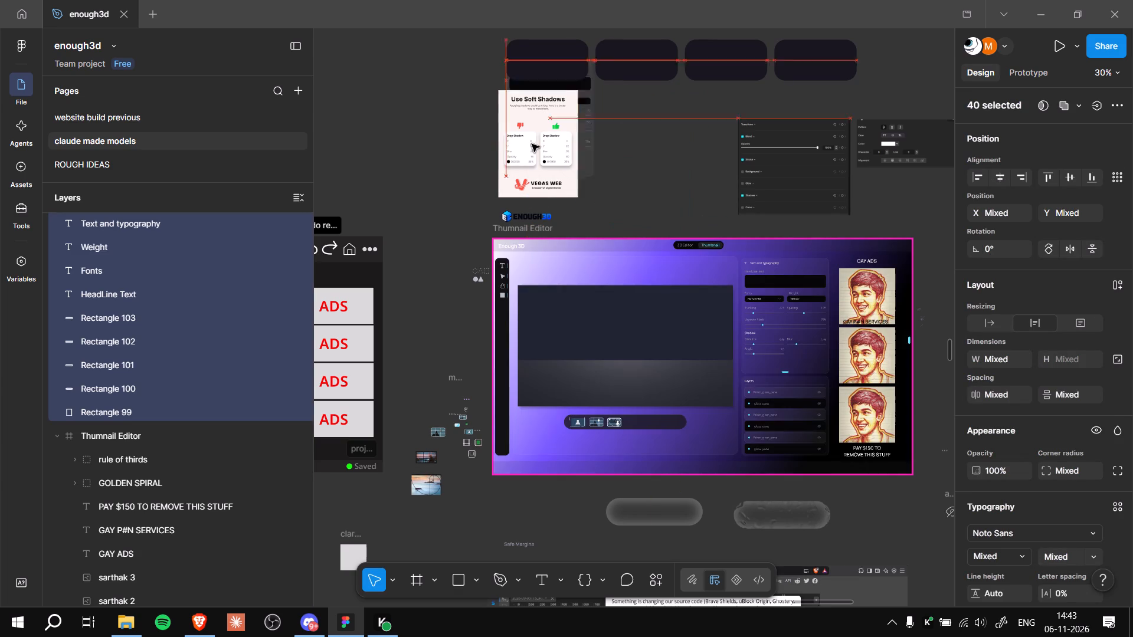
left_click_drag(532, 144, 399, 103)
middle_click_drag(426, 160, 434, 185)
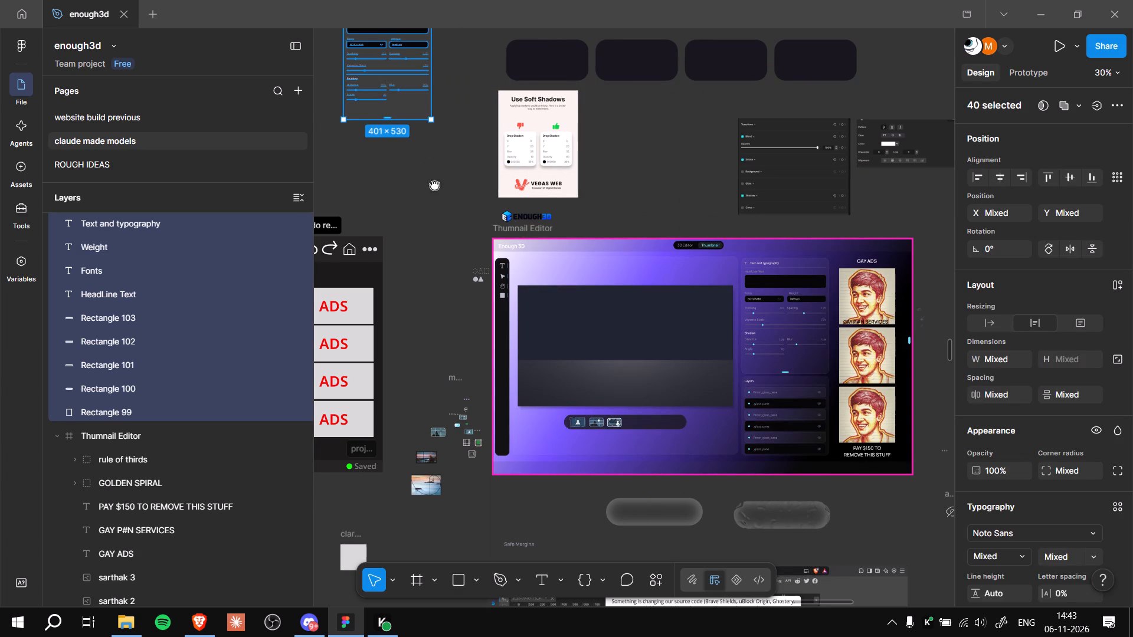
middle_click_drag(434, 185, 518, 390)
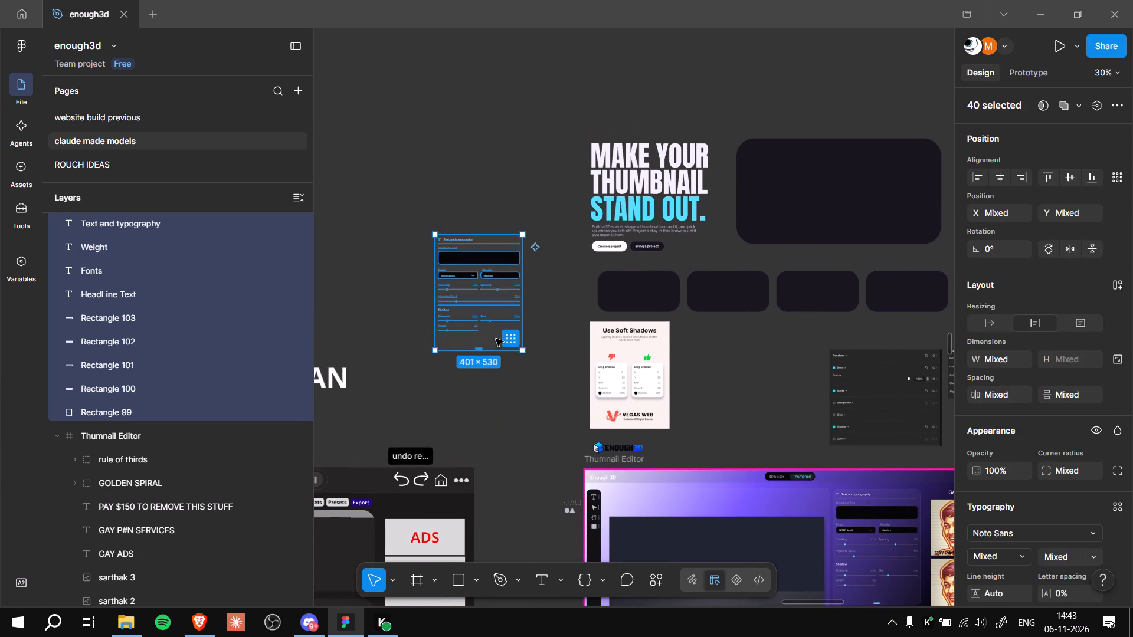
left_click_drag(493, 342, 455, 126)
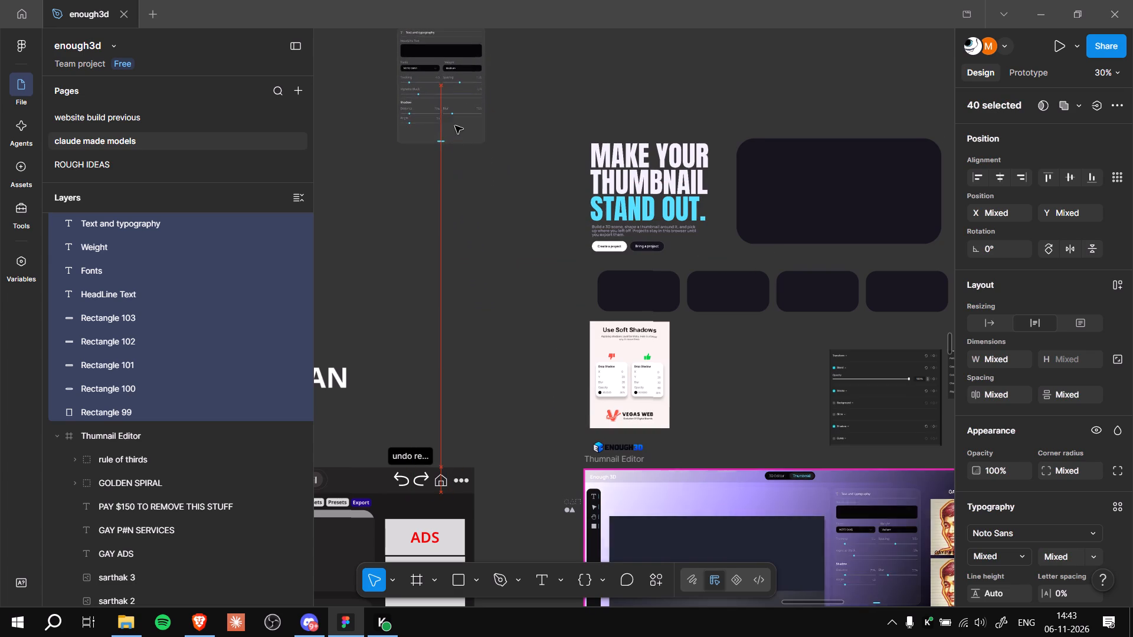
left_click_drag(455, 126, 447, 113)
left_click(476, 294)
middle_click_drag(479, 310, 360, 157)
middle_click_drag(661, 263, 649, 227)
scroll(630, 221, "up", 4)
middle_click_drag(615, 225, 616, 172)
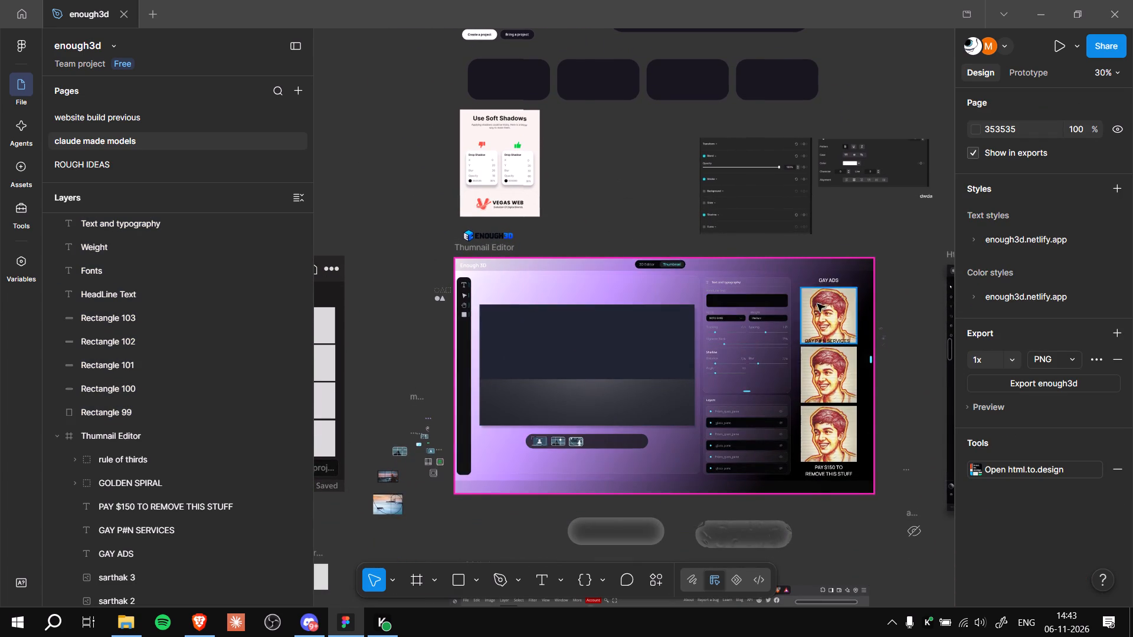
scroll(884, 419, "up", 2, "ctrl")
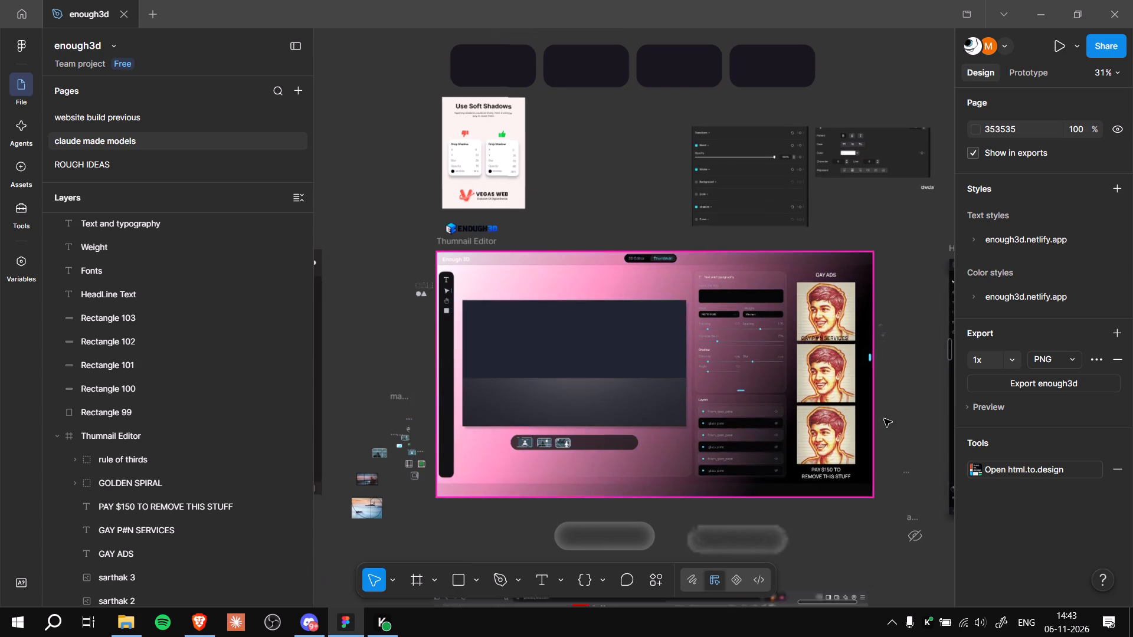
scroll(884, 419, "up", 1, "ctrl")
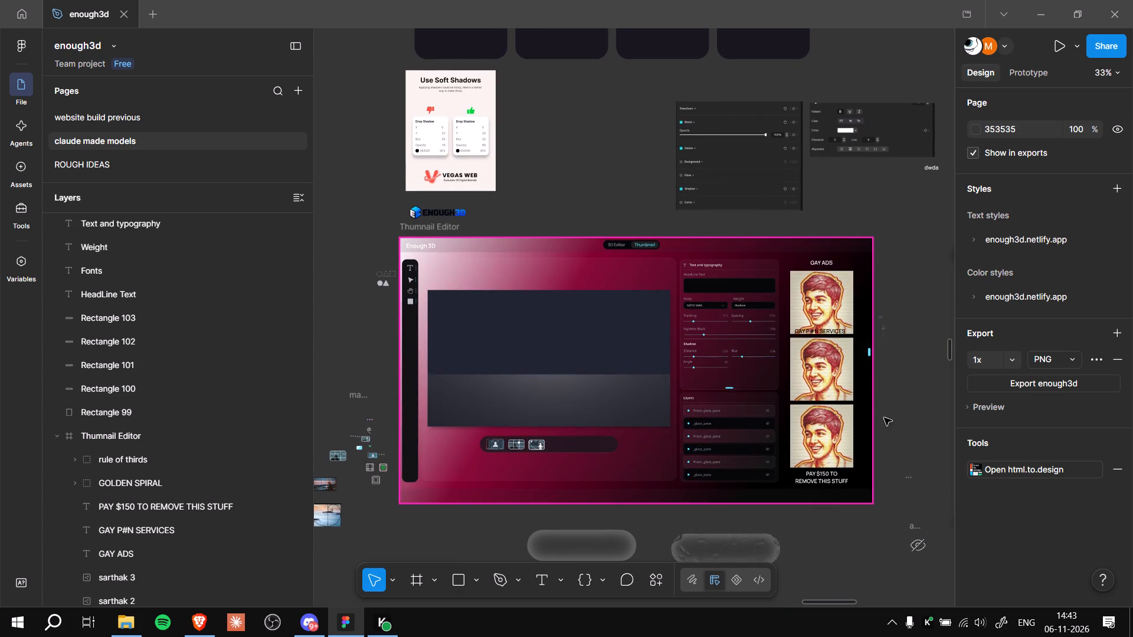
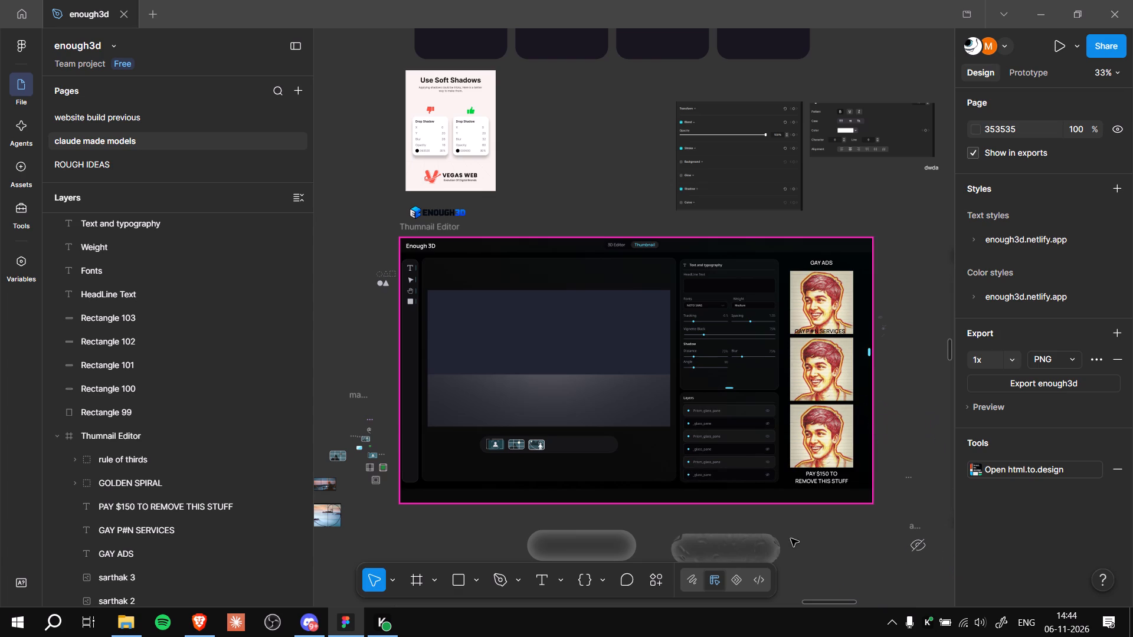
Examine the background gradient, side panels and canvas area of the Thumnail Editor frame at different zoom levels.
scroll(836, 534, "down", 3)
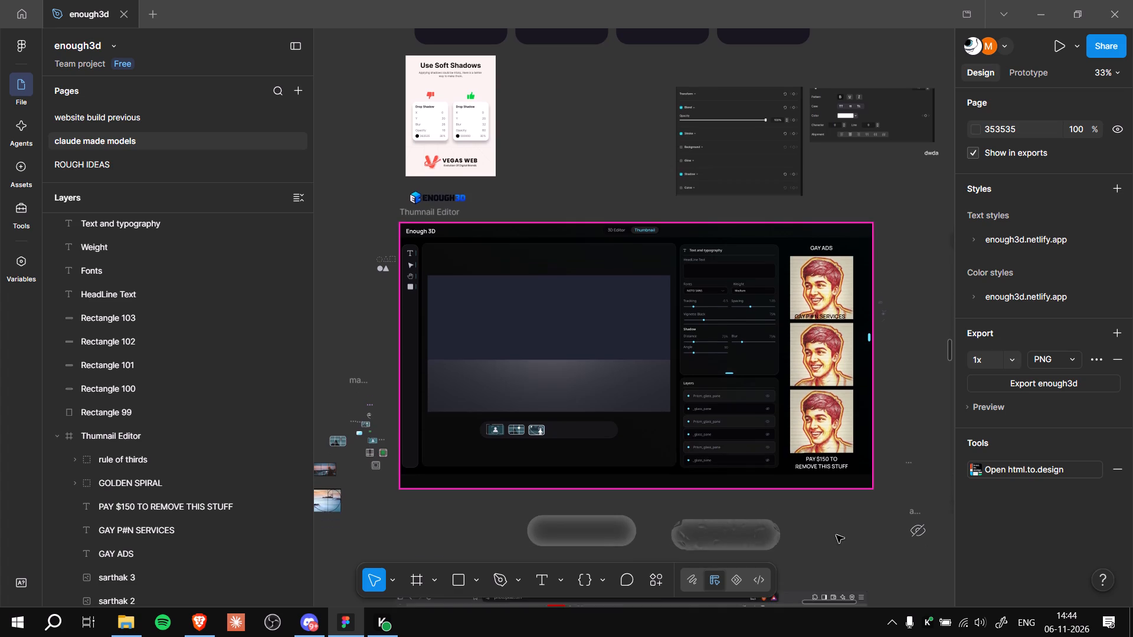
middle_click_drag(842, 539, 821, 525)
scroll(842, 539, "up", 1)
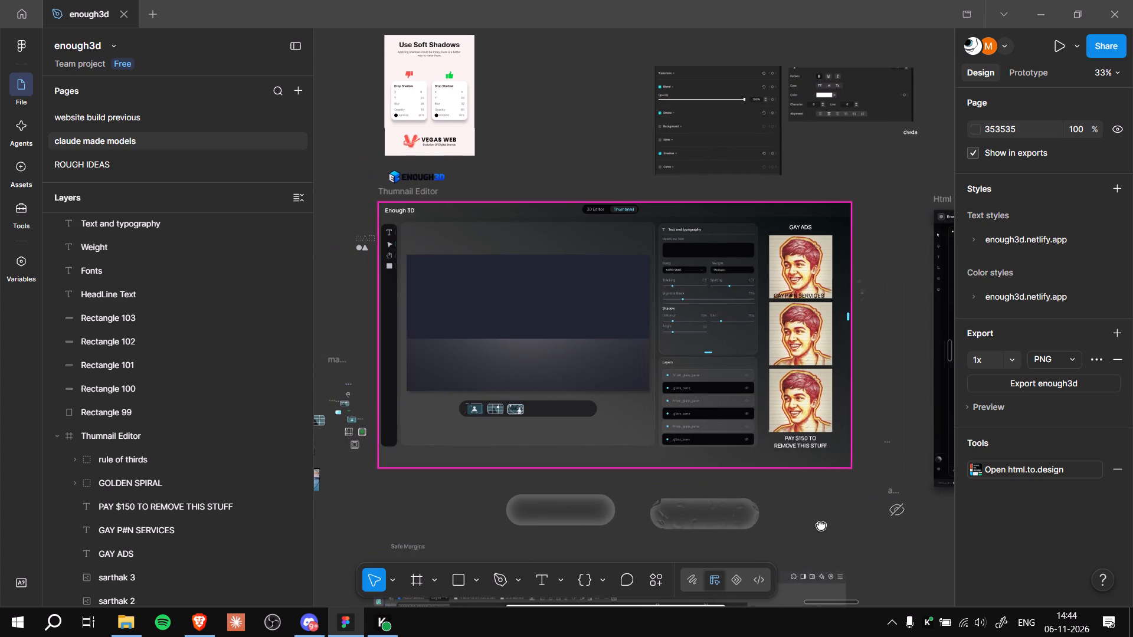
middle_click_drag(821, 525, 821, 526)
scroll(821, 526, "up", 2)
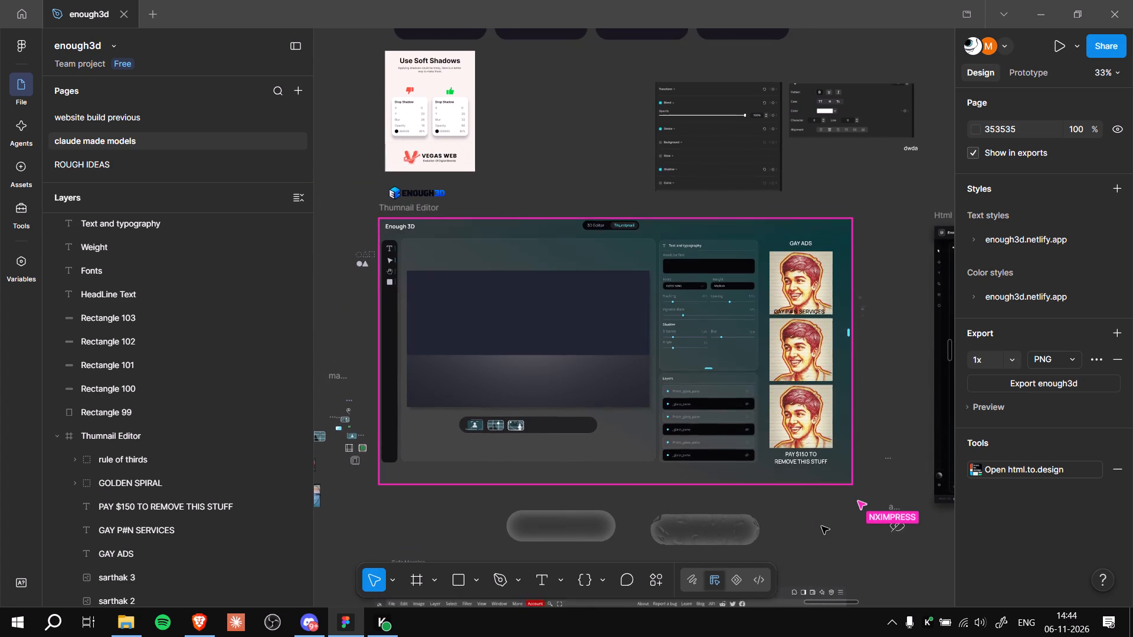
scroll(821, 526, "up", 1)
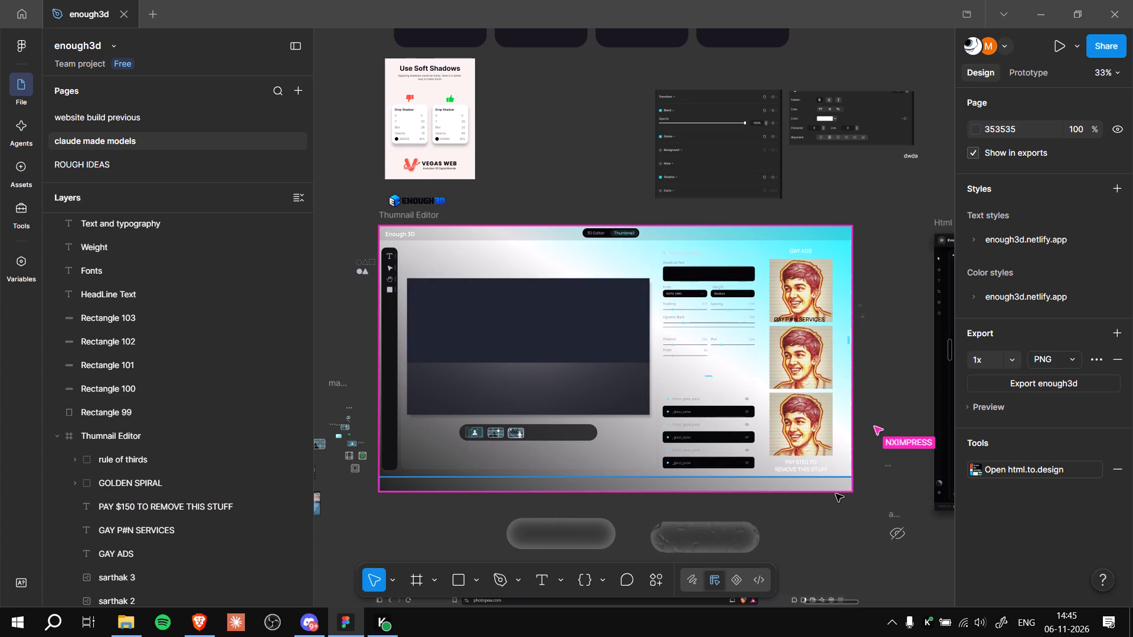
scroll(749, 429, "up", 10, "ctrl")
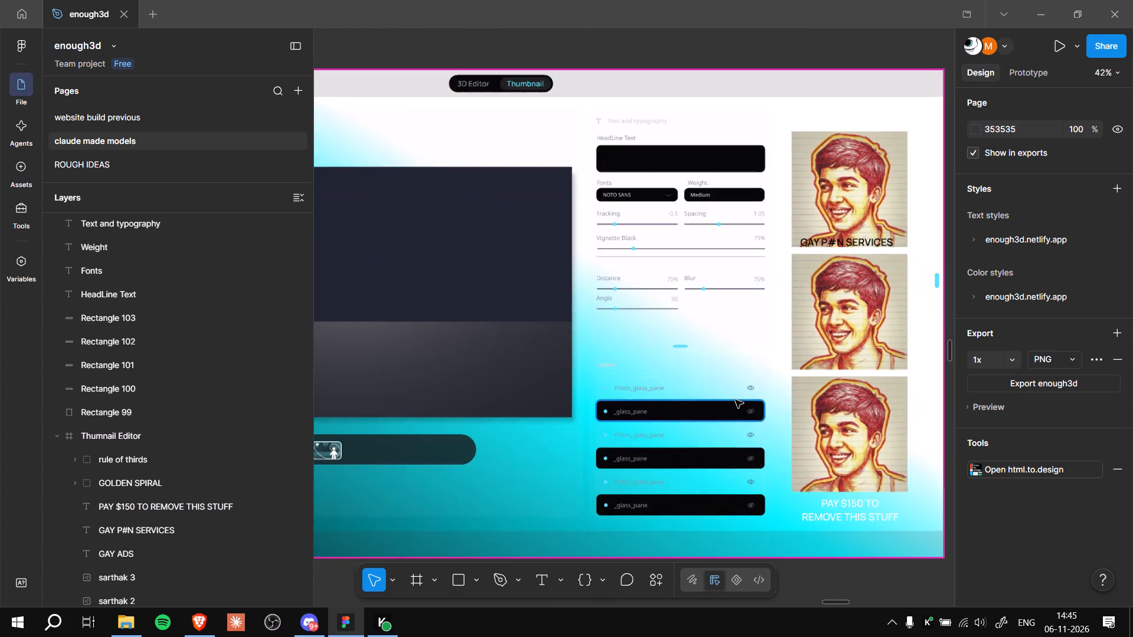
scroll(735, 400, "down", 7, "ctrl")
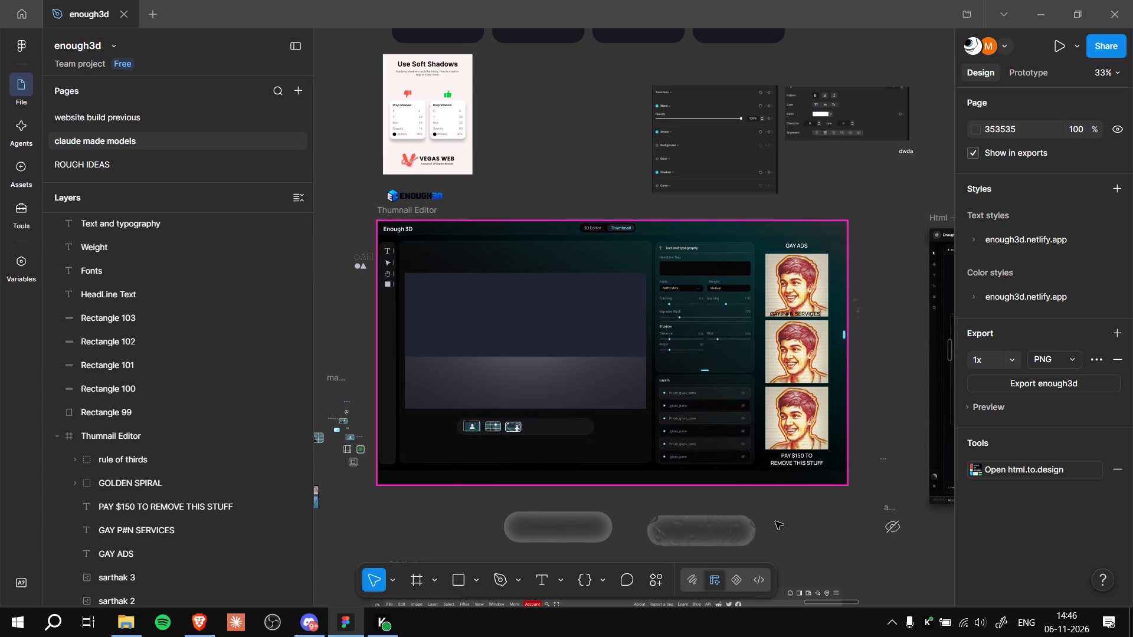
scroll(745, 491, "up", 1, "ctrl")
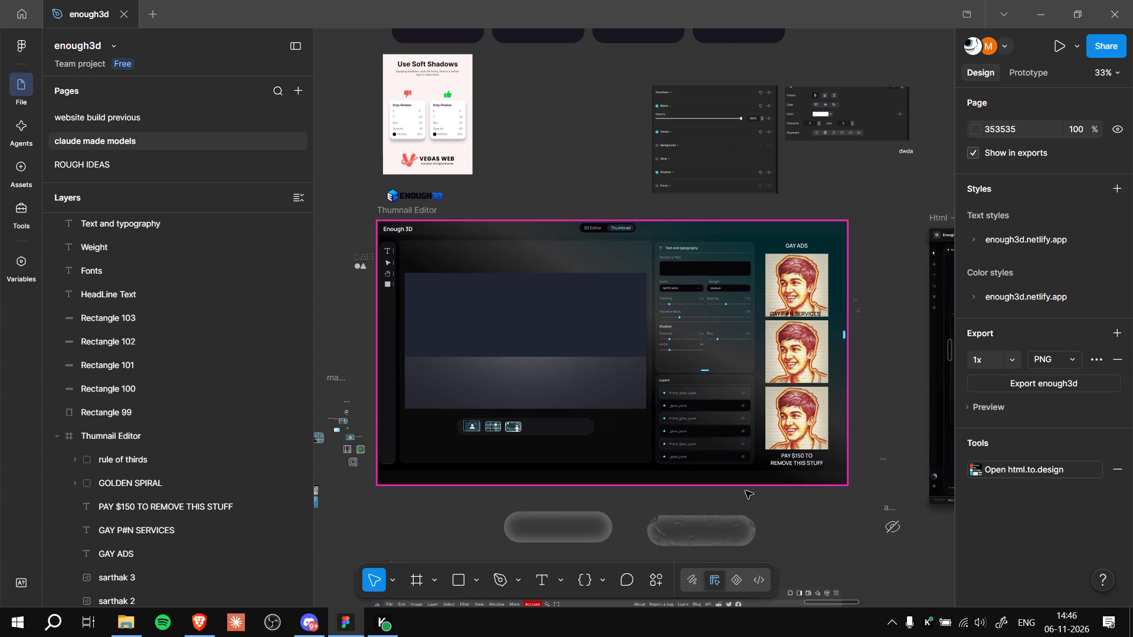
scroll(745, 491, "up", 7, "ctrl")
scroll(745, 491, "down", 6, "ctrl")
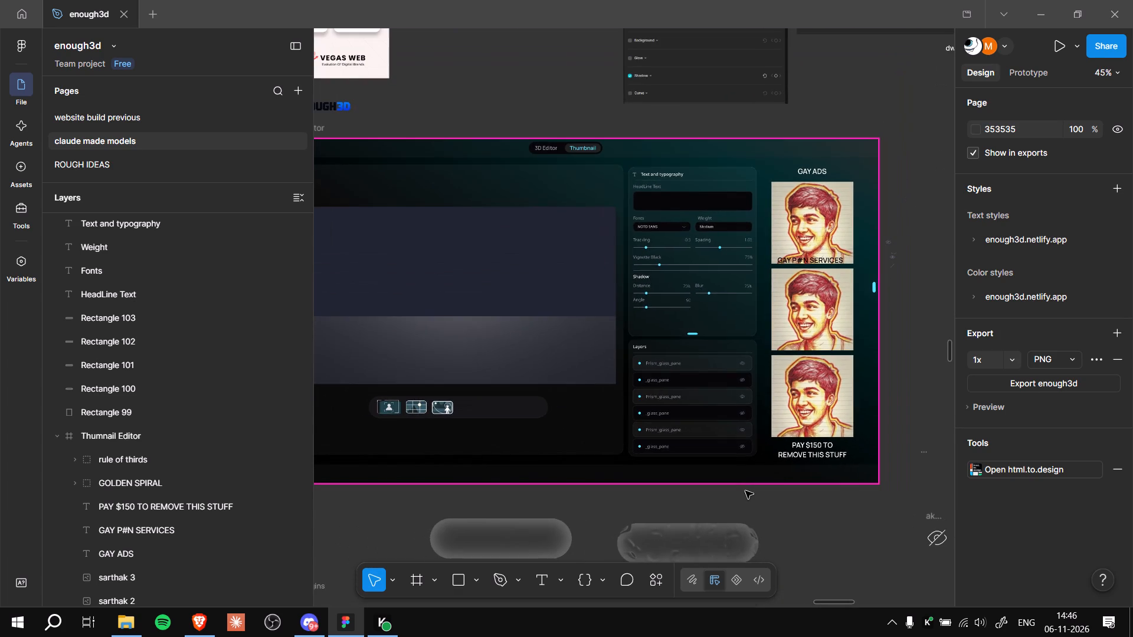
scroll(745, 491, "down", 4, "ctrl")
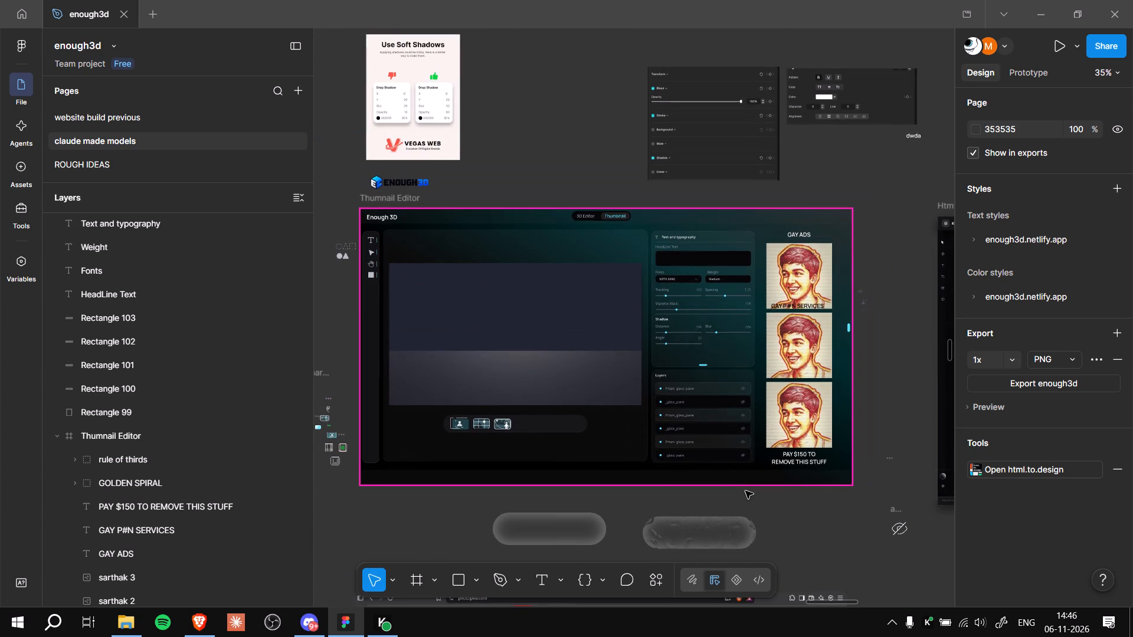
scroll(348, 354, "up", 5, "ctrl")
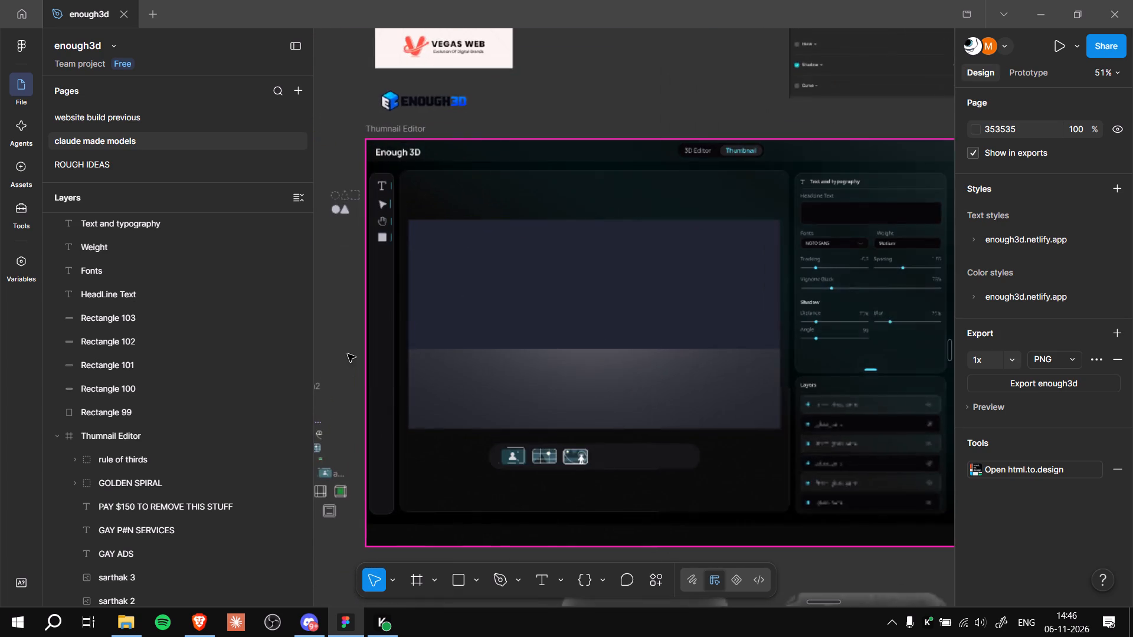
scroll(348, 354, "up", 3, "ctrl")
scroll(348, 354, "down", 7, "ctrl")
scroll(348, 354, "up", 5, "ctrl")
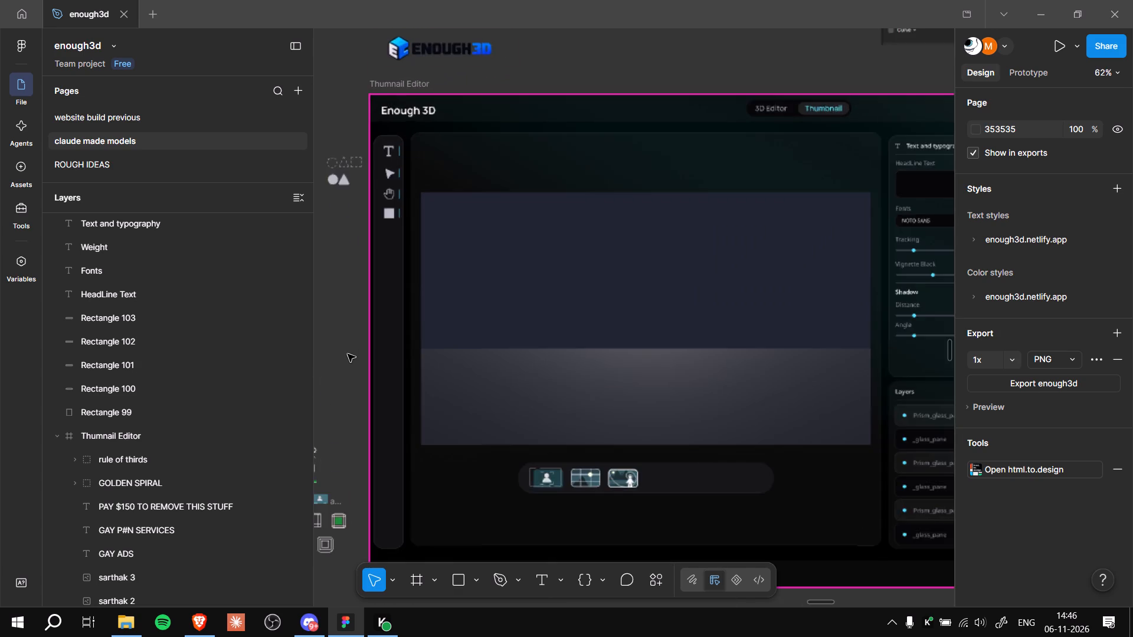
scroll(348, 354, "up", 4, "ctrl")
scroll(348, 354, "down", 7, "ctrl")
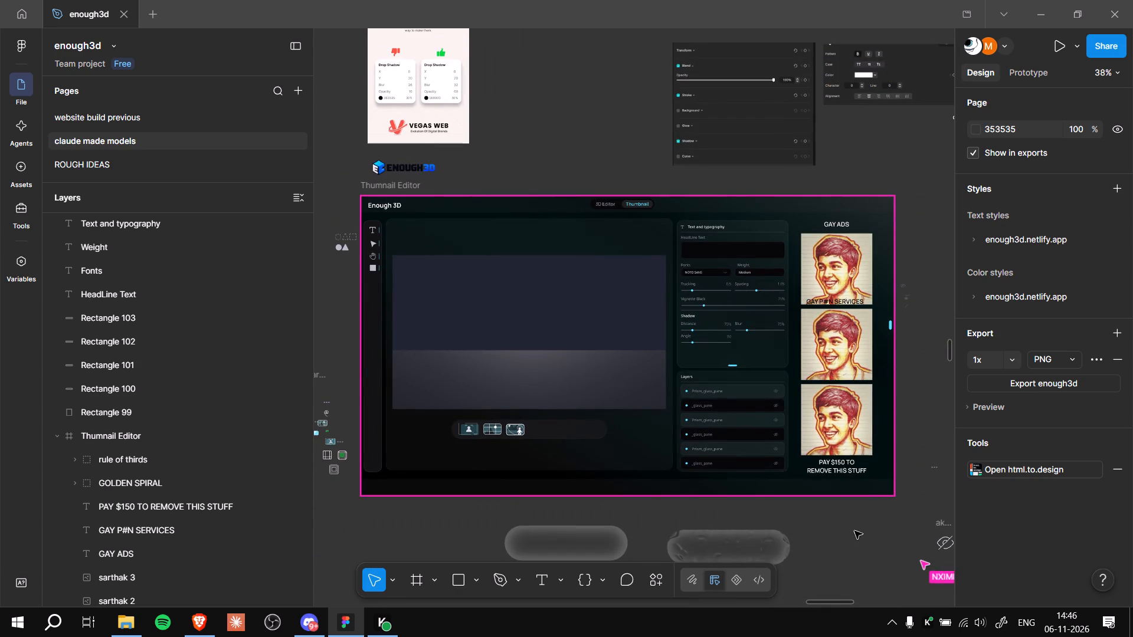
scroll(837, 533, "up", 2, "ctrl")
middle_click_drag(822, 528, 864, 526, "ctrl")
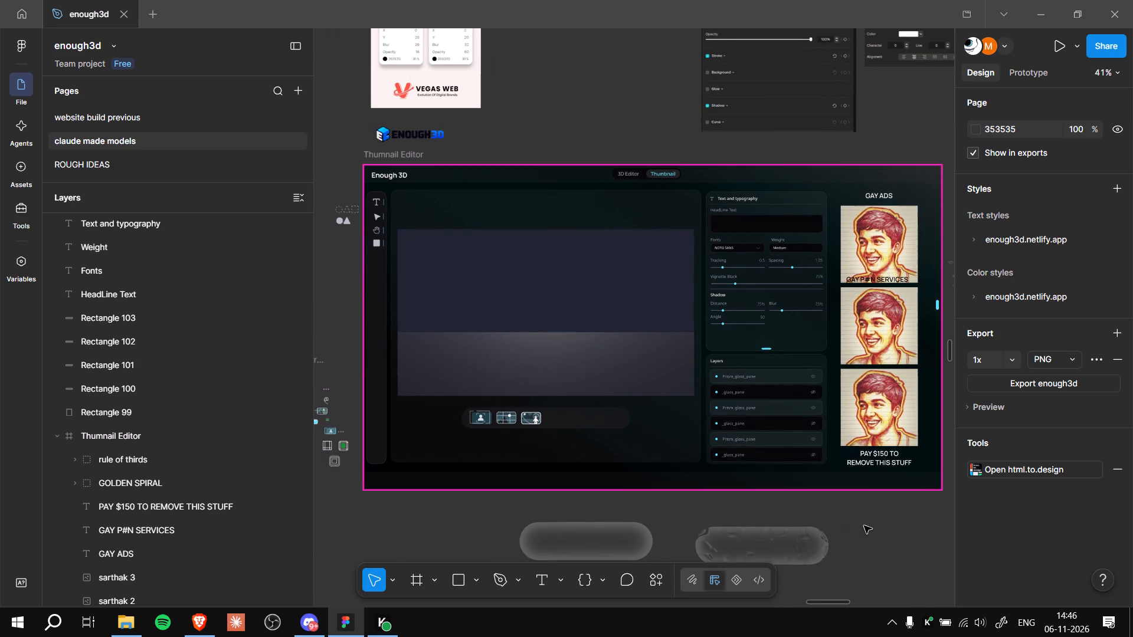
scroll(864, 526, "up", 3, "ctrl")
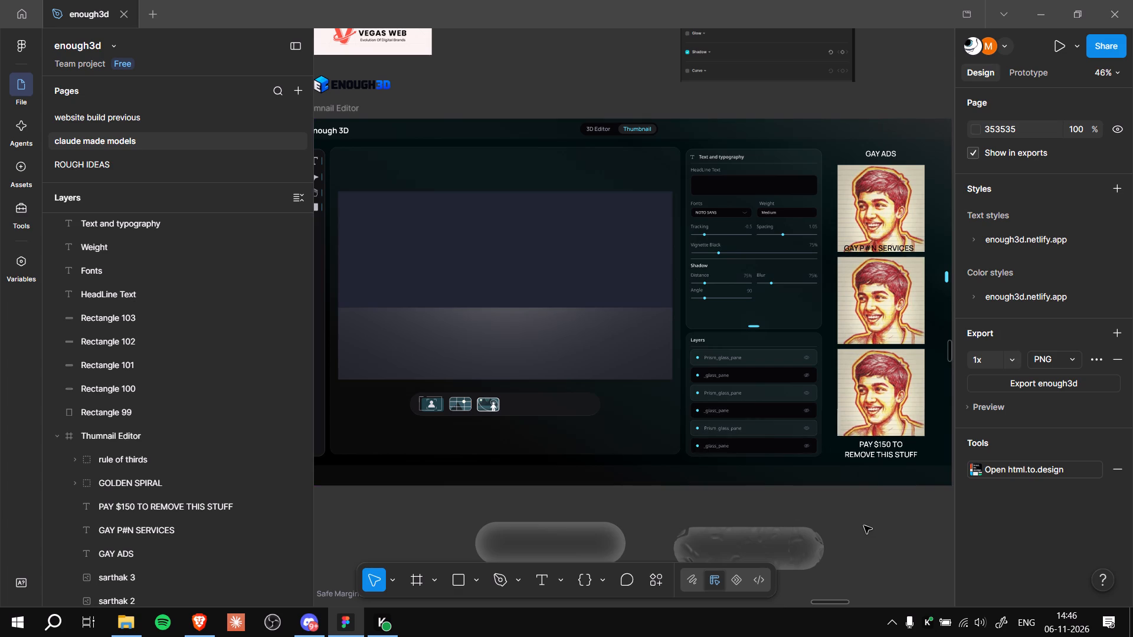
scroll(864, 526, "down", 8, "ctrl")
Inspect the standalone Text and typography panel above the design frames, including its title text and slider controls.
middle_click_drag(538, 217, 591, 405, "ctrl")
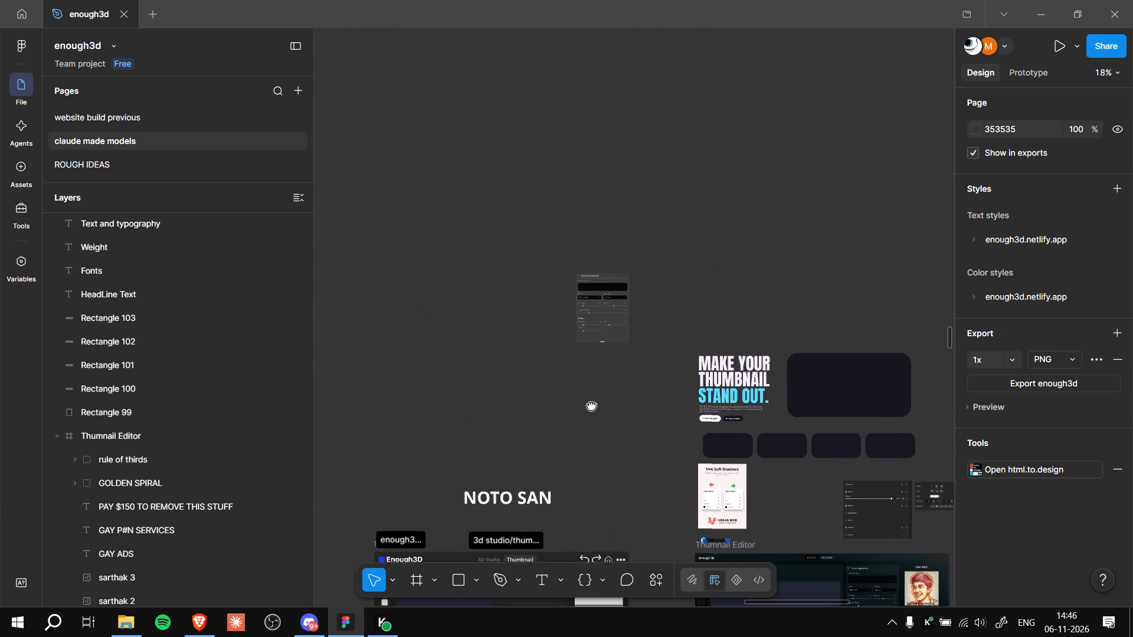
middle_click_drag(591, 405, 592, 405, "ctrl")
scroll(597, 381, "up", 10, "ctrl")
middle_click_drag(618, 347, 602, 469, "ctrl")
scroll(602, 469, "up", 7, "ctrl")
middle_click_drag(603, 462, 604, 526, "ctrl")
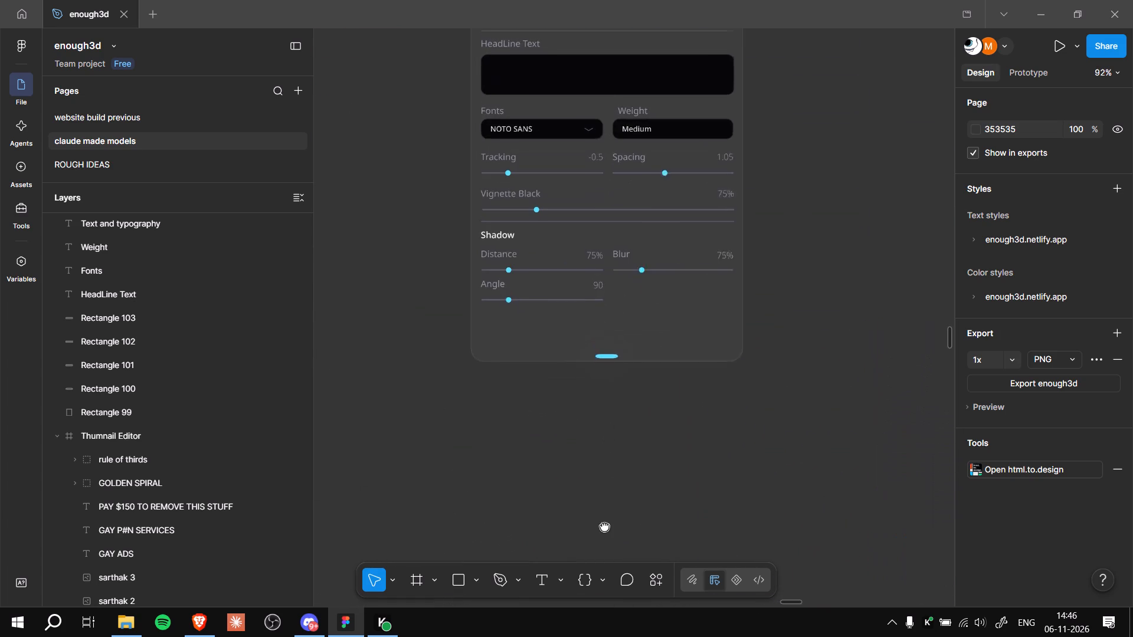
middle_click_drag(604, 526, 608, 538, "ctrl")
middle_click_drag(644, 478, 640, 518, "ctrl")
scroll(751, 434, "up", 3, "ctrl")
middle_click_drag(785, 391, 814, 476, "ctrl")
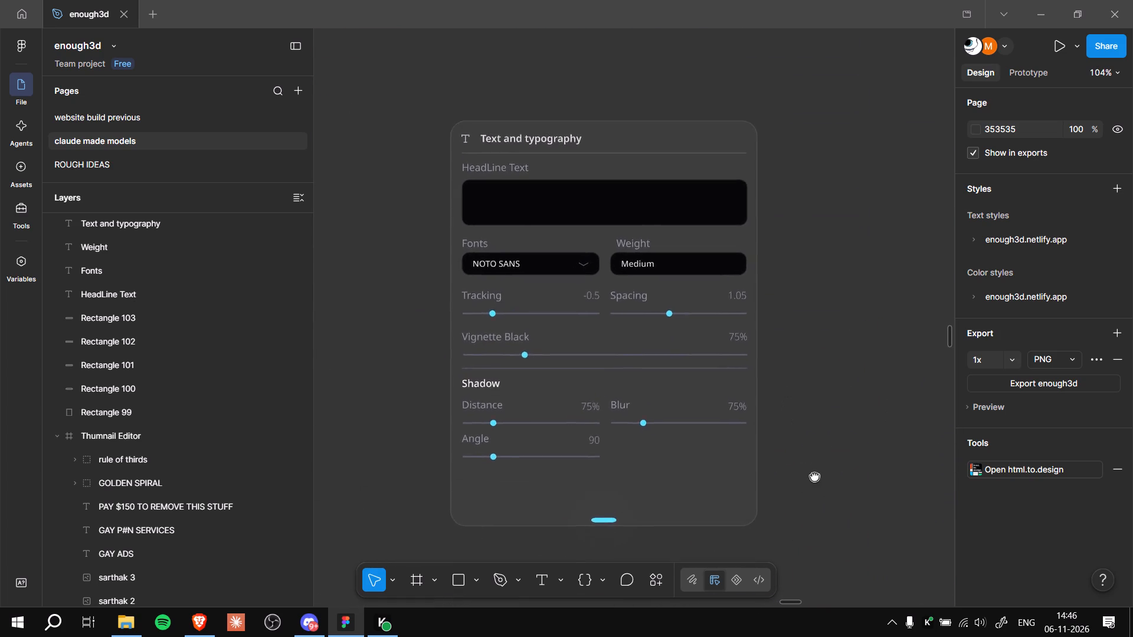
middle_click_drag(814, 476, 816, 478, "ctrl")
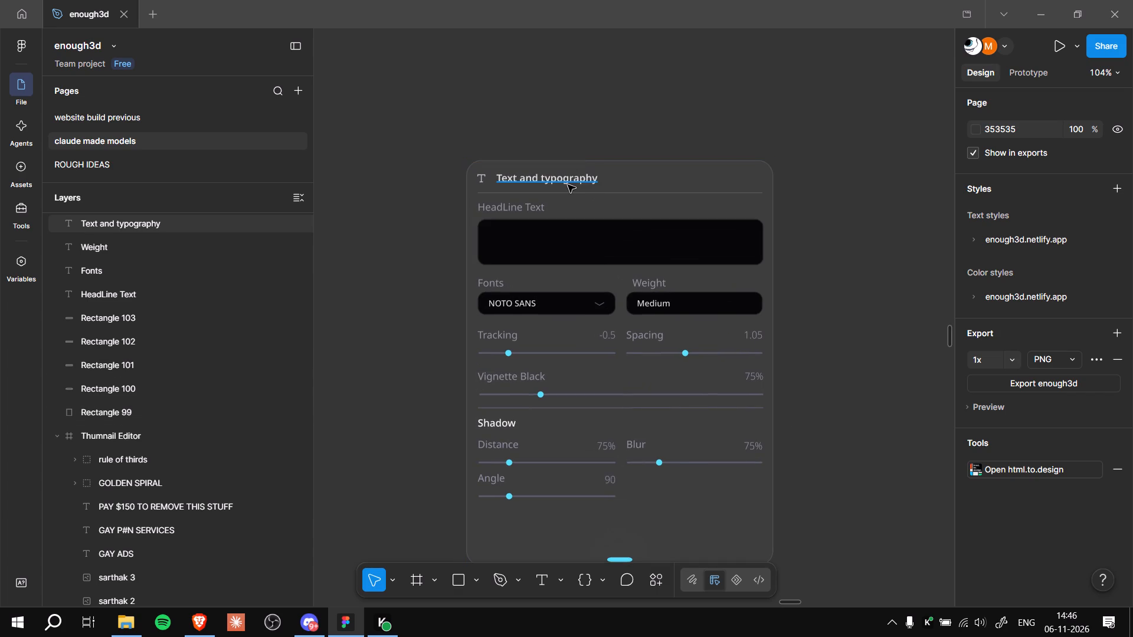
left_click(568, 185)
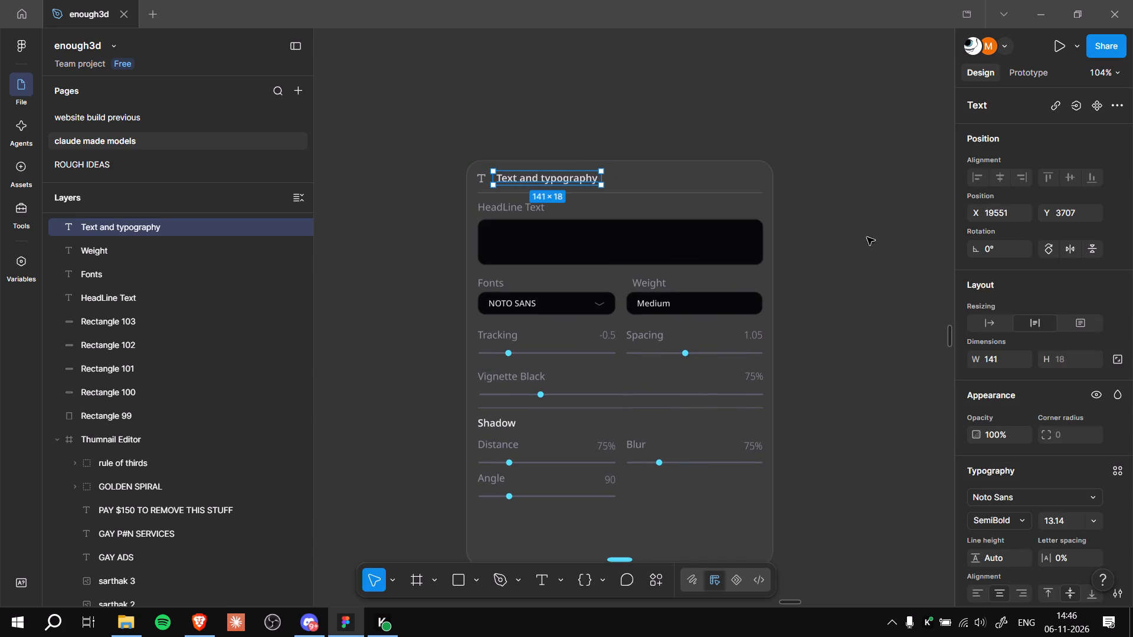
left_click(647, 106)
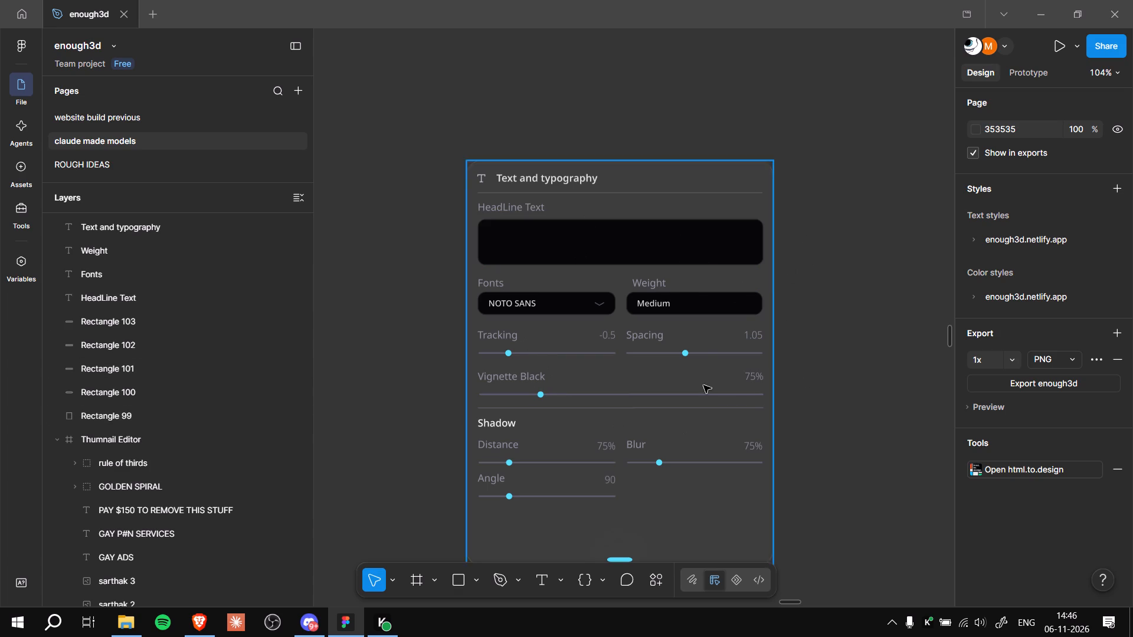
scroll(627, 285, "down", 1)
scroll(814, 321, "up", 3, "ctrl")
middle_click_drag(817, 299, 818, 307, "ctrl")
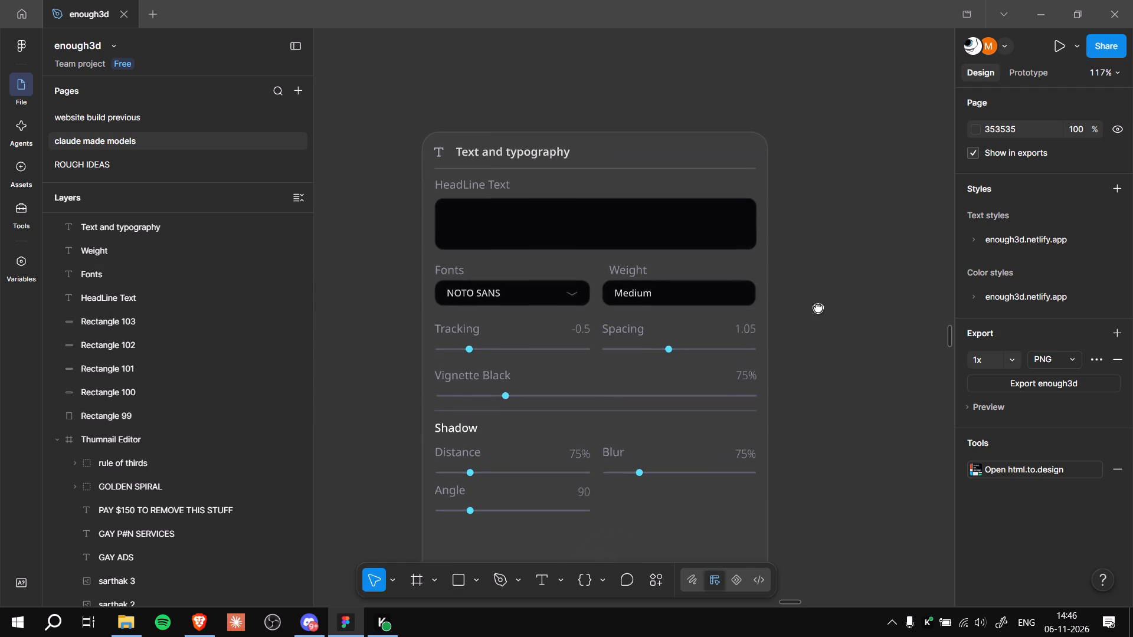
middle_click_drag(818, 307, 851, 374, "ctrl")
middle_click_drag(836, 418, 839, 340)
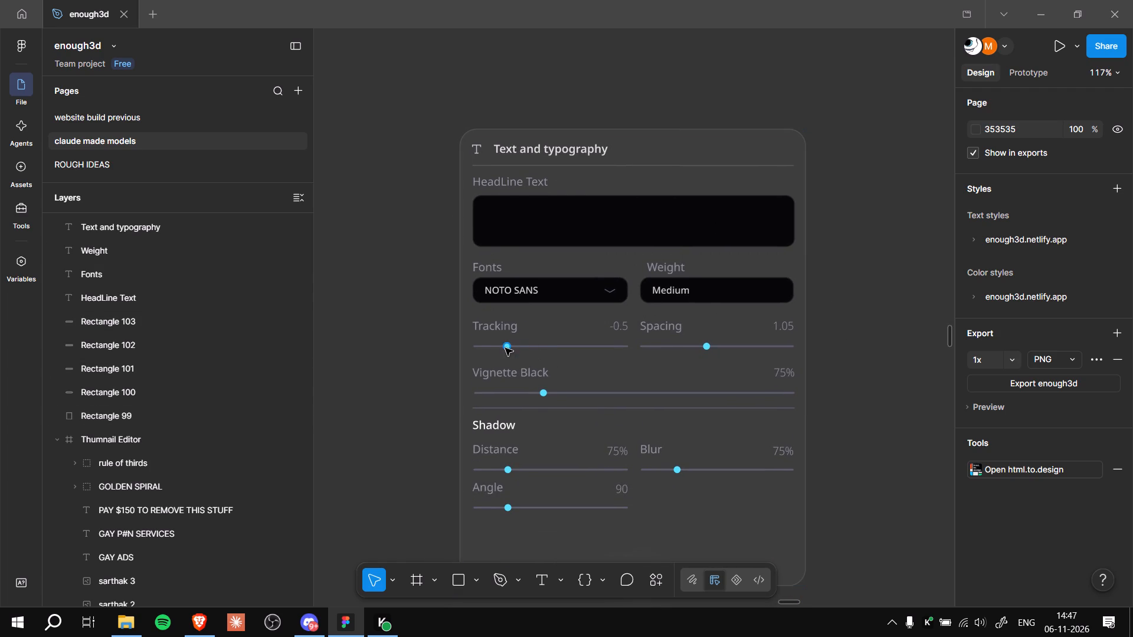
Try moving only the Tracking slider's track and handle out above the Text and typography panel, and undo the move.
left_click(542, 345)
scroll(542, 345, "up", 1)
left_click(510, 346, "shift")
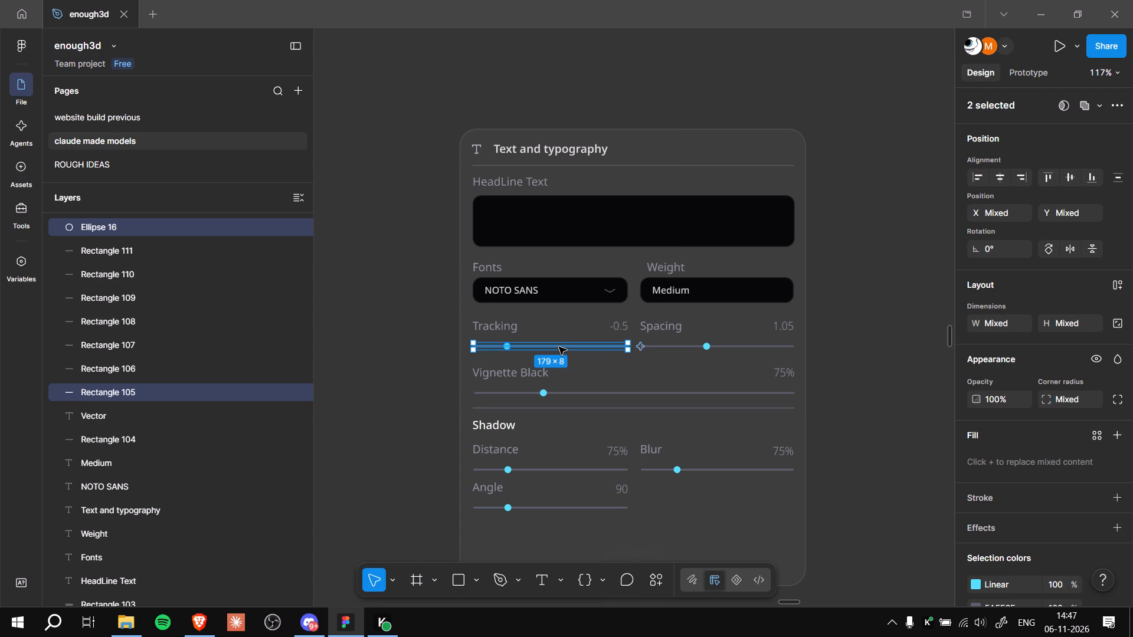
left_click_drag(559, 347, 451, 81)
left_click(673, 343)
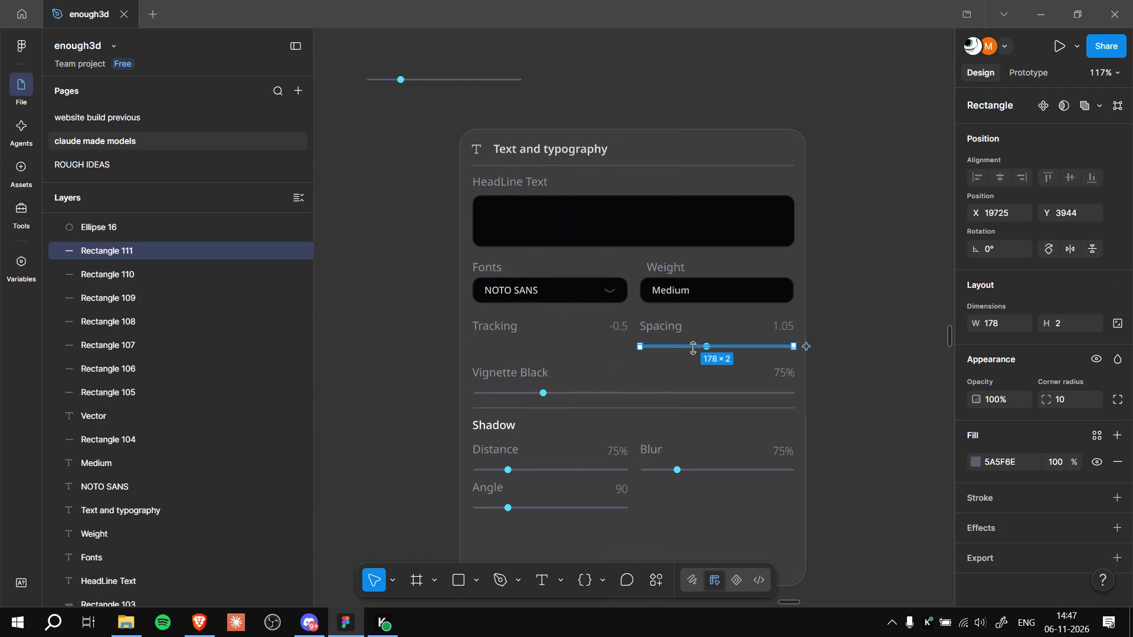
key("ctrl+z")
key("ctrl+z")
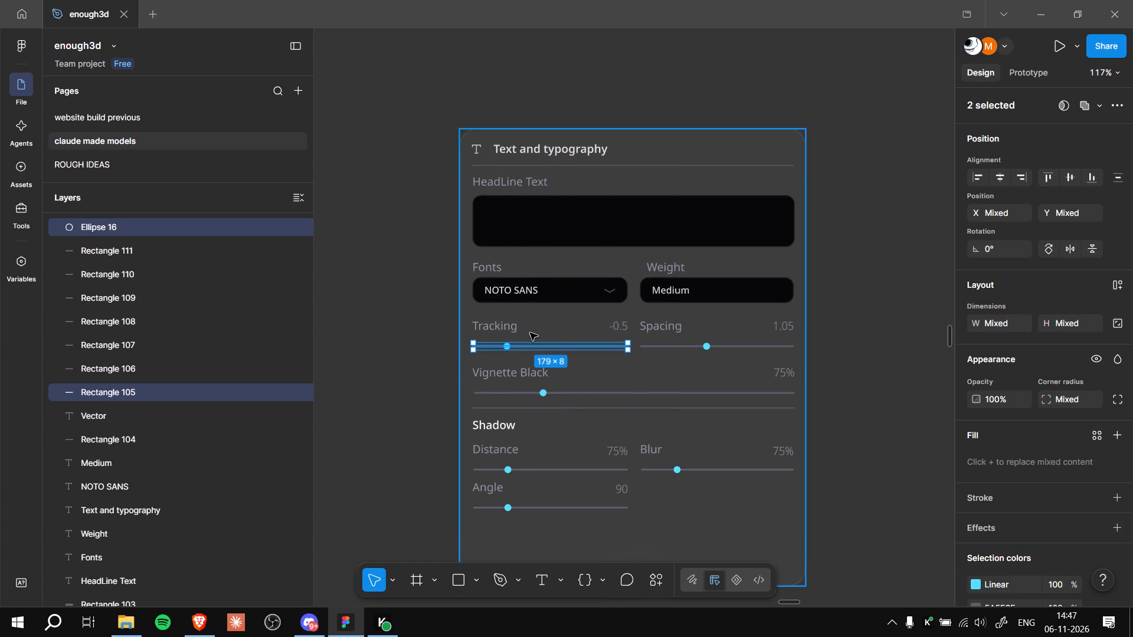
Add the Tracking label and its -0.5 value to the selected slider parts and move the set to empty canvas above the panel.
left_click(503, 329, "shift")
left_click(617, 323, "shift")
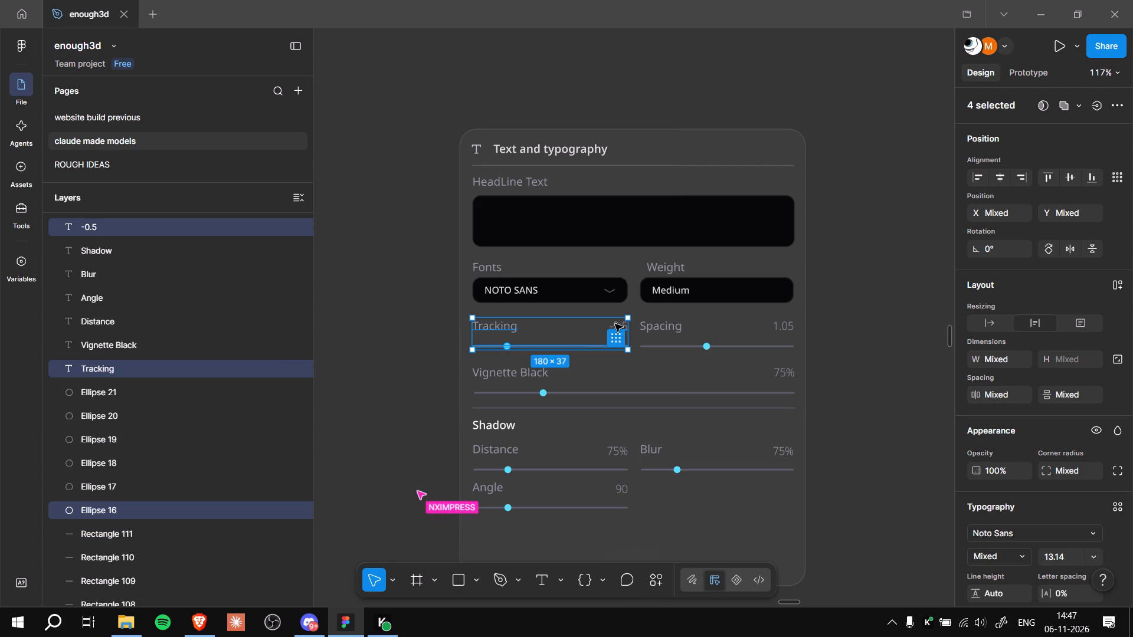
left_click_drag(553, 342, 548, 340)
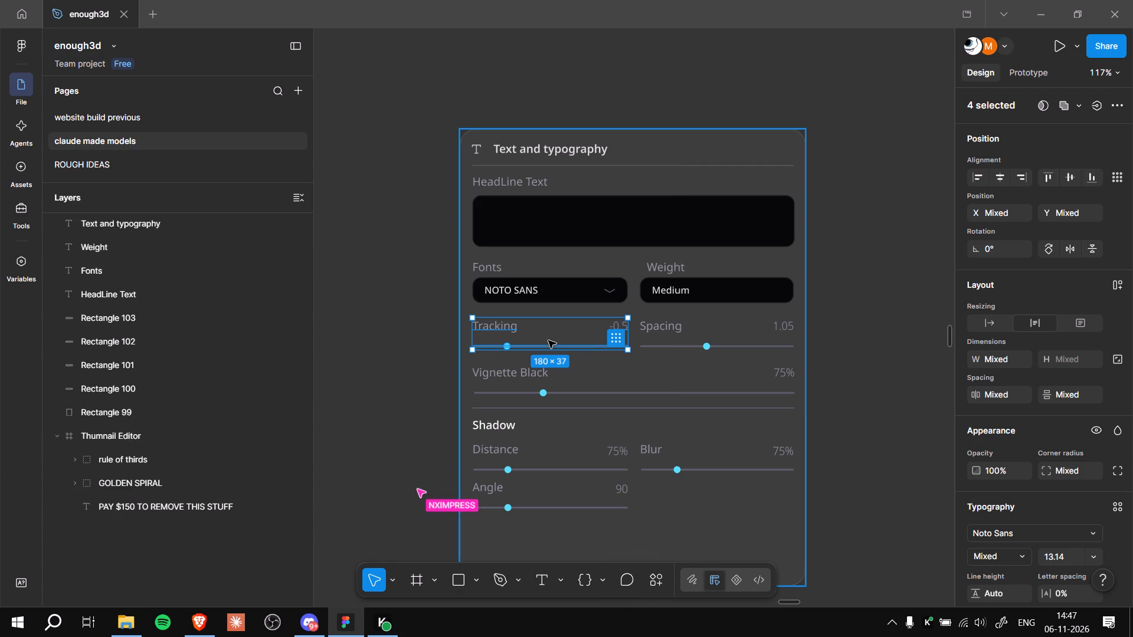
left_click_drag(548, 340, 424, 84)
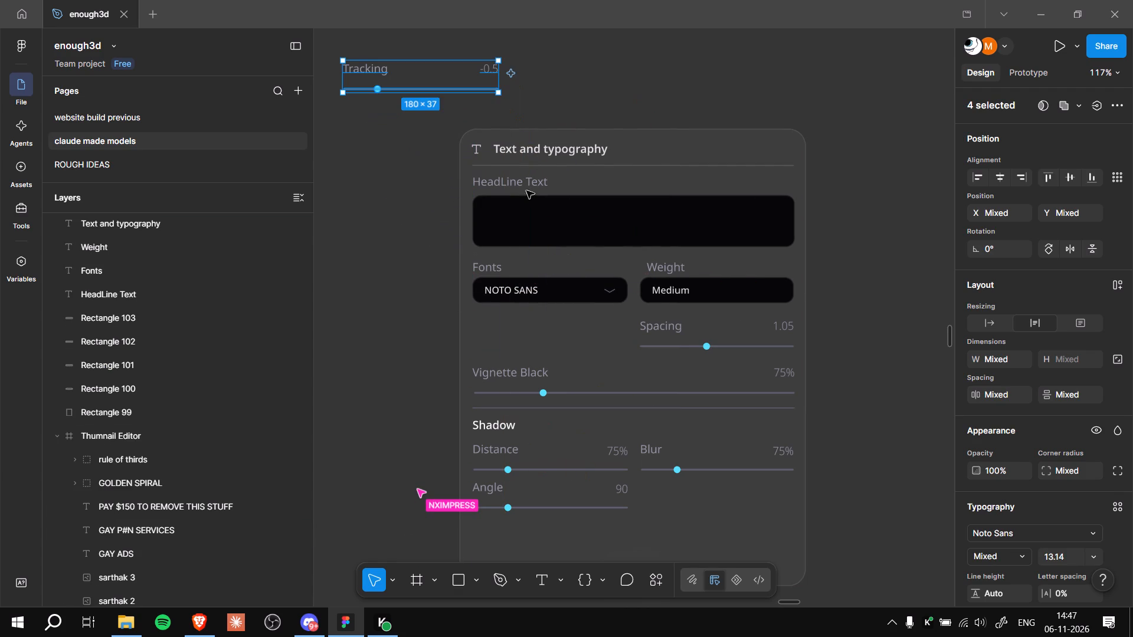
Move the Spacing label, 1.05 value, slider track and handle above the panel, level with the Tracking control.
left_click(649, 324)
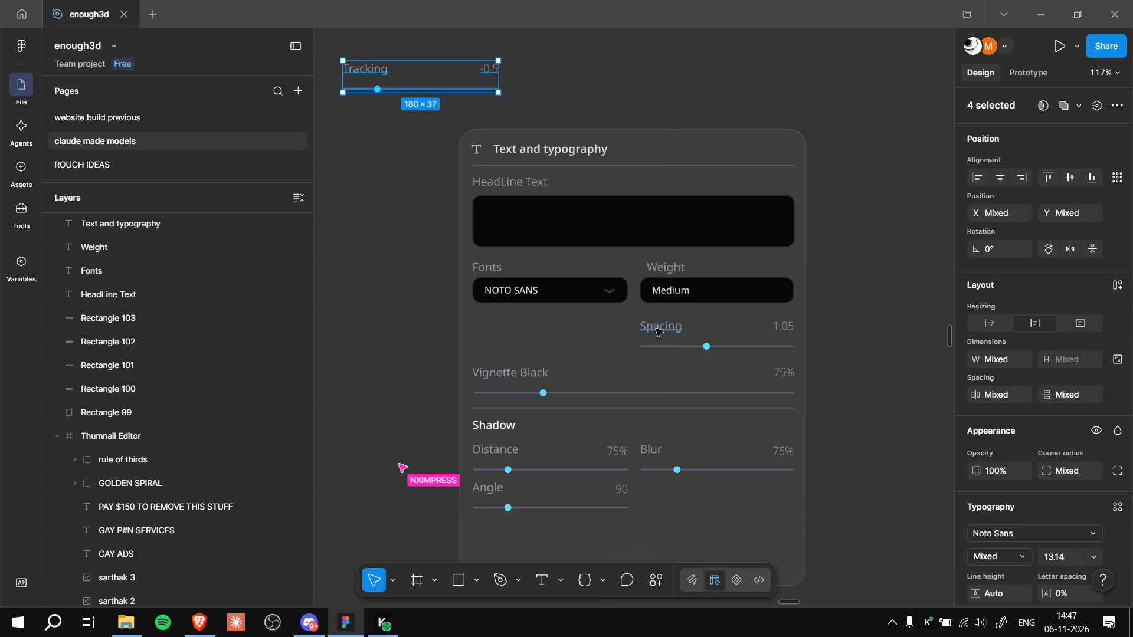
left_click(672, 347, "shift")
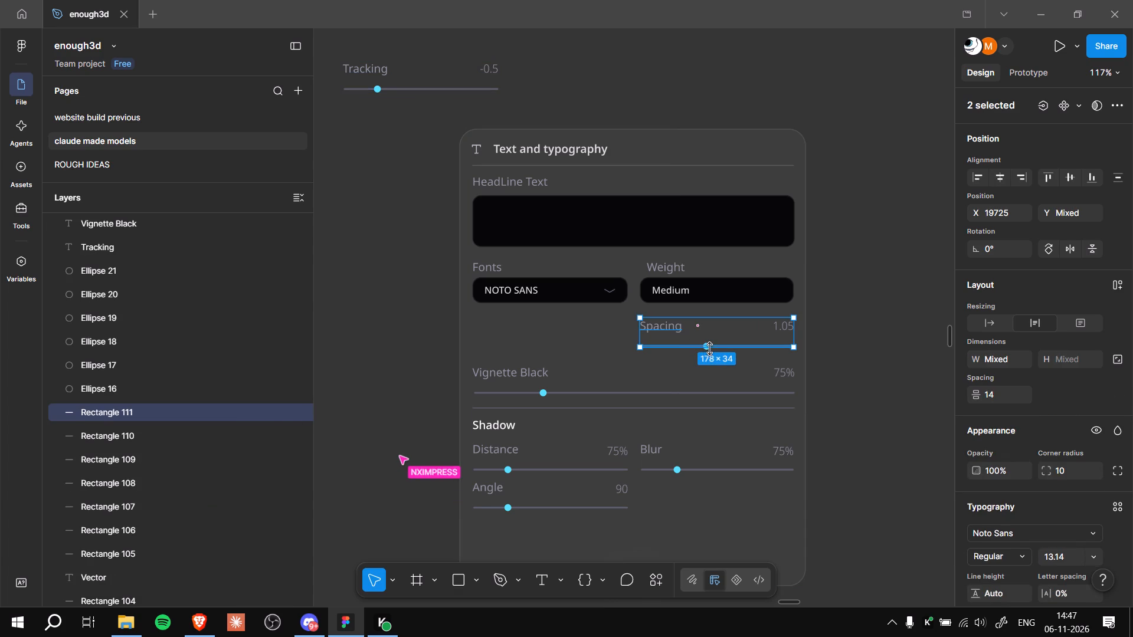
left_click(708, 343, "shift")
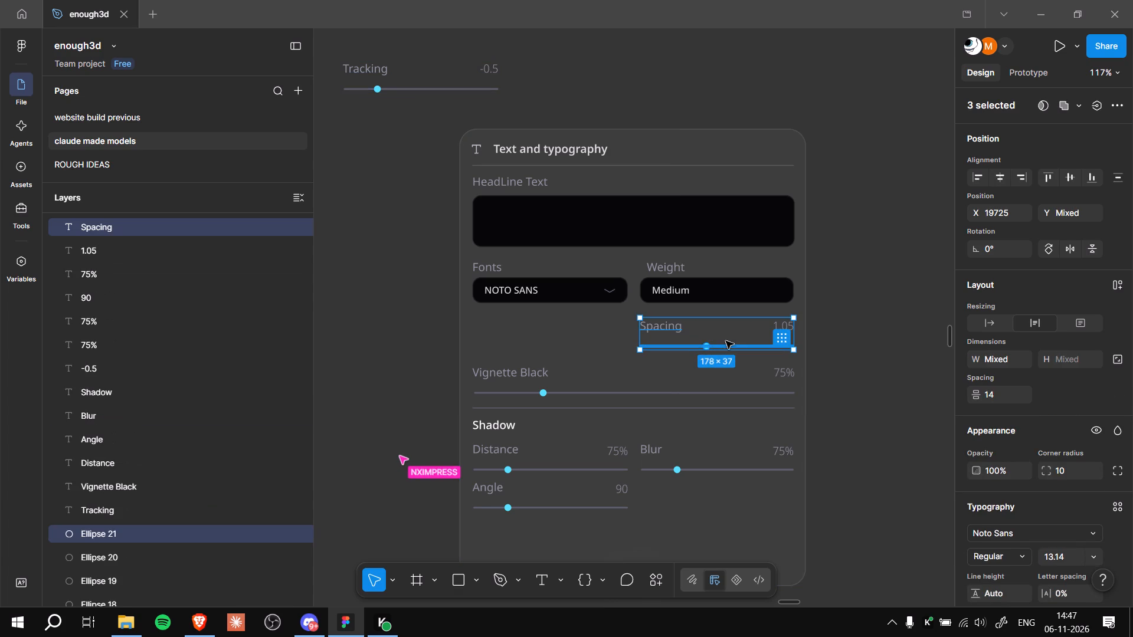
left_click(778, 321, "shift")
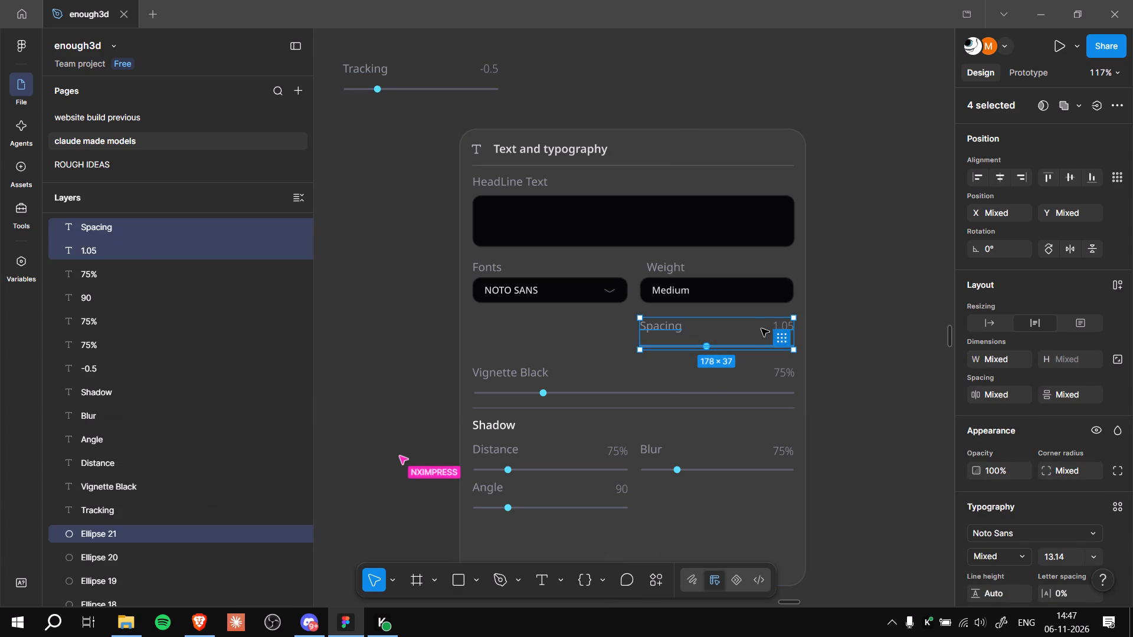
left_click_drag(761, 330, 682, 70)
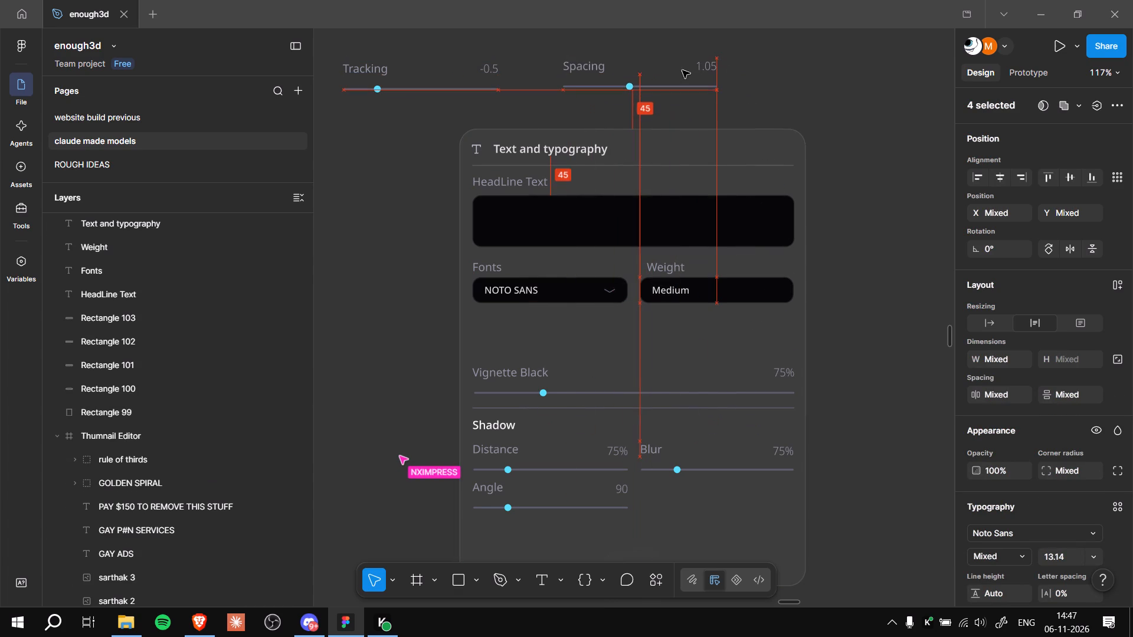
left_click_drag(682, 70, 683, 71)
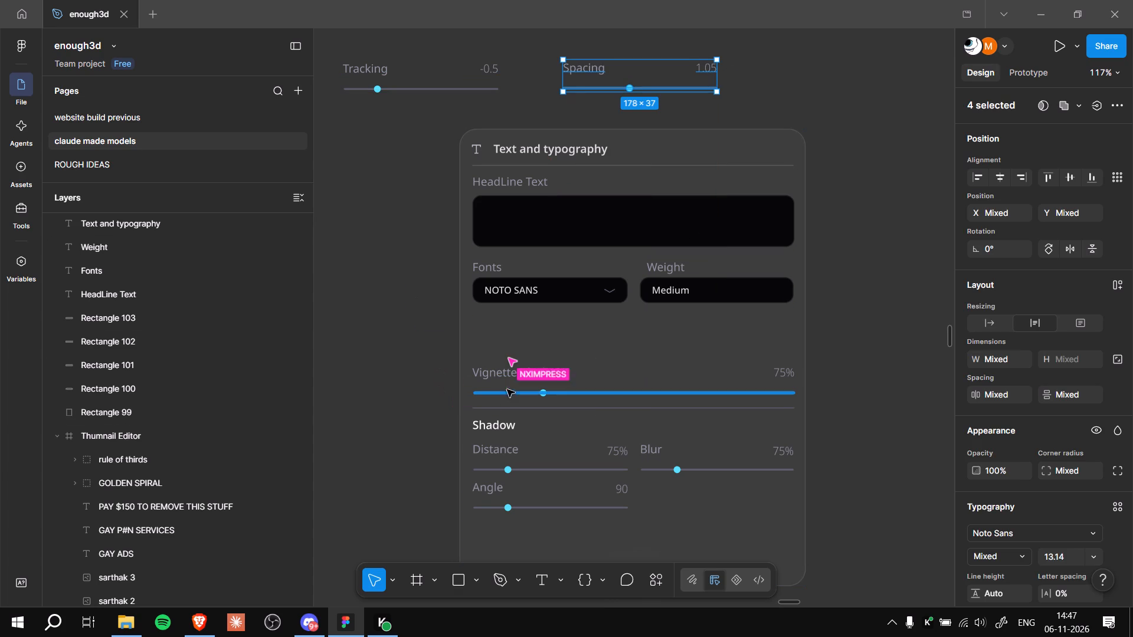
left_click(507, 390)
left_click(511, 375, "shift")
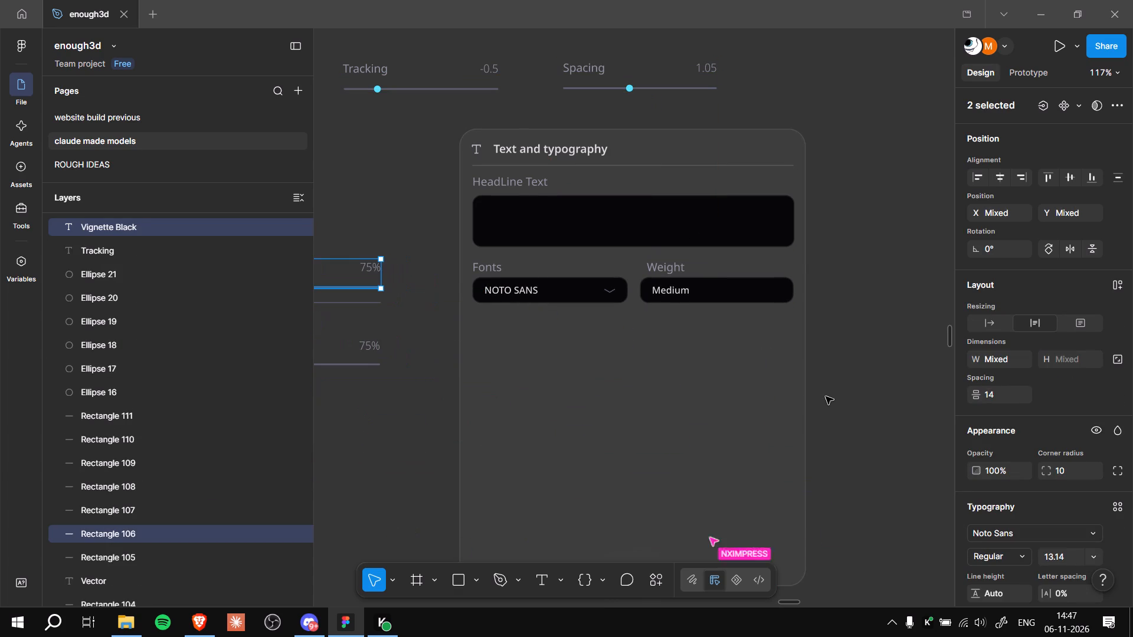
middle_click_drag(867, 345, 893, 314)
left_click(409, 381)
Examine the Thumbnail Editor frame and the standalone Text and typography panel with its slider controls placed outside it.
scroll(852, 344, "up", 3)
middle_click_drag(852, 326, 870, 384)
scroll(872, 359, "up", 2, "ctrl")
scroll(885, 349, "down", 3, "ctrl")
middle_click_drag(903, 386, 903, 387, "ctrl")
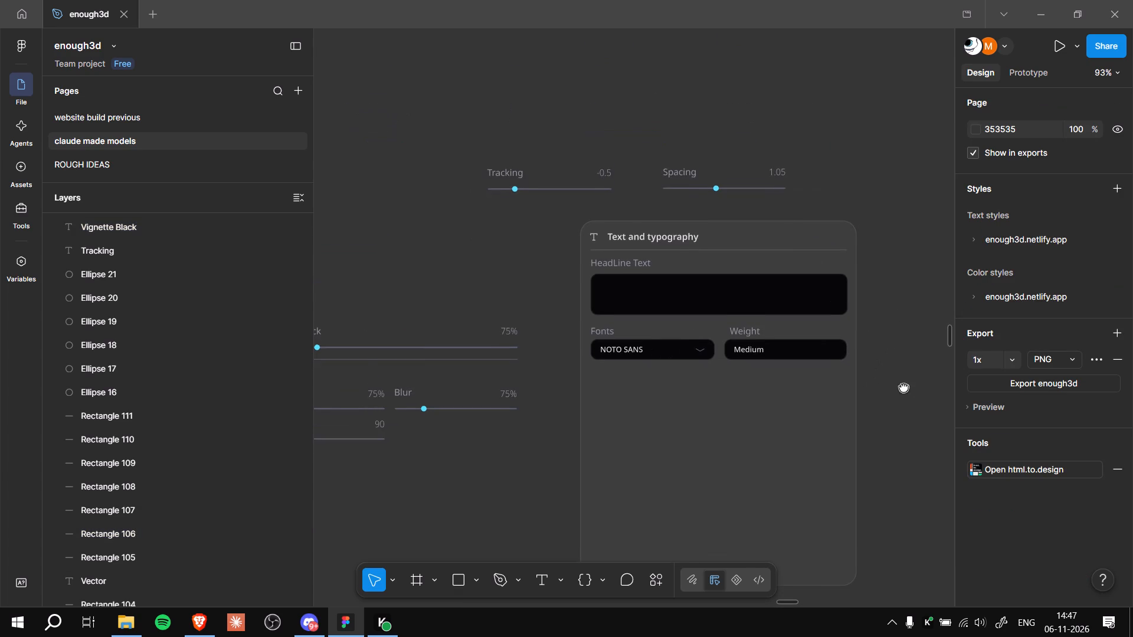
middle_click_drag(903, 387, 895, 346, "ctrl")
scroll(891, 362, "up", 4, "ctrl")
scroll(891, 362, "down", 6, "ctrl")
middle_click_drag(895, 431, 872, 435, "ctrl")
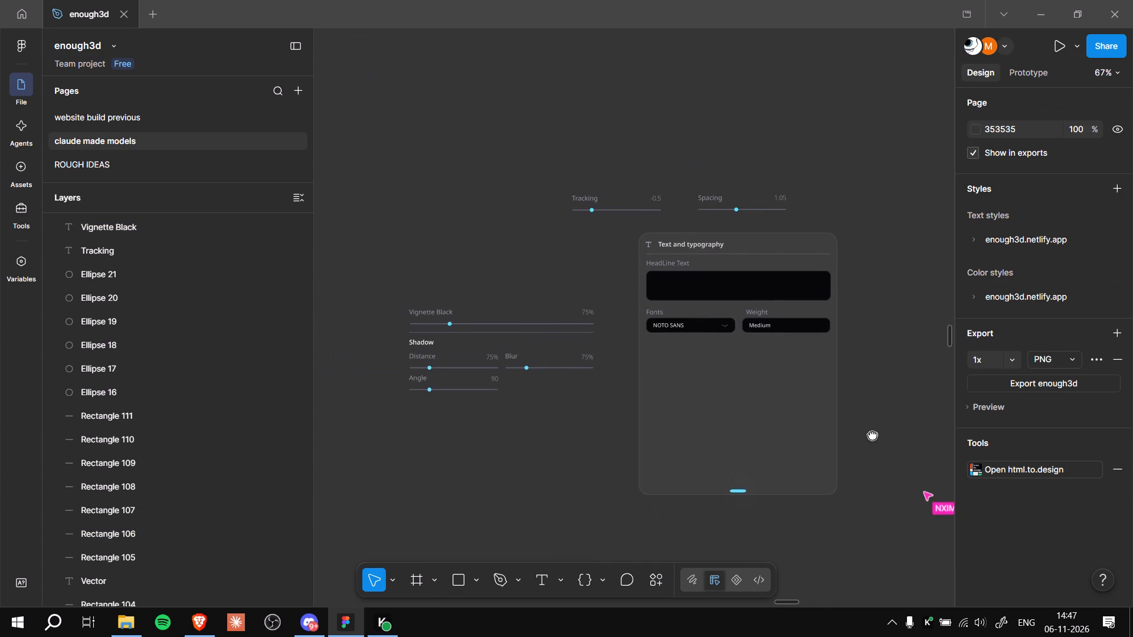
middle_click_drag(872, 435, 678, 257, "ctrl")
scroll(728, 294, "down", 5, "ctrl")
middle_click_drag(751, 397, 647, 228, "ctrl")
middle_click_drag(678, 296, 611, 216, "ctrl")
scroll(676, 290, "up", 1, "ctrl")
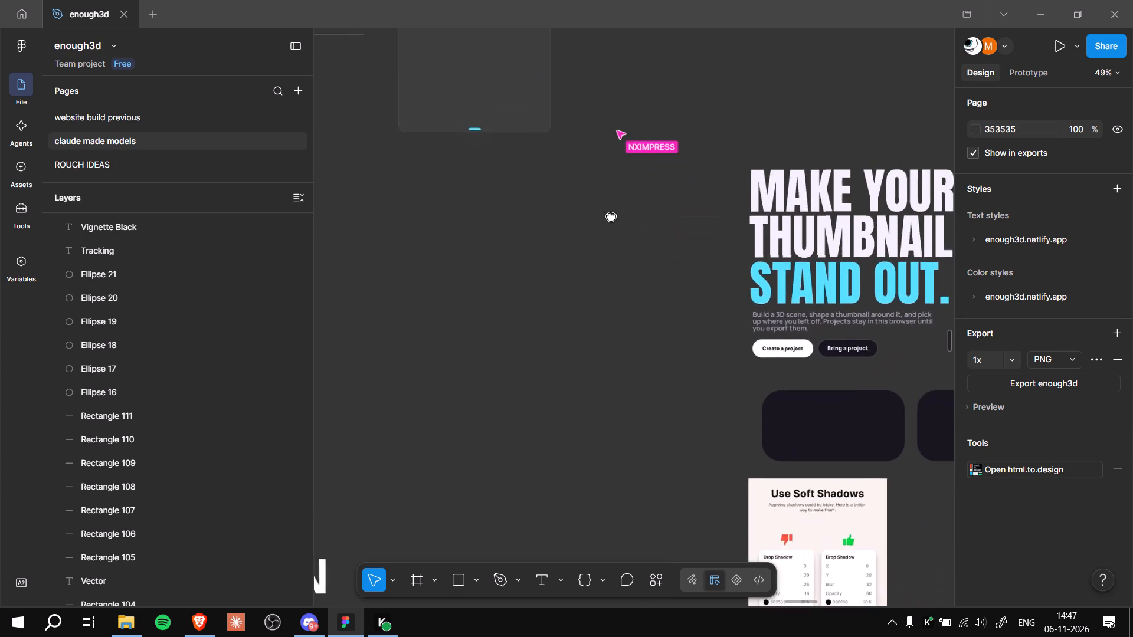
middle_click_drag(611, 216, 522, 146, "ctrl")
scroll(522, 146, "down", 10, "ctrl")
scroll(705, 304, "up", 3, "ctrl")
scroll(654, 265, "up", 2, "ctrl")
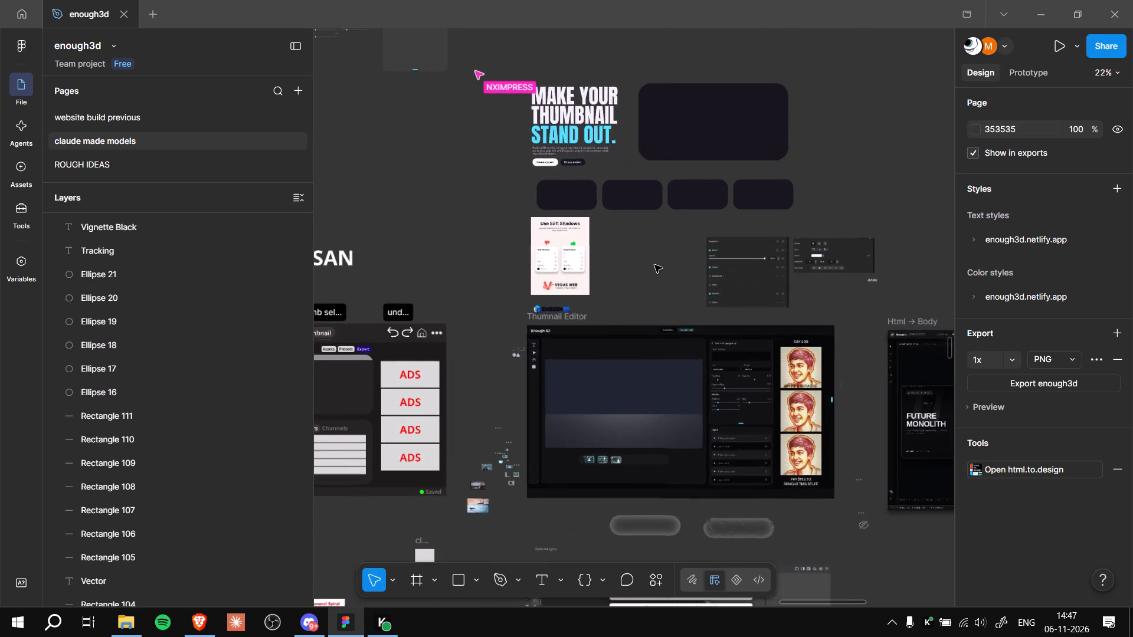
scroll(654, 265, "up", 3, "ctrl")
scroll(654, 265, "down", 5, "ctrl")
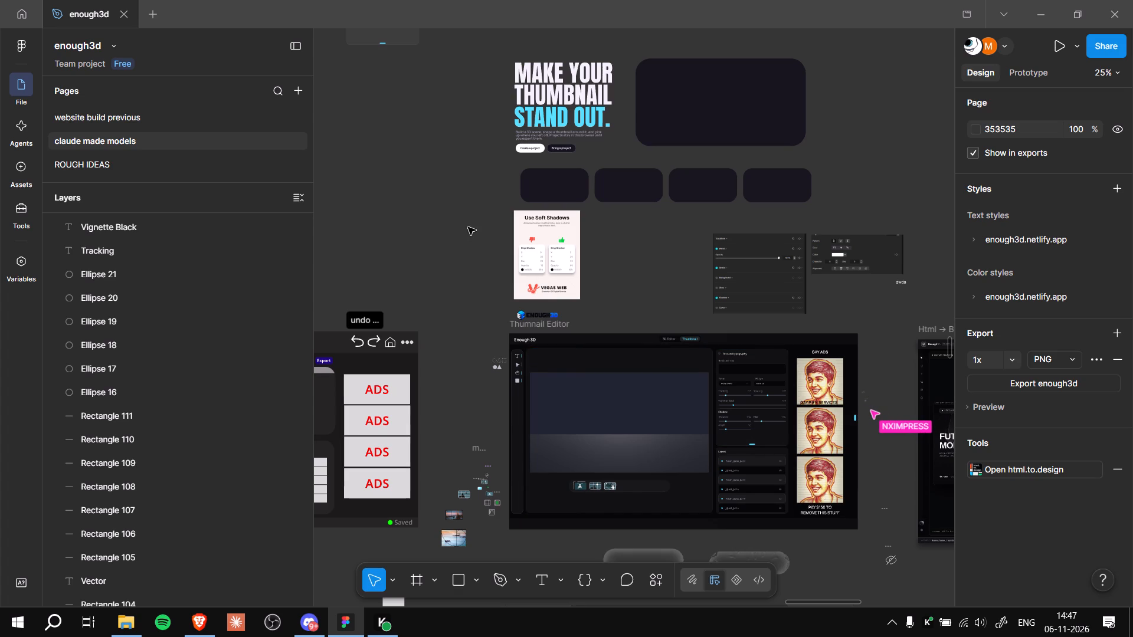
middle_click_drag(468, 227, 678, 454)
scroll(641, 327, "up", 5, "ctrl")
scroll(682, 262, "up", 4, "ctrl")
middle_click_drag(681, 242, 739, 382, "ctrl")
scroll(743, 262, "up", 5, "ctrl")
middle_click_drag(730, 218, 787, 358, "ctrl")
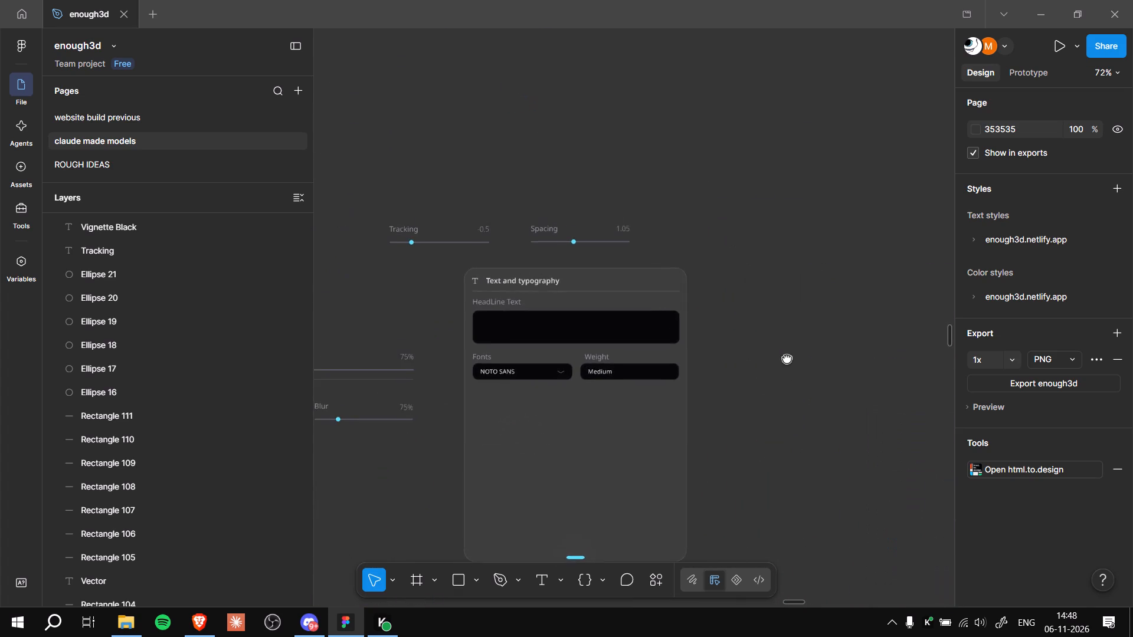
middle_click_drag(787, 358, 788, 358, "ctrl")
scroll(769, 314, "up", 3, "ctrl")
middle_click_drag(766, 314, 857, 225, "ctrl")
scroll(814, 259, "up", 1, "ctrl")
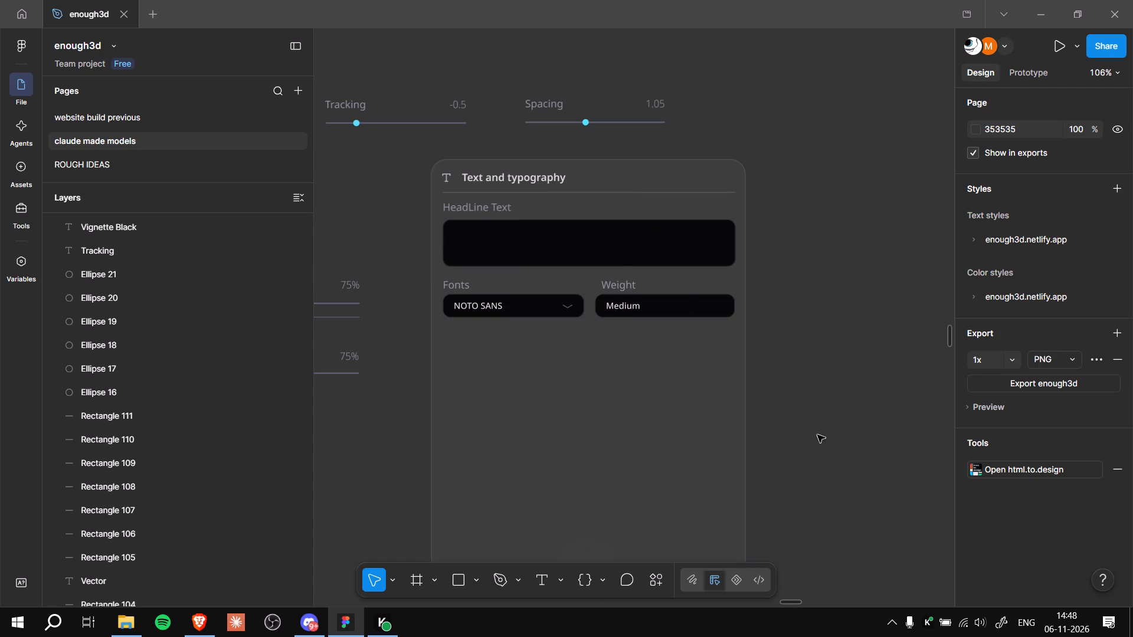
middle_click_drag(817, 435, 829, 399, "ctrl")
scroll(828, 399, "up", 1, "ctrl")
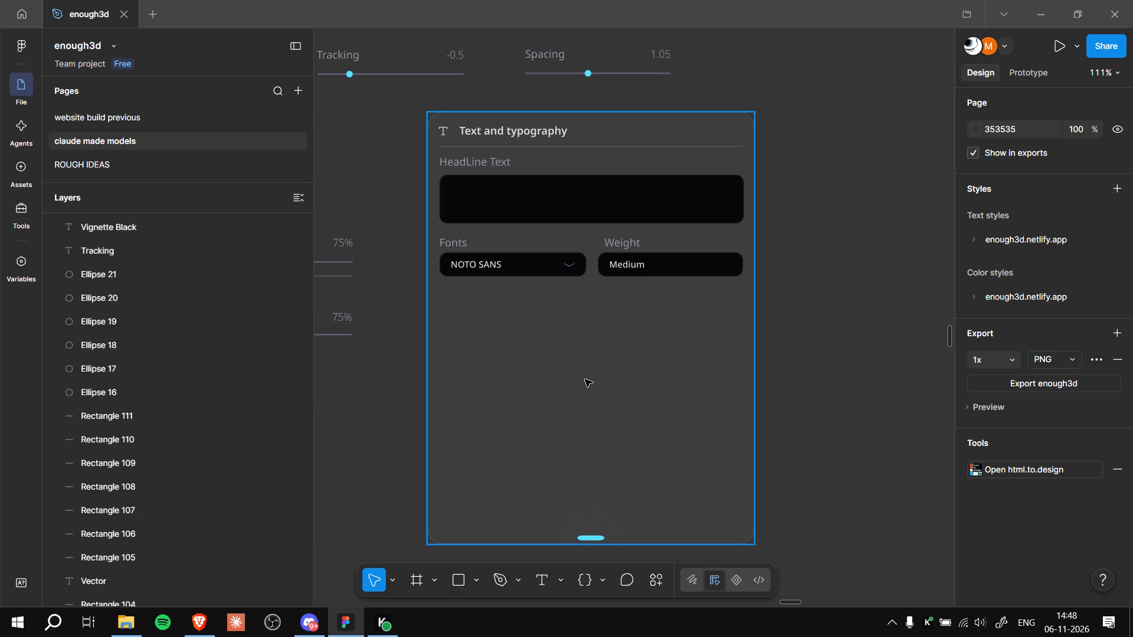
Draw an empty text box about 477 by 413 on the canvas beside the standalone Text and typography panel.
scroll(815, 394, "down", 8, "ctrl")
middle_click_drag(853, 458, 679, 396, "ctrl")
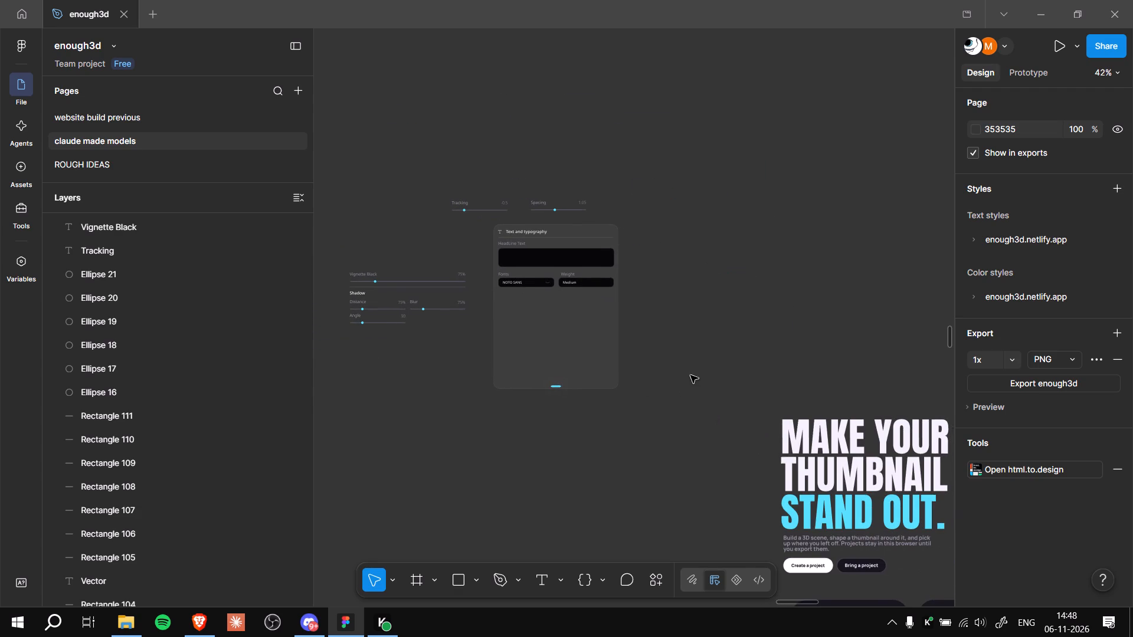
left_click(539, 576)
left_click_drag(689, 154, 794, 241)
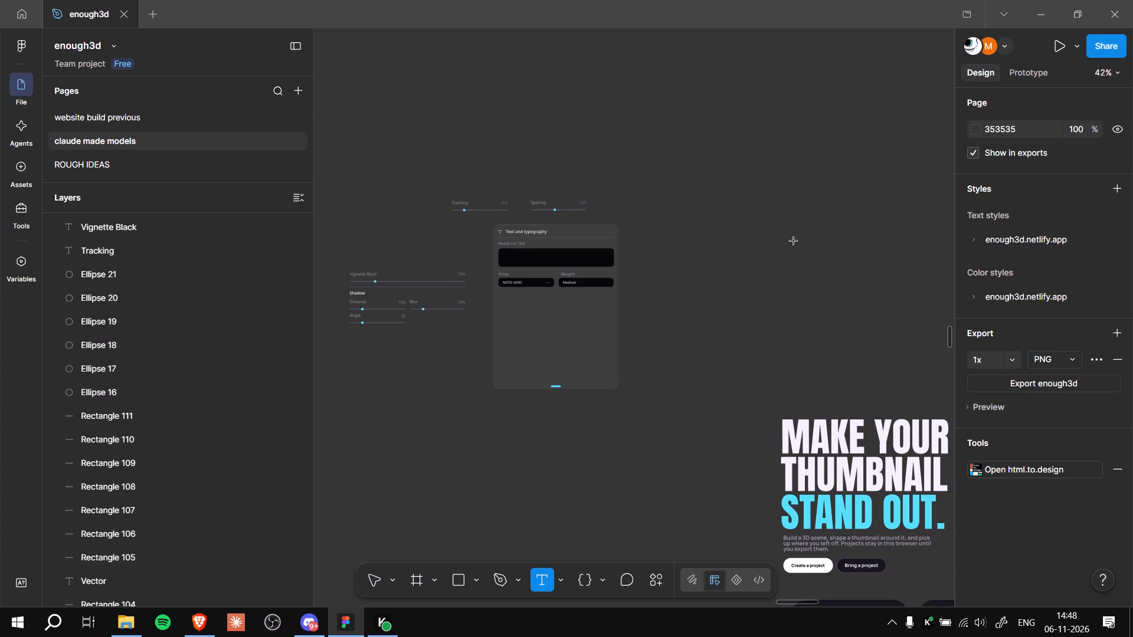
left_click_drag(794, 241, 838, 283)
left_click(722, 175)
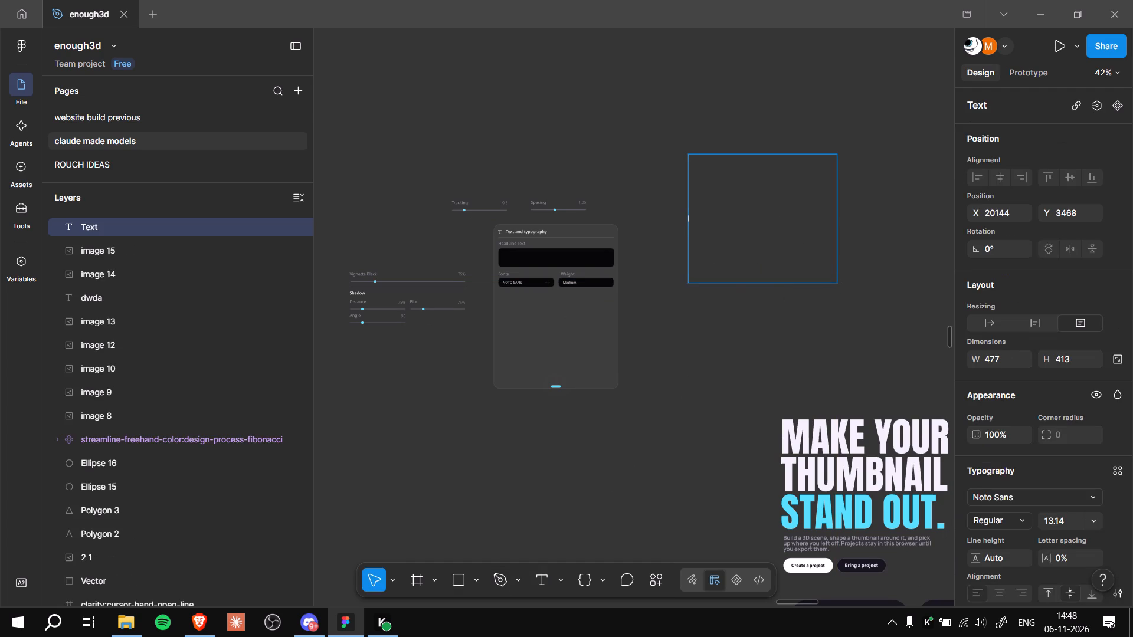
double_click(717, 170)
Examine the green Text outline and Layer reference panels beyond the Html → Body frame, relative to the new text box.
middle_click_drag(867, 325, 608, 271)
middle_click_drag(778, 262, 564, 252)
scroll(564, 252, "down", 4)
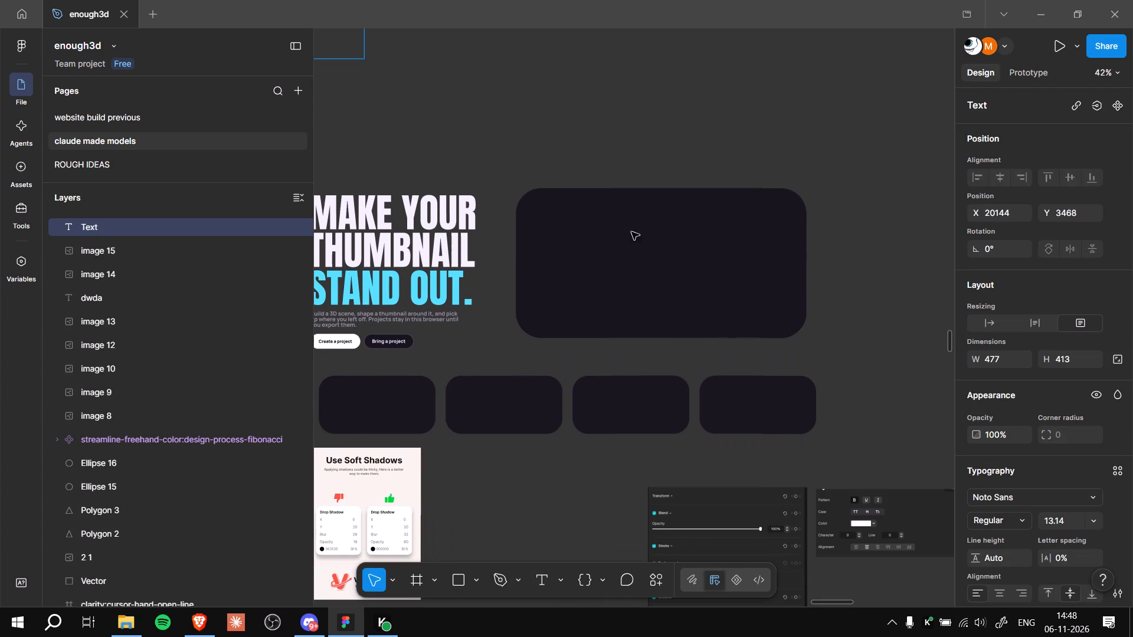
middle_click_drag(836, 376, 608, 205)
middle_click_drag(785, 310, 574, 209)
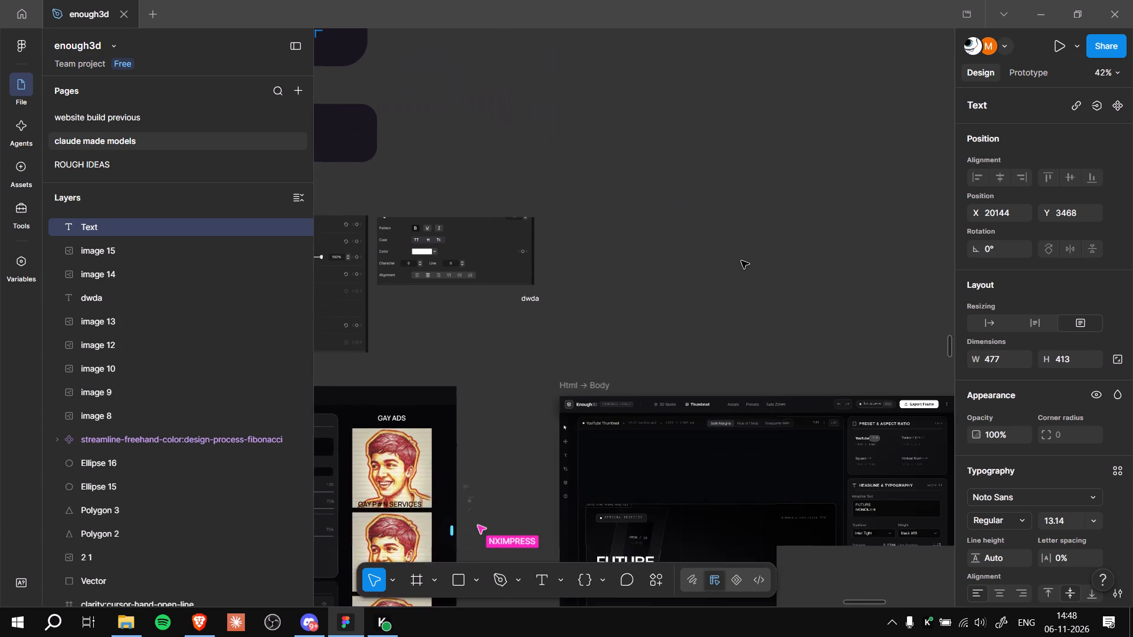
middle_click(741, 261)
middle_click_drag(741, 261, 546, 211)
middle_click_drag(675, 222, 526, 212)
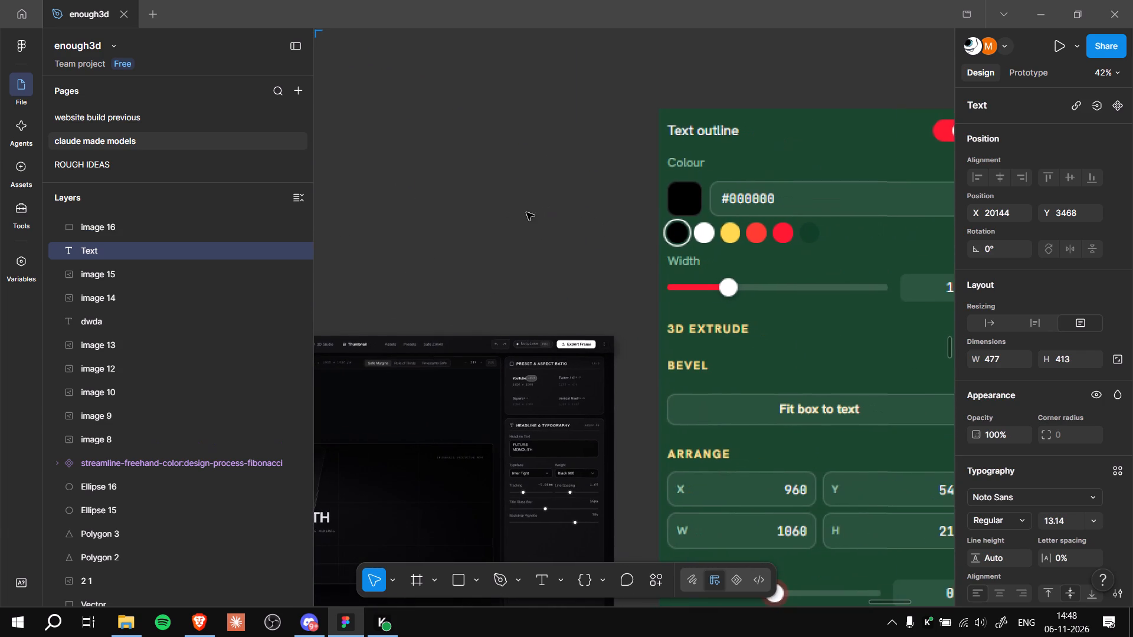
scroll(526, 212, "down", 4)
scroll(526, 211, "down", 5, "ctrl")
middle_click_drag(618, 91, 584, 123, "ctrl")
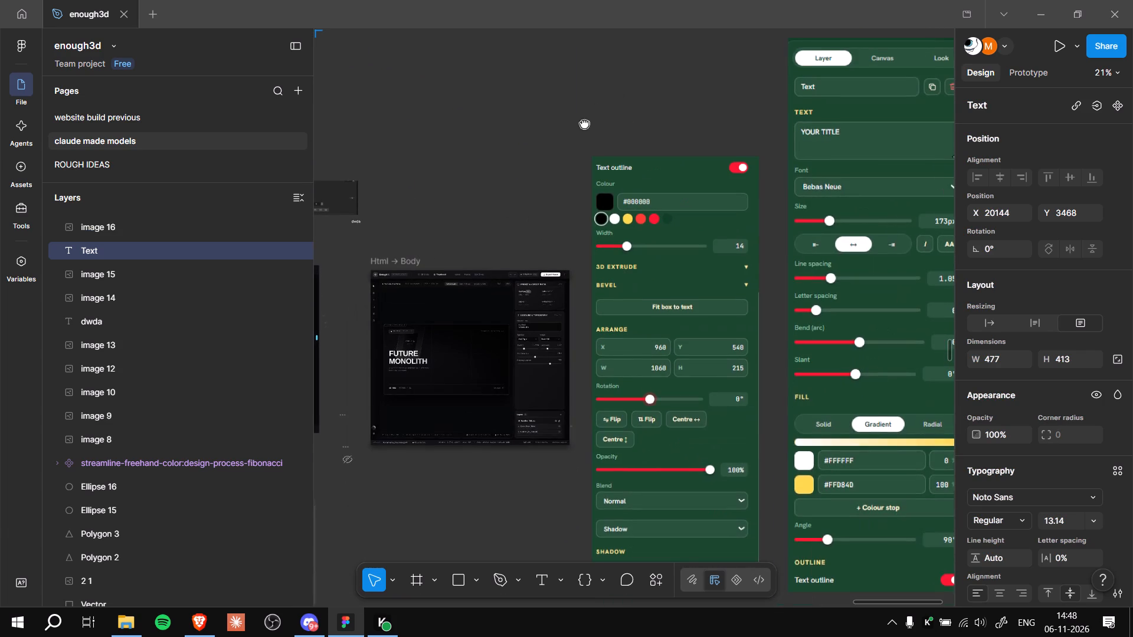
middle_click_drag(584, 123, 461, 214, "ctrl")
scroll(461, 214, "up", 1, "ctrl")
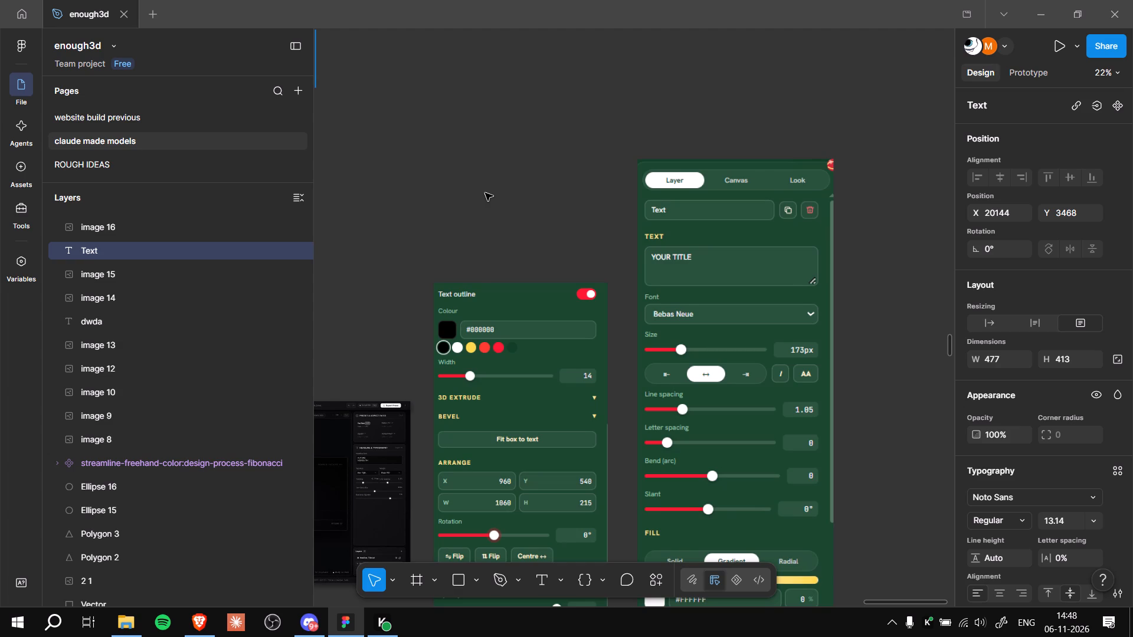
middle_click_drag(475, 155, 713, 272, "ctrl")
middle_click_drag(526, 214, 753, 290, "ctrl")
middle_click_drag(581, 236, 774, 300, "ctrl")
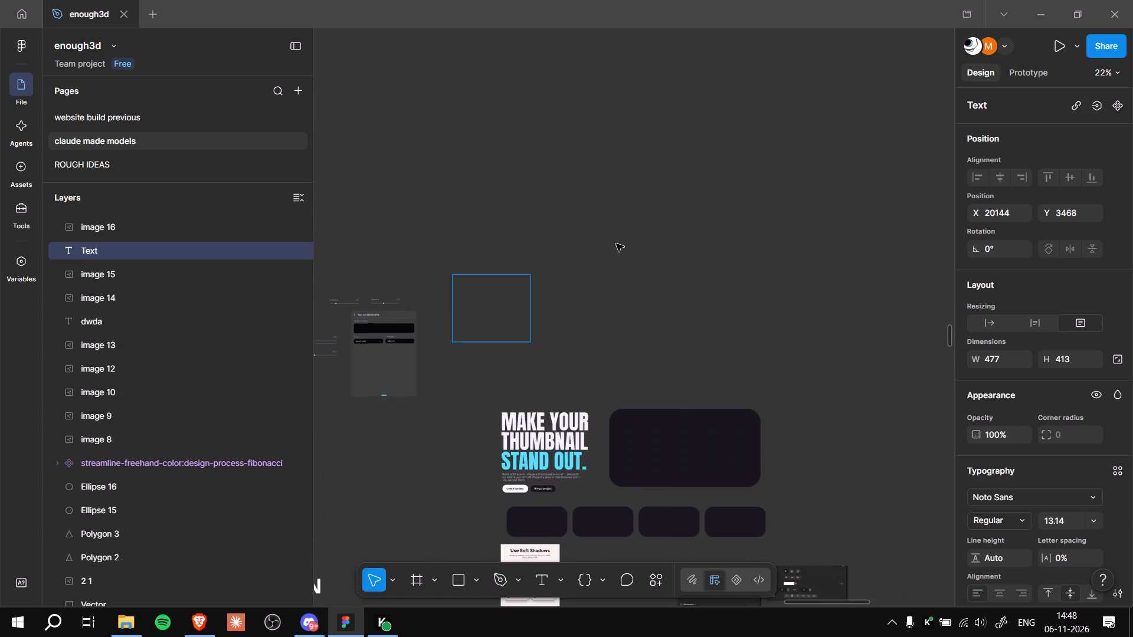
middle_click_drag(616, 244, 801, 260, "ctrl")
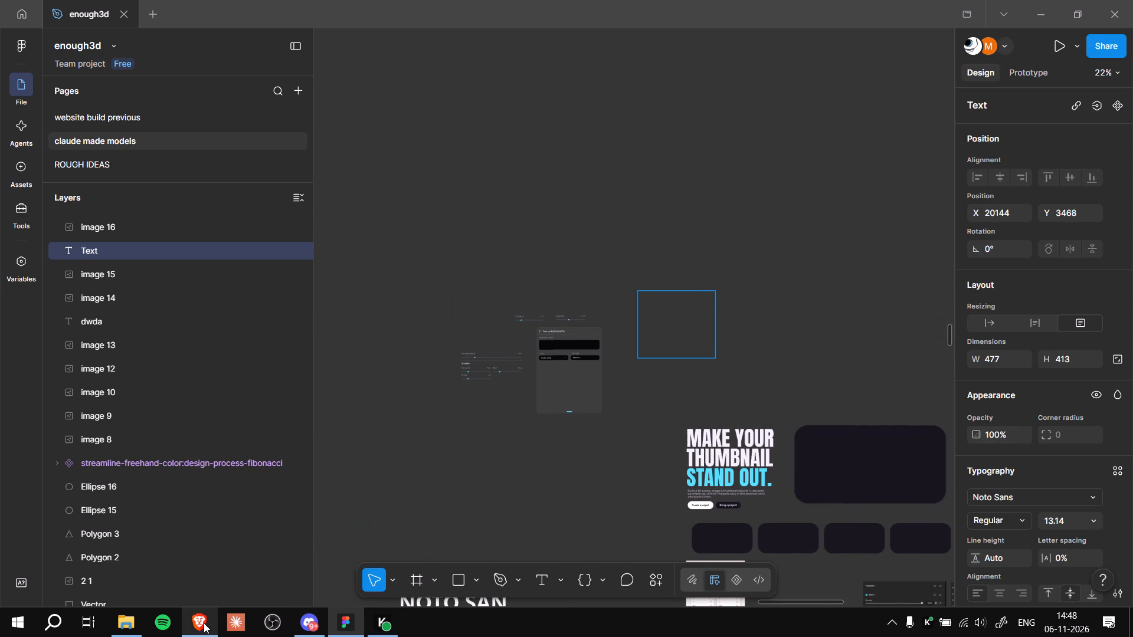
Review the green Layer reference panel's text, font, size, spacing, fill and outline controls from top to bottom.
middle_click_drag(842, 349, 517, 296)
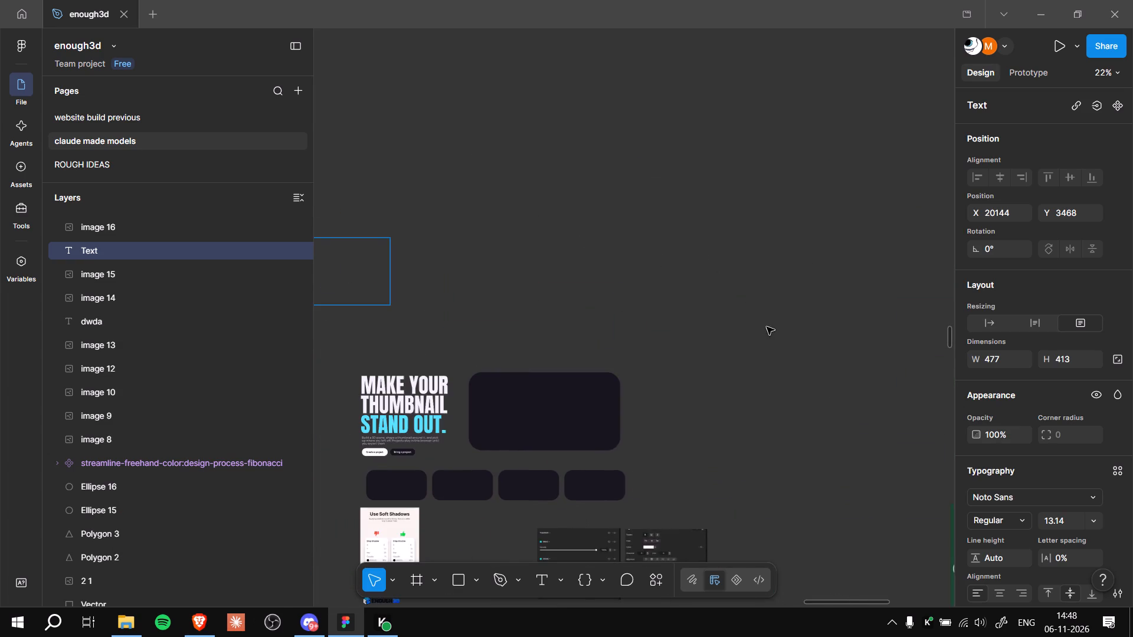
middle_click_drag(733, 323, 440, 263, "ctrl")
middle_click_drag(760, 307, 509, 280, "ctrl")
middle_click_drag(741, 265, 661, 249, "ctrl")
scroll(679, 221, "up", 2, "ctrl")
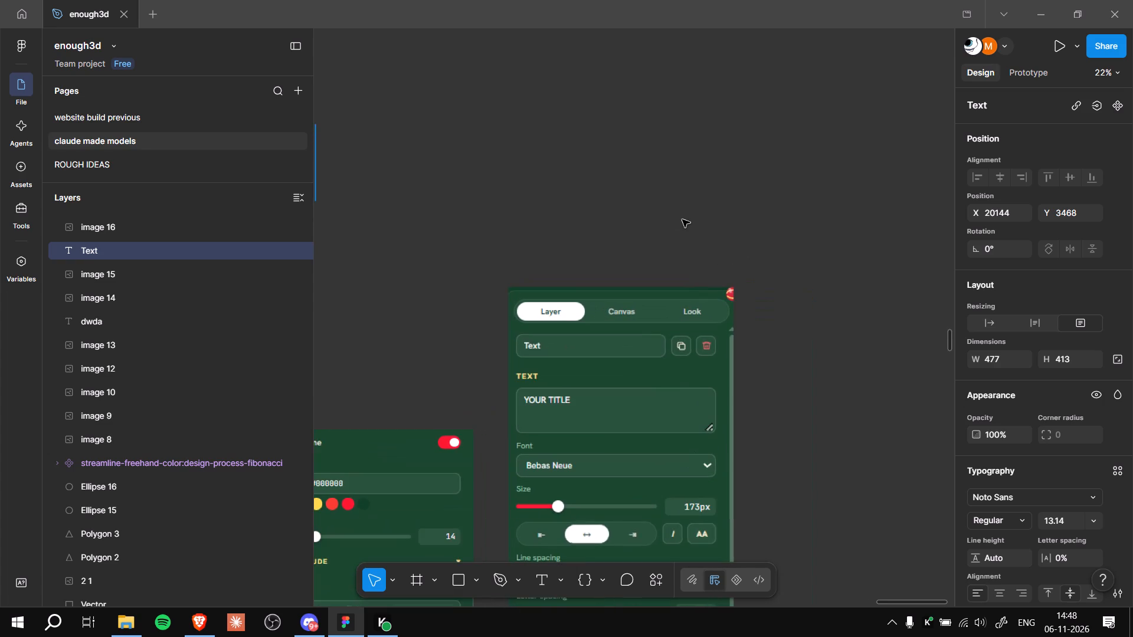
middle_click_drag(823, 462, 851, 172, "ctrl")
scroll(851, 172, "down", 2, "ctrl")
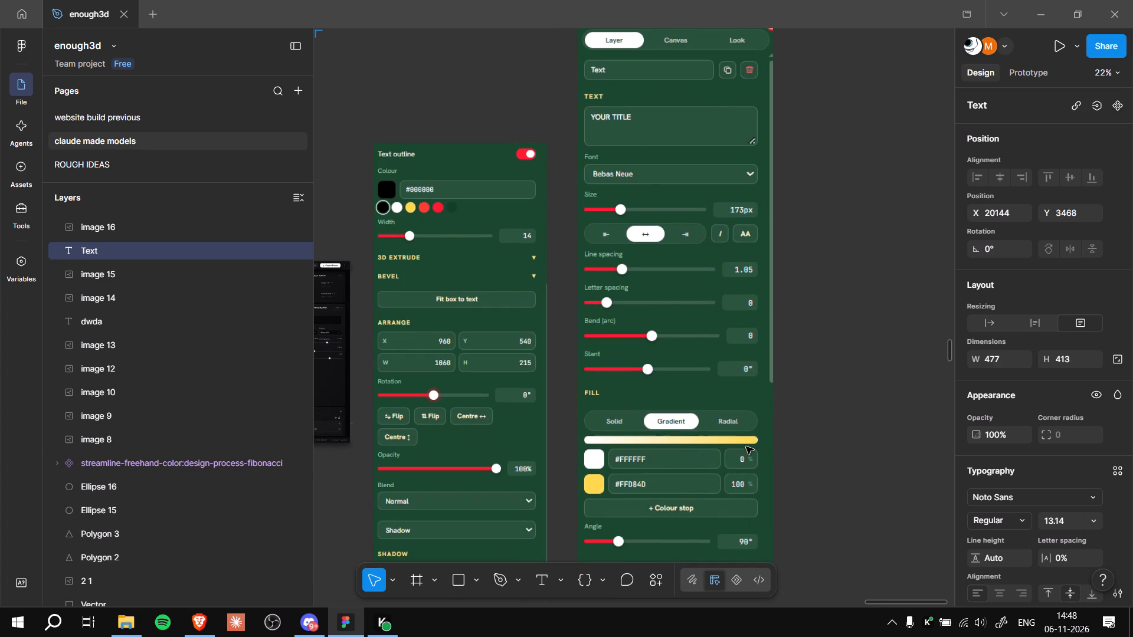
scroll(663, 505, "down", 4)
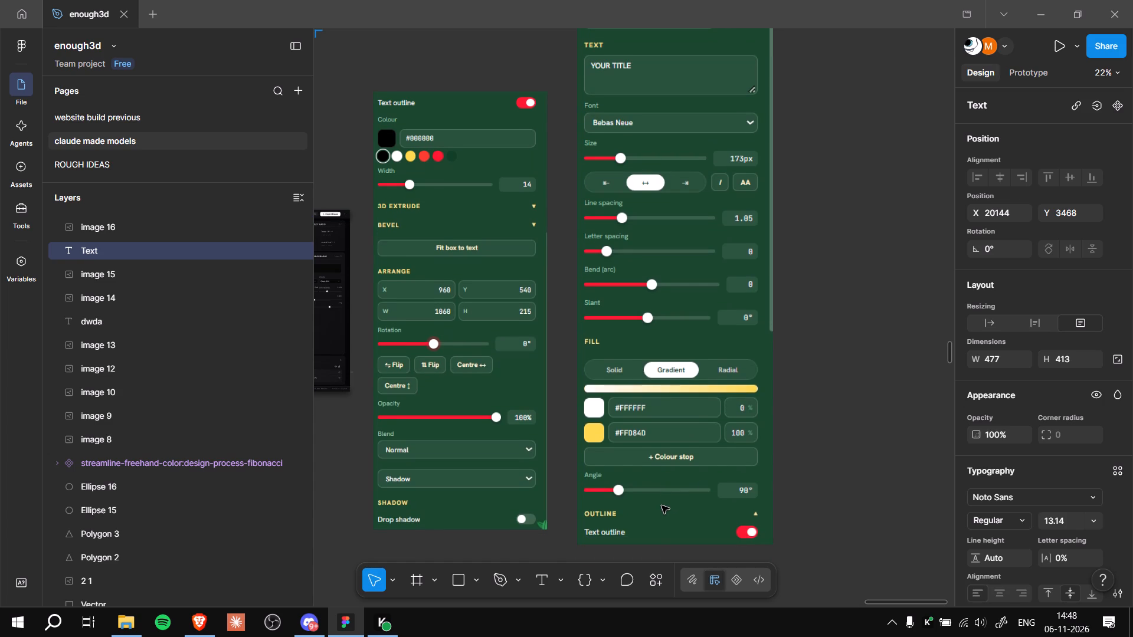
scroll(691, 421, "up", 4)
scroll(689, 316, "up", 4)
scroll(690, 242, "up", 4)
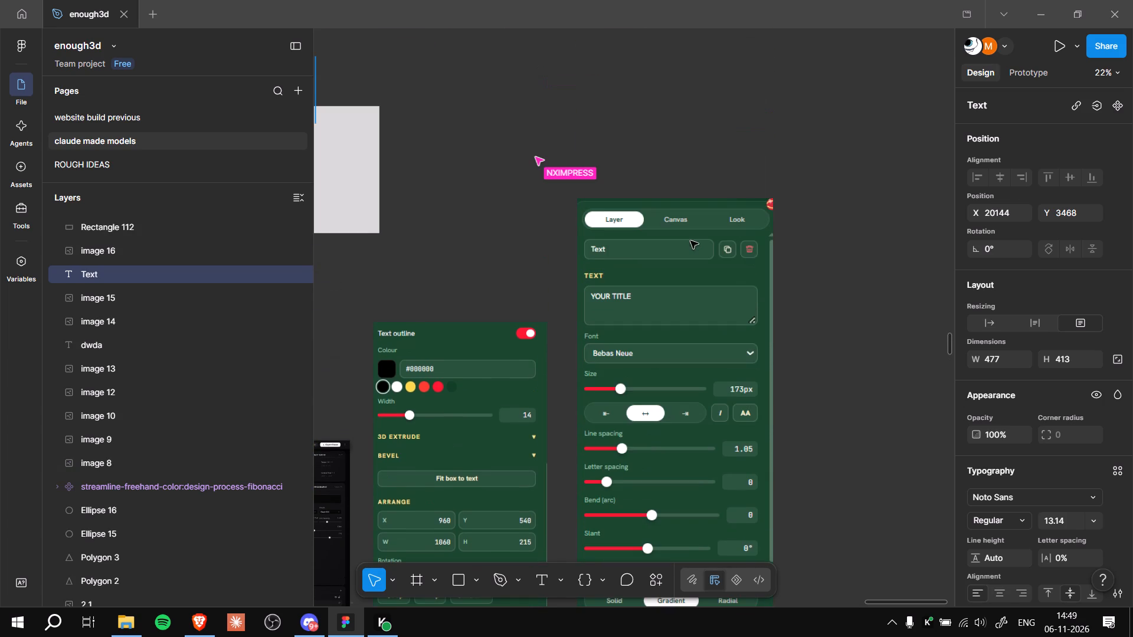
Survey the page around the design frames, including the large rectangle placed above the green reference panels.
middle_click_drag(502, 153, 821, 283)
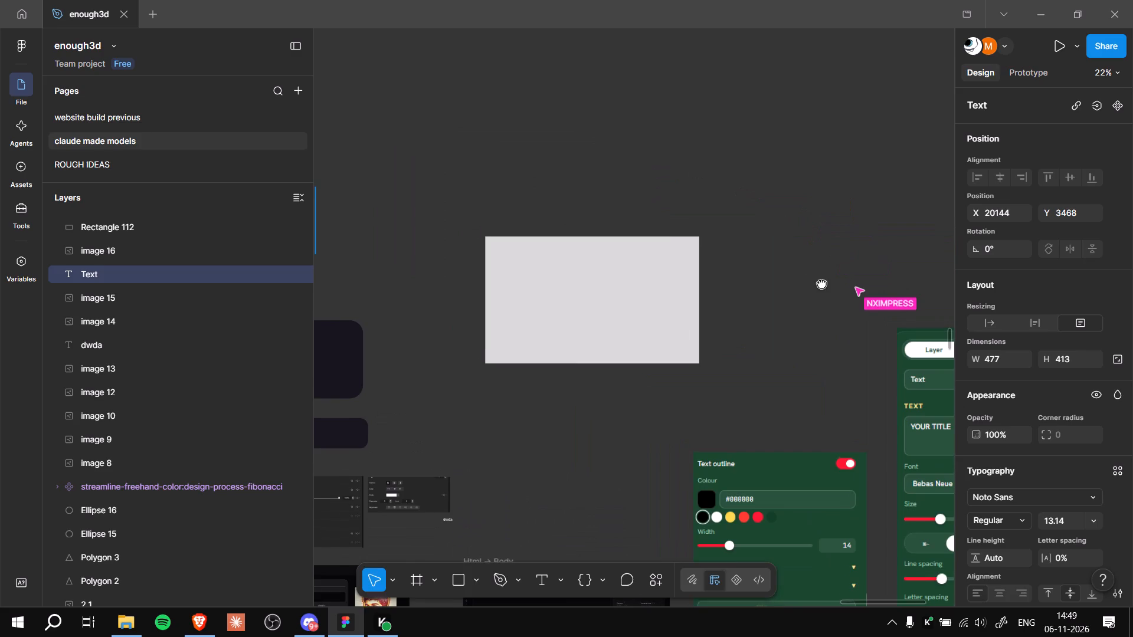
middle_click_drag(821, 283, 522, 203)
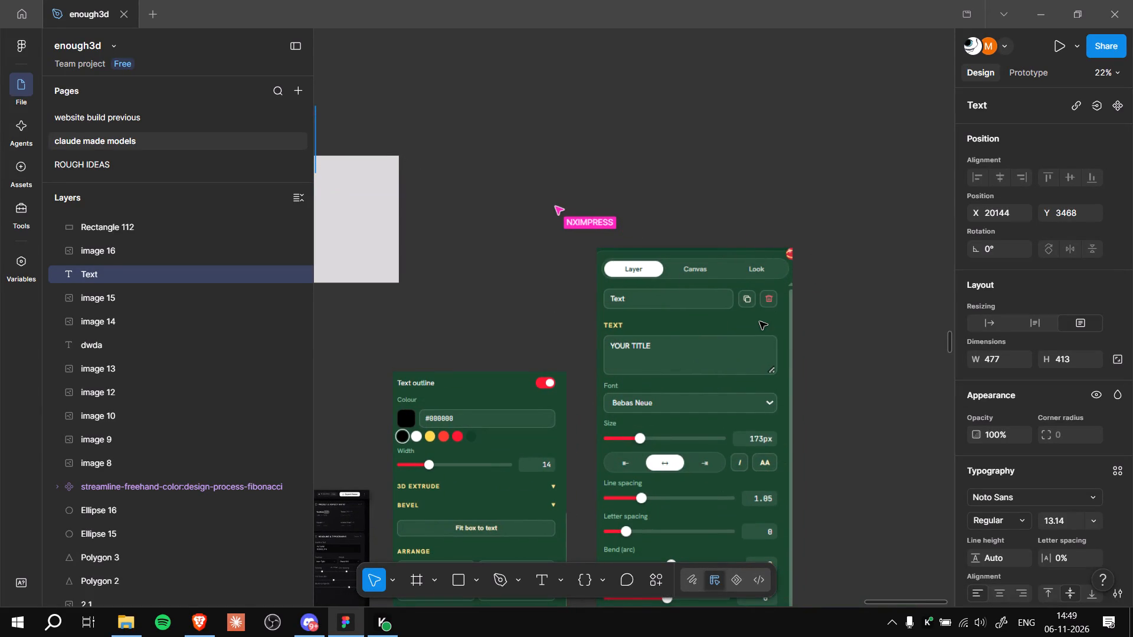
middle_click_drag(628, 156, 819, 261, "ctrl")
scroll(771, 257, "down", 4, "ctrl")
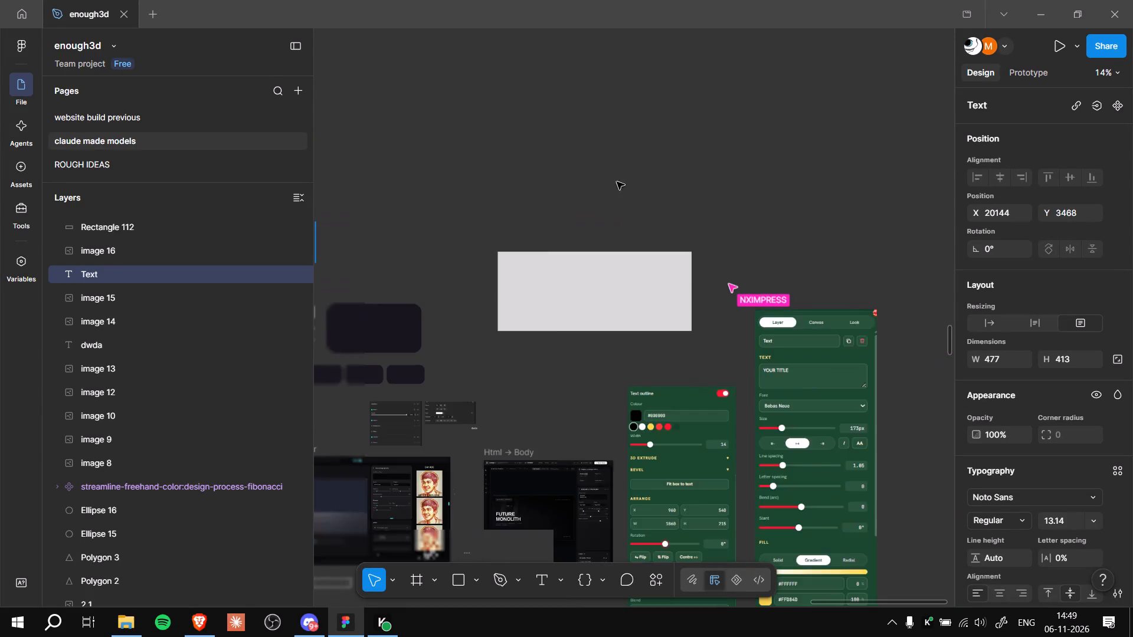
scroll(617, 182, "down", 6, "ctrl")
middle_click_drag(539, 151, 729, 214, "ctrl")
middle_click_drag(630, 162, 808, 330, "ctrl")
middle_click_drag(706, 219, 711, 248, "ctrl")
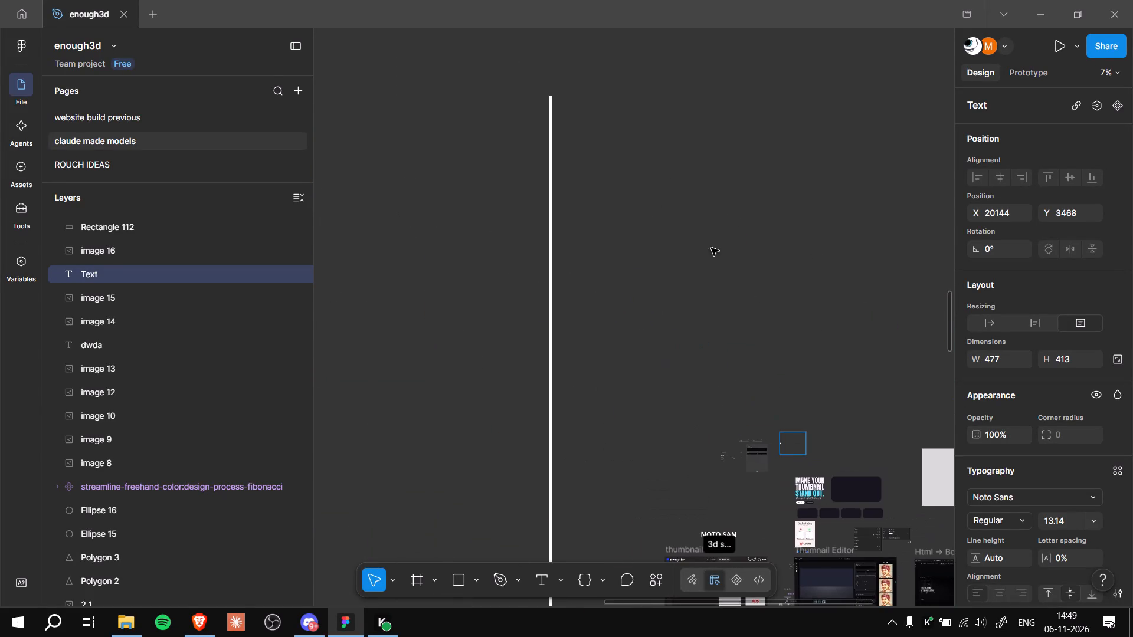
middle_click_drag(711, 248, 777, 416, "ctrl")
middle_click_drag(661, 257, 792, 425, "ctrl")
scroll(641, 300, "down", 18, "ctrl")
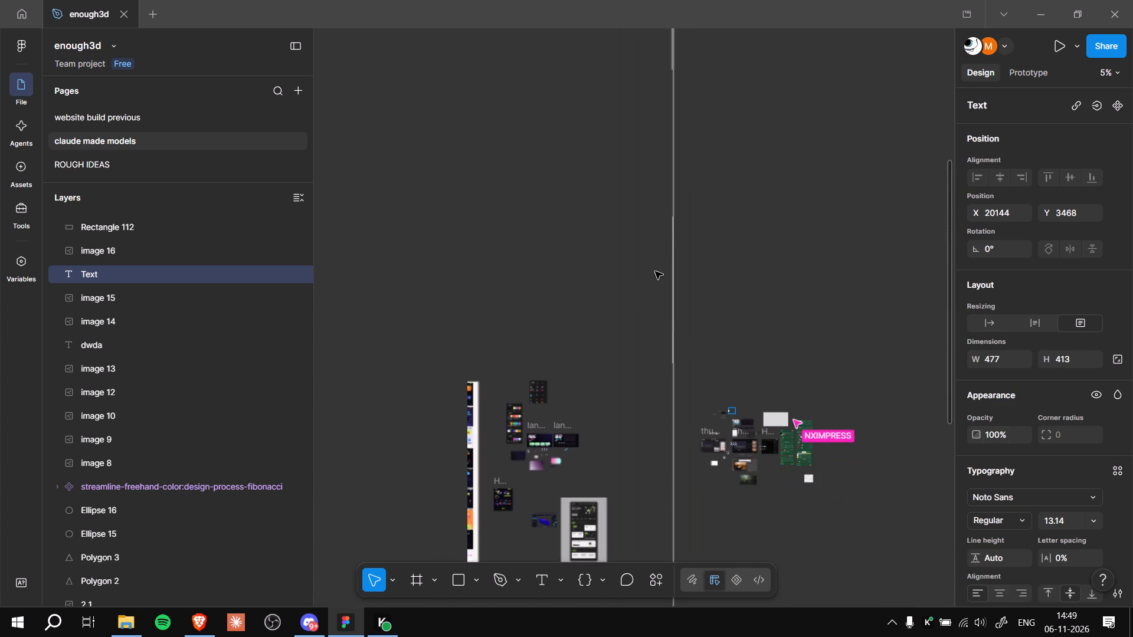
middle_click_drag(759, 293, 715, 325, "ctrl")
scroll(714, 330, "up", 4, "ctrl")
middle_click_drag(699, 402, 700, 314, "ctrl")
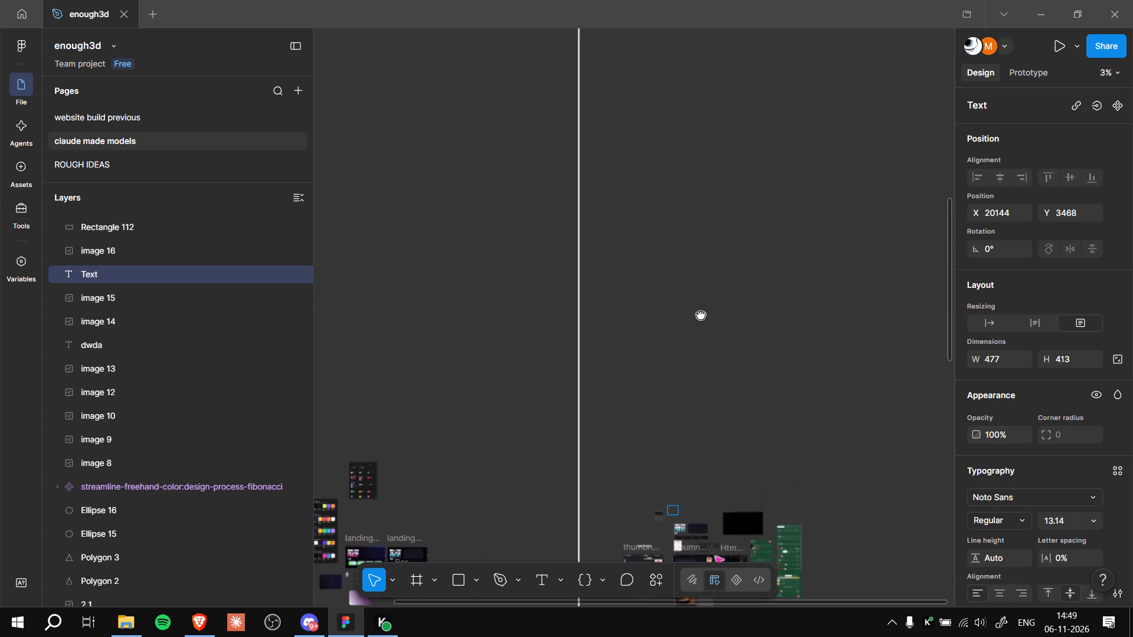
middle_click_drag(700, 314, 703, 278, "ctrl")
scroll(703, 278, "up", 15, "ctrl")
middle_click_drag(672, 382, 695, 183, "ctrl")
scroll(695, 183, "up", 1, "ctrl")
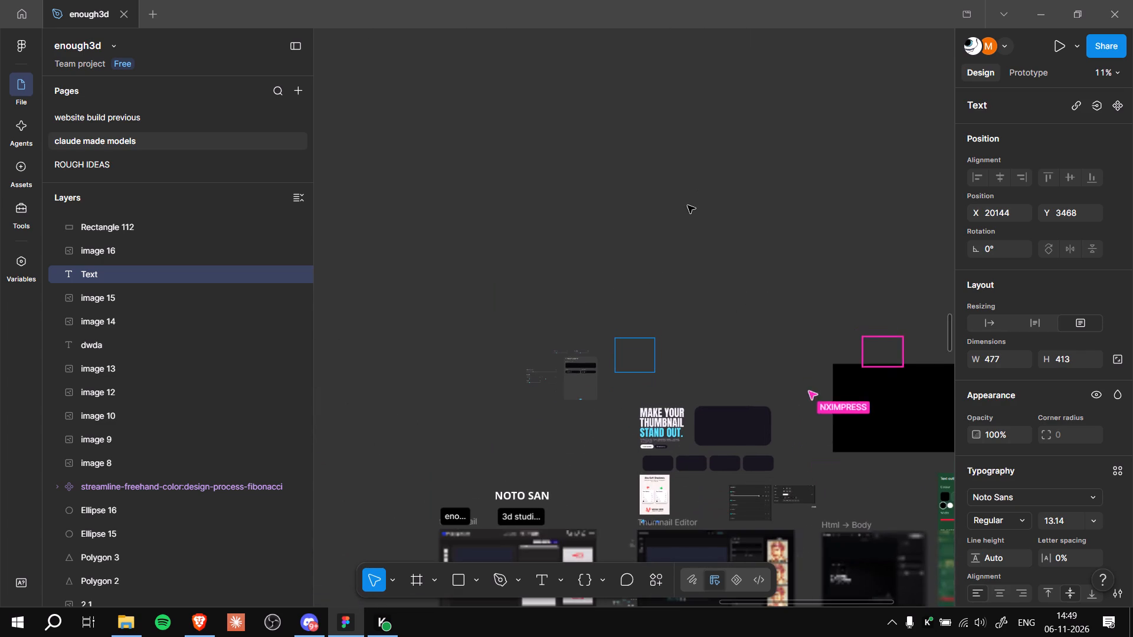
middle_click_drag(762, 249, 746, 123, "ctrl")
scroll(746, 123, "up", 3, "ctrl")
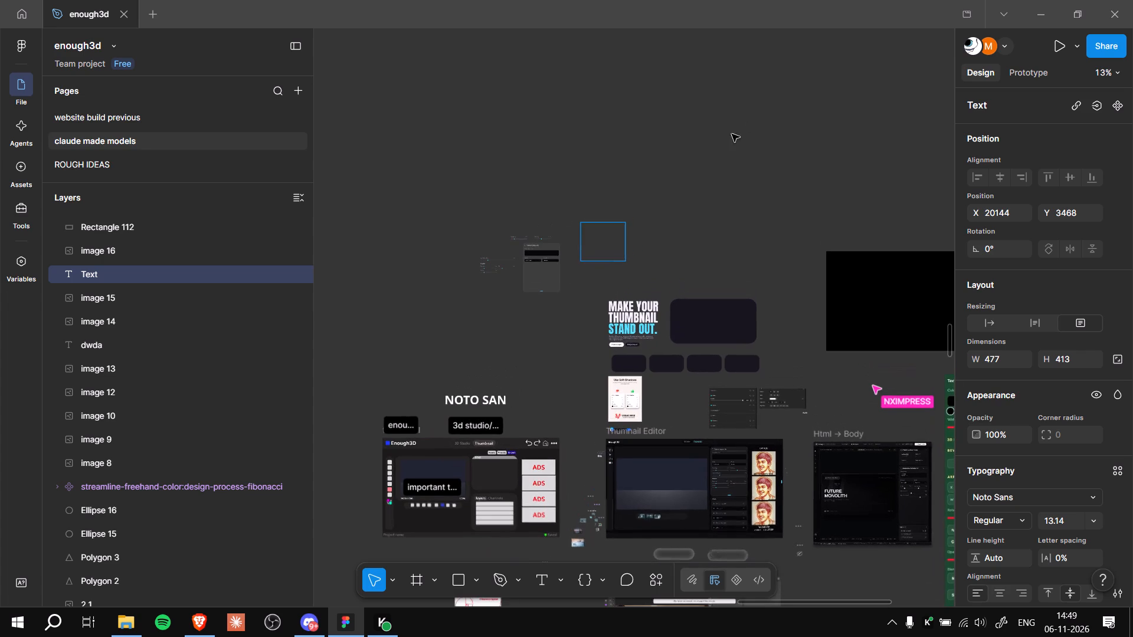
scroll(693, 155, "up", 1, "ctrl")
middle_click_drag(693, 155, 722, 119, "ctrl")
scroll(722, 119, "up", 6, "ctrl")
scroll(706, 132, "down", 5, "ctrl")
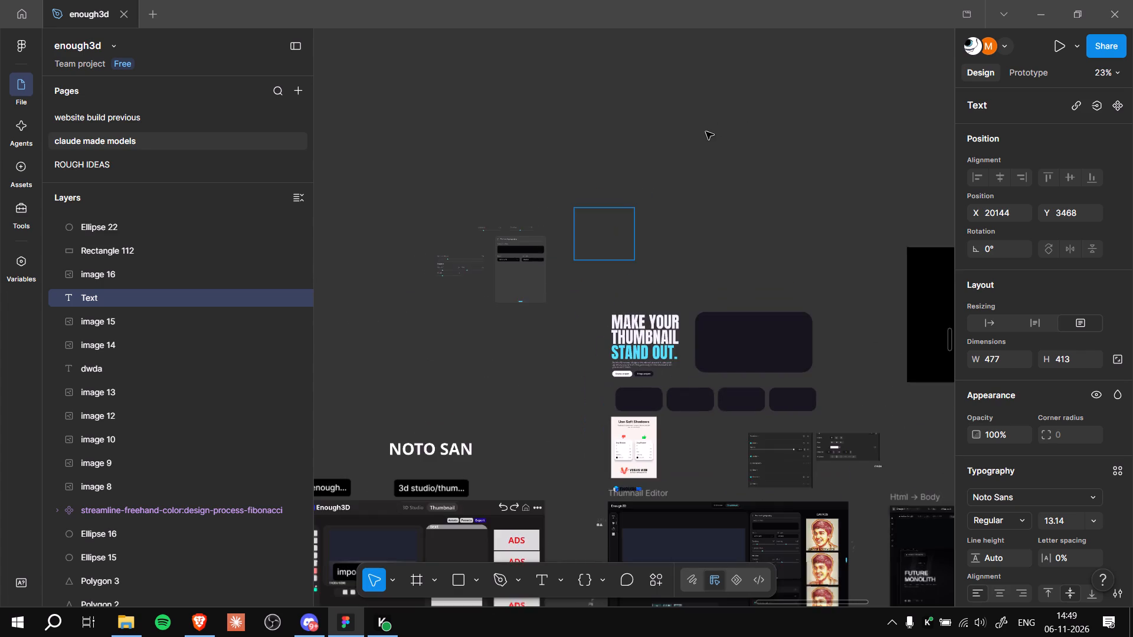
scroll(749, 137, "down", 5, "ctrl")
middle_click_drag(807, 131, 625, 155, "ctrl")
scroll(625, 155, "up", 9, "ctrl")
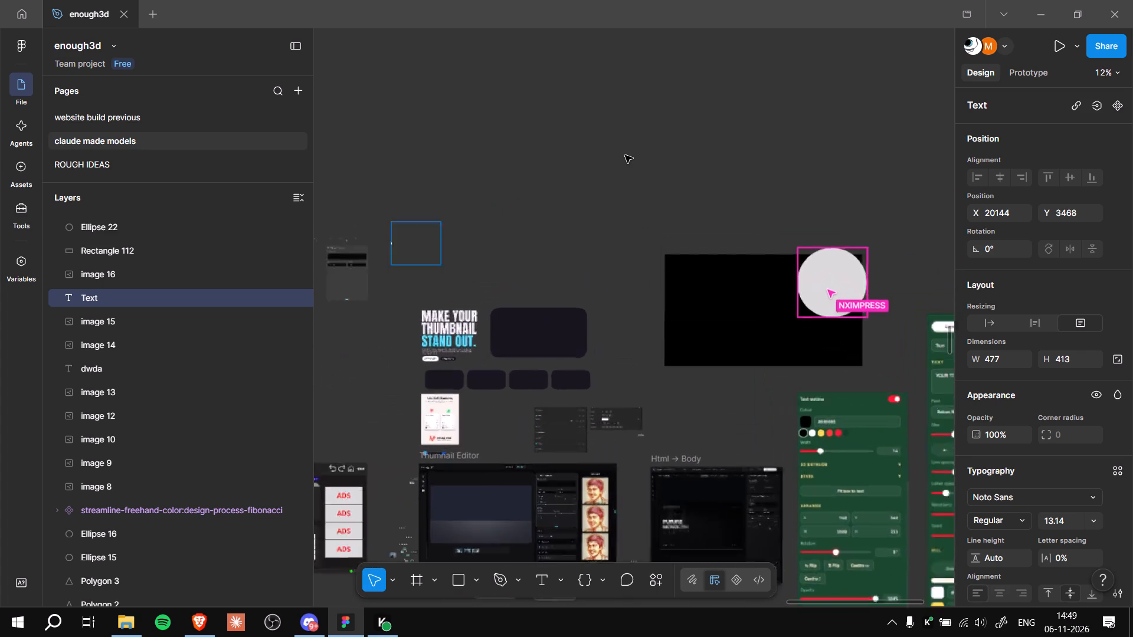
Return to the standalone Text and typography panel and discard the empty text box beside it, leaving nothing selected.
scroll(625, 155, "up", 2, "ctrl")
scroll(680, 174, "down", 4, "ctrl")
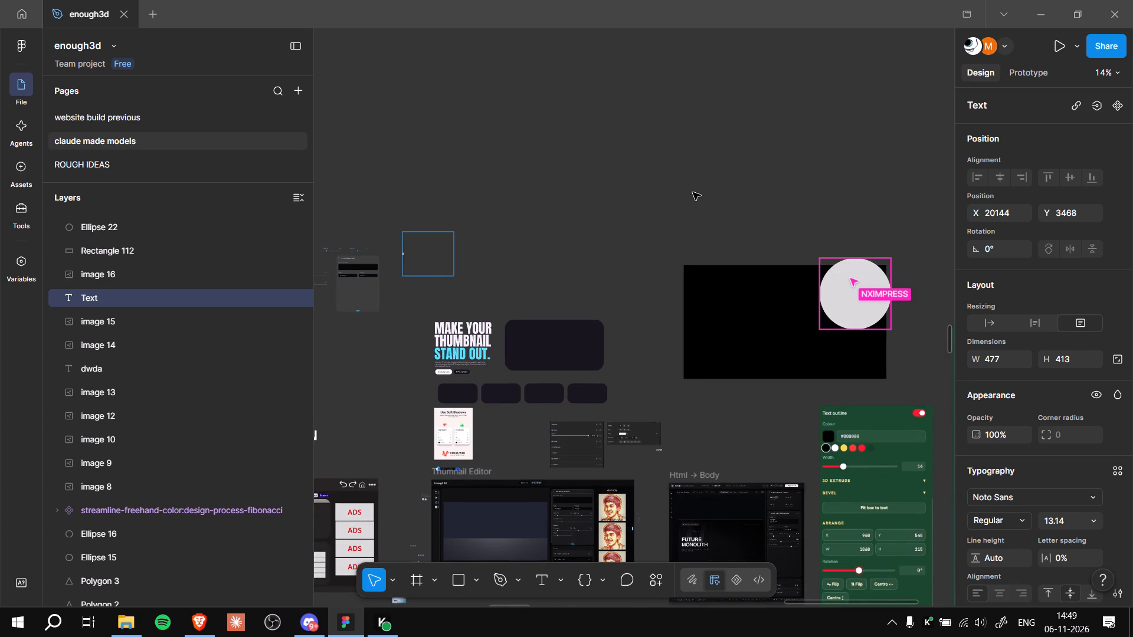
middle_click_drag(623, 204, 755, 199, "ctrl")
scroll(613, 178, "up", 10, "ctrl")
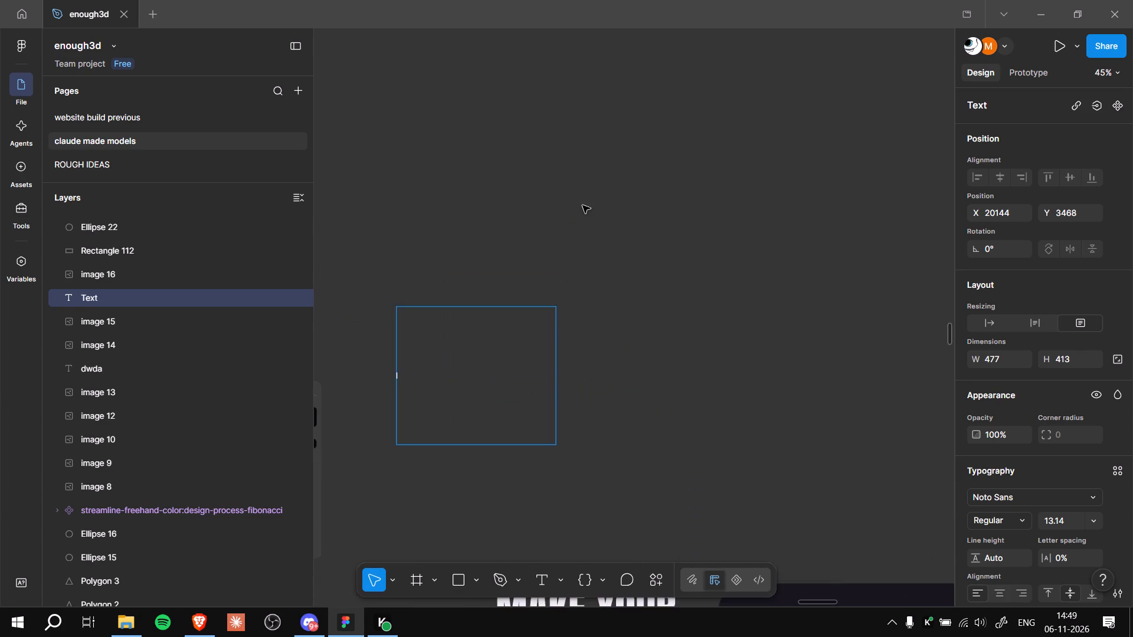
middle_click_drag(550, 260, 839, 196, "ctrl")
scroll(758, 177, "up", 5, "ctrl")
middle_click_drag(645, 194, 757, 132, "ctrl")
scroll(714, 157, "up", 1, "ctrl")
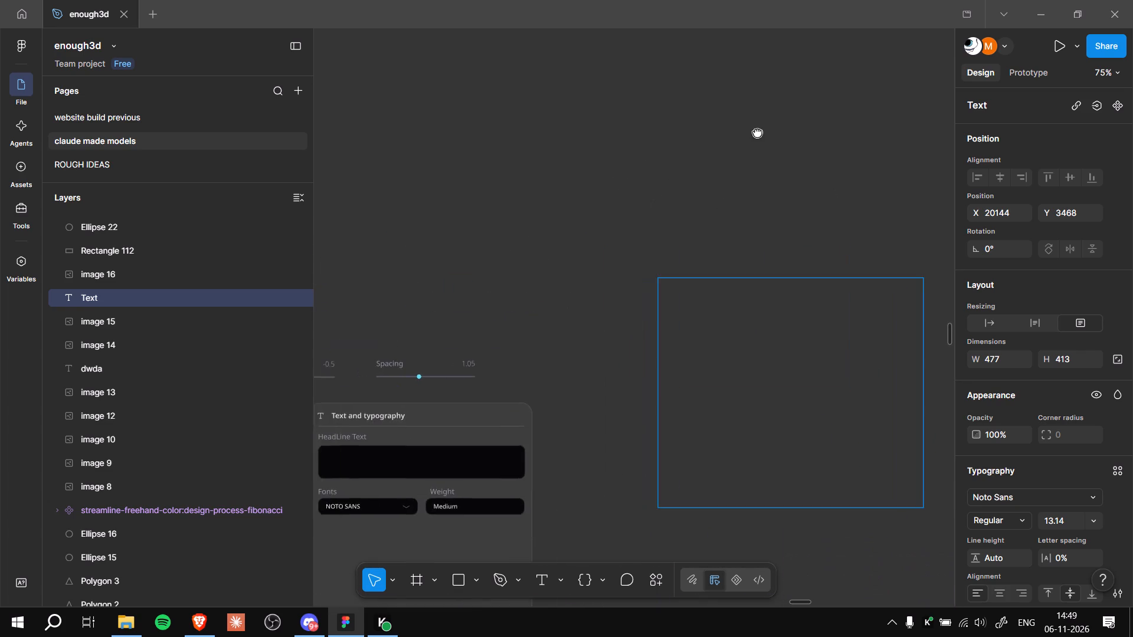
middle_click_drag(757, 132, 764, 130, "ctrl")
middle_click_drag(668, 163, 624, 88, "ctrl")
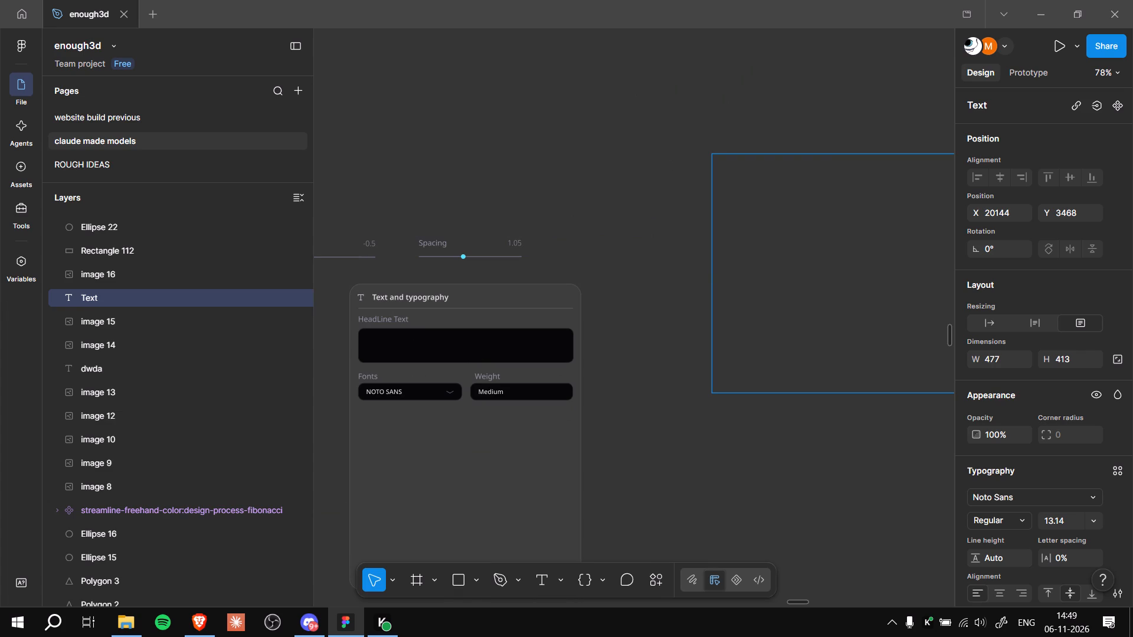
left_click(618, 167)
left_click(767, 228)
double_click(767, 228)
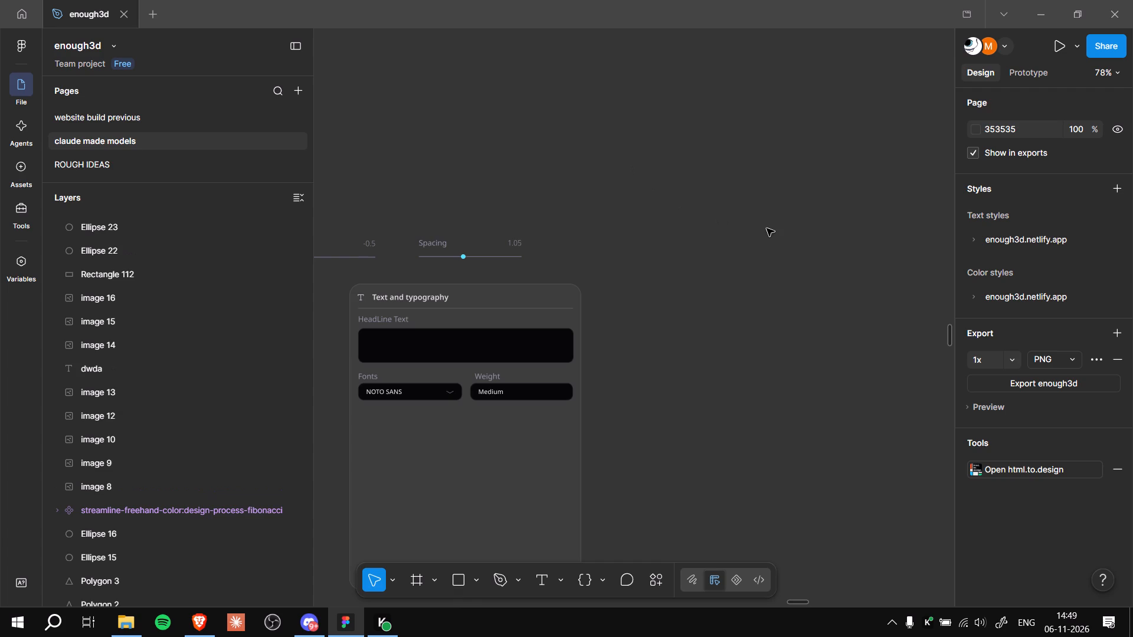
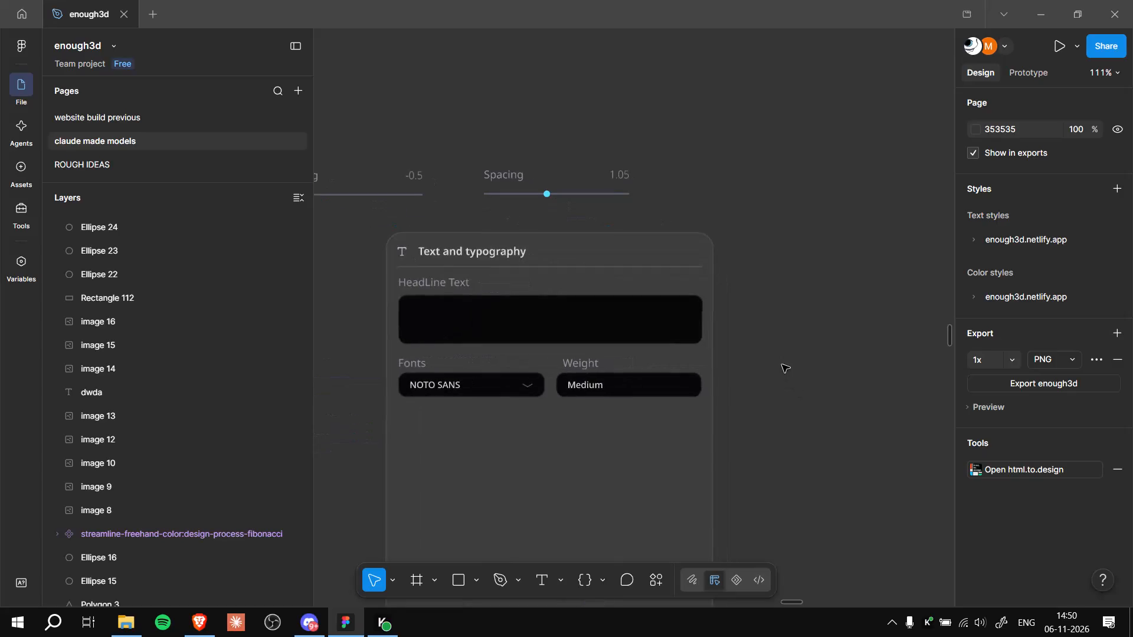
Move the HeadLine Text, Fonts and Weight labels and their fields together straight down the Text and typography panel, leaving a gap below its title.
middle_click_drag(782, 365, 833, 356)
scroll(825, 349, "up", 4)
middle_click_drag(811, 358, 926, 338)
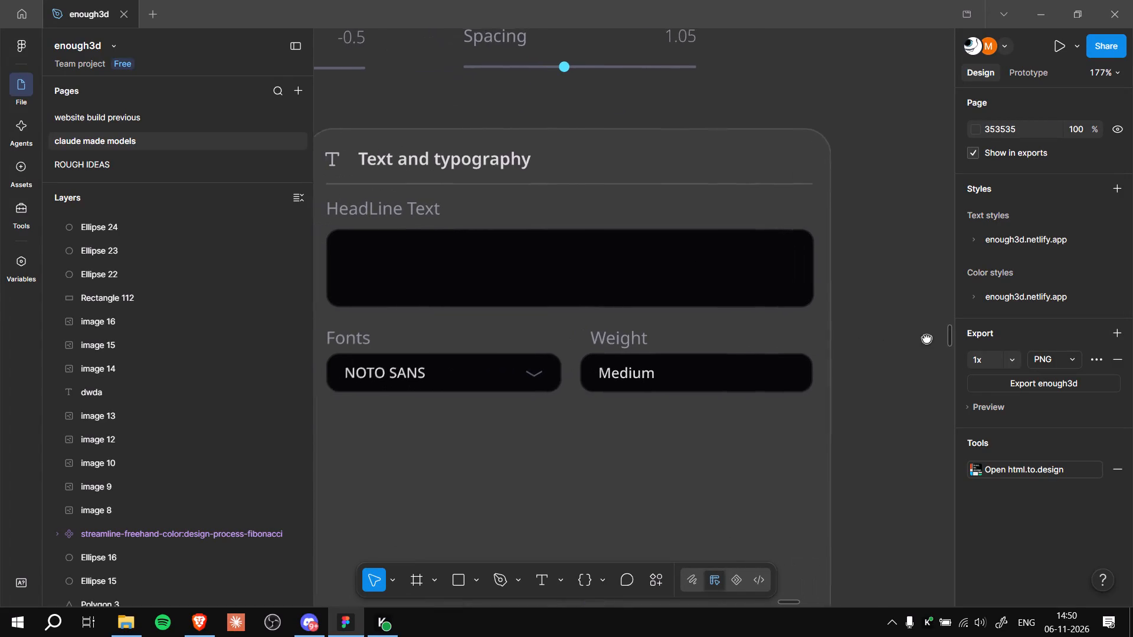
middle_click_drag(926, 338, 938, 334)
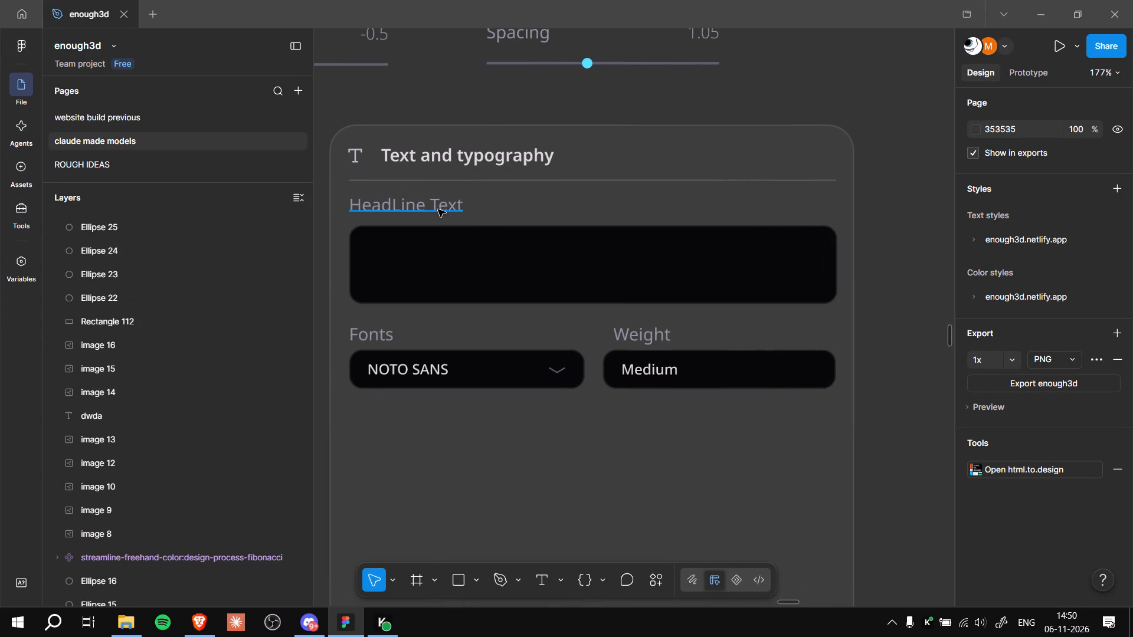
left_click(438, 209)
left_click(509, 272, "shift")
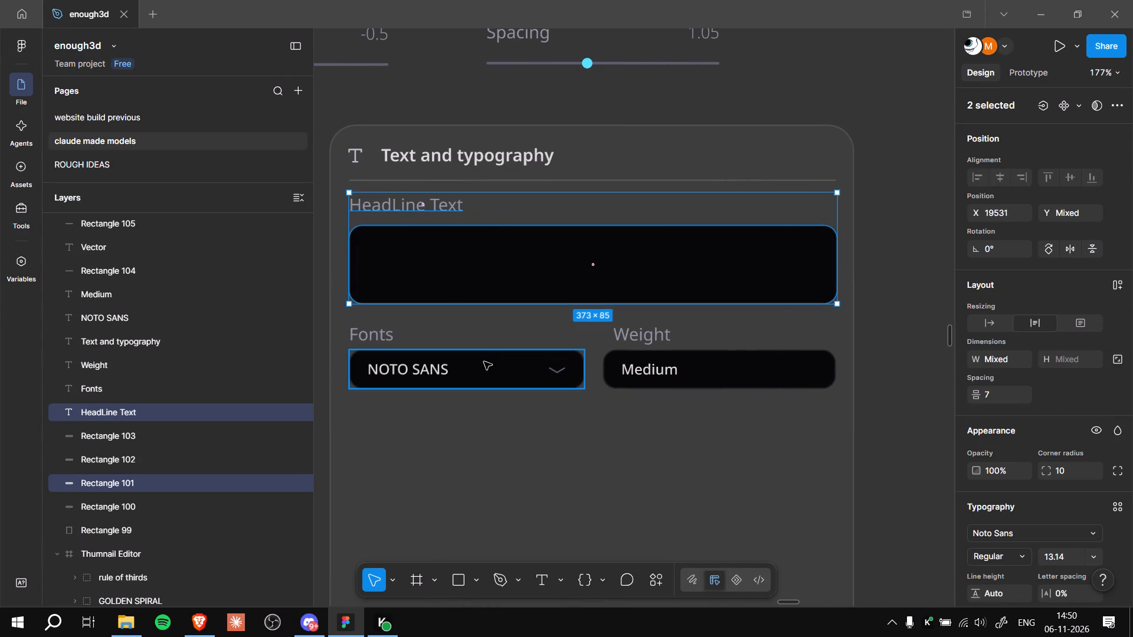
left_click(483, 363, "shift")
left_click(672, 392, "shift")
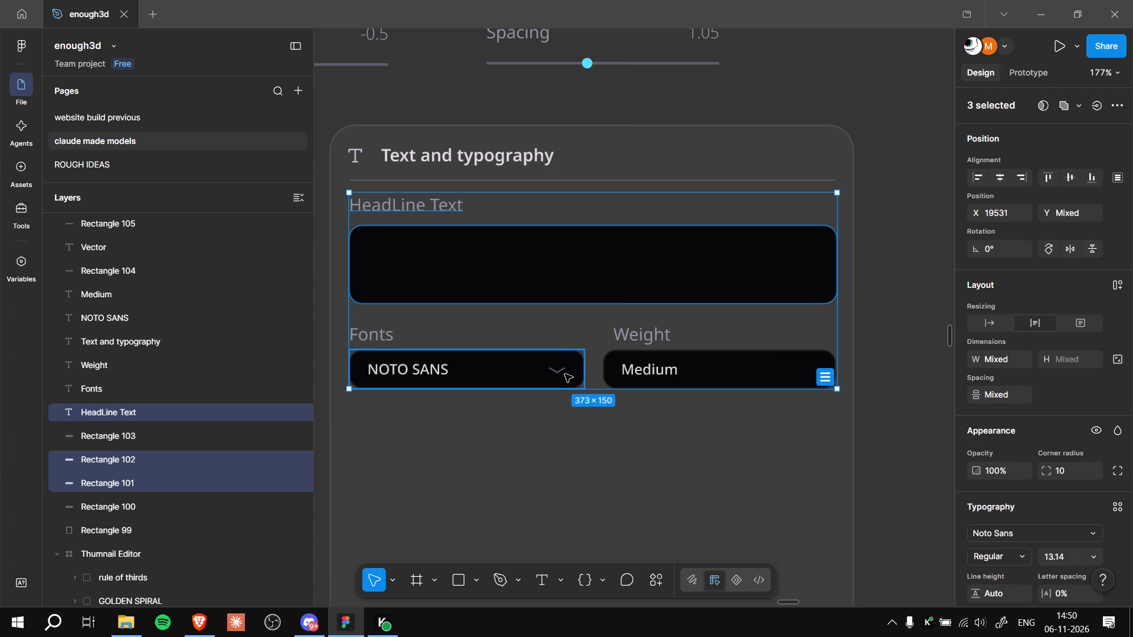
left_click(565, 374, "shift")
left_click(559, 370, "shift")
left_click(650, 339, "shift")
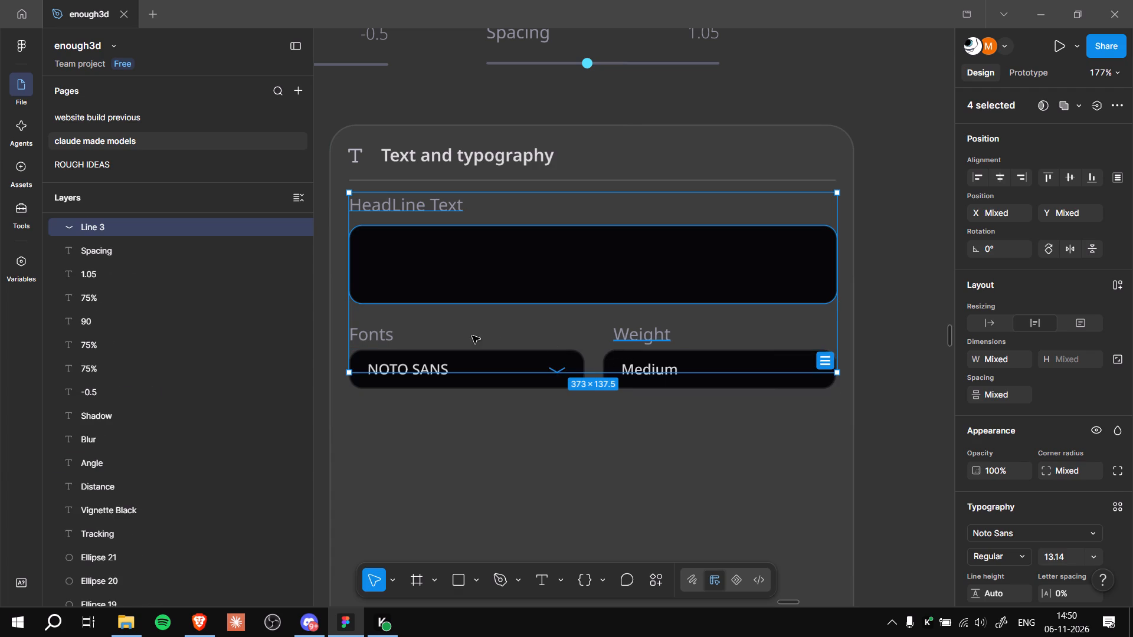
left_click(374, 339, "shift")
left_click(410, 364, "shift")
left_click(485, 366, "shift")
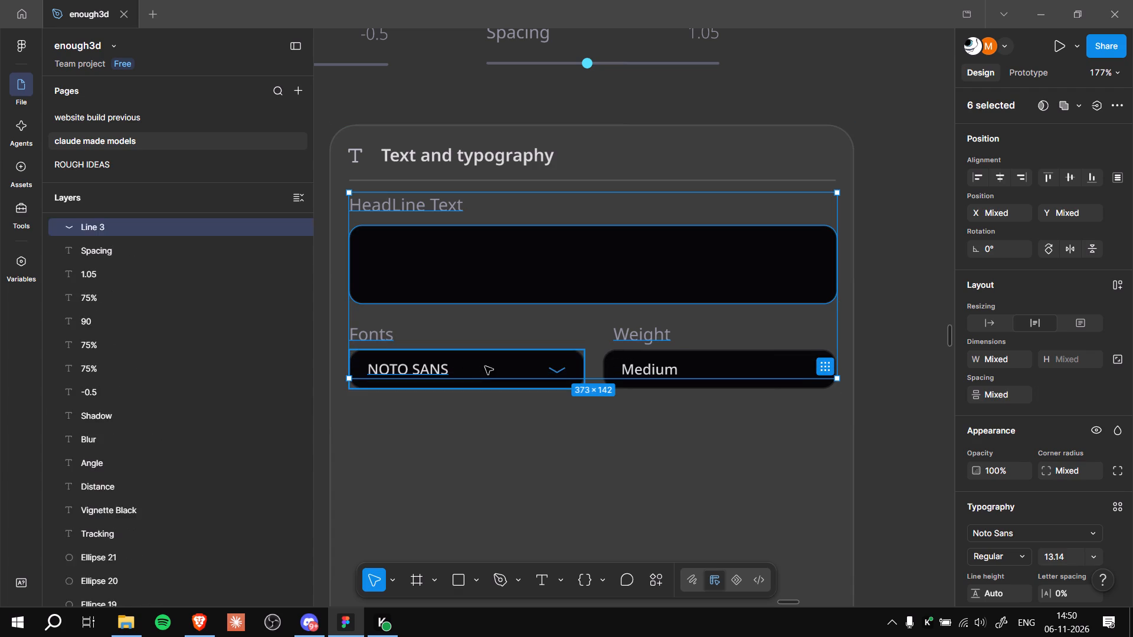
left_click(651, 365, "shift")
left_click(732, 375, "shift")
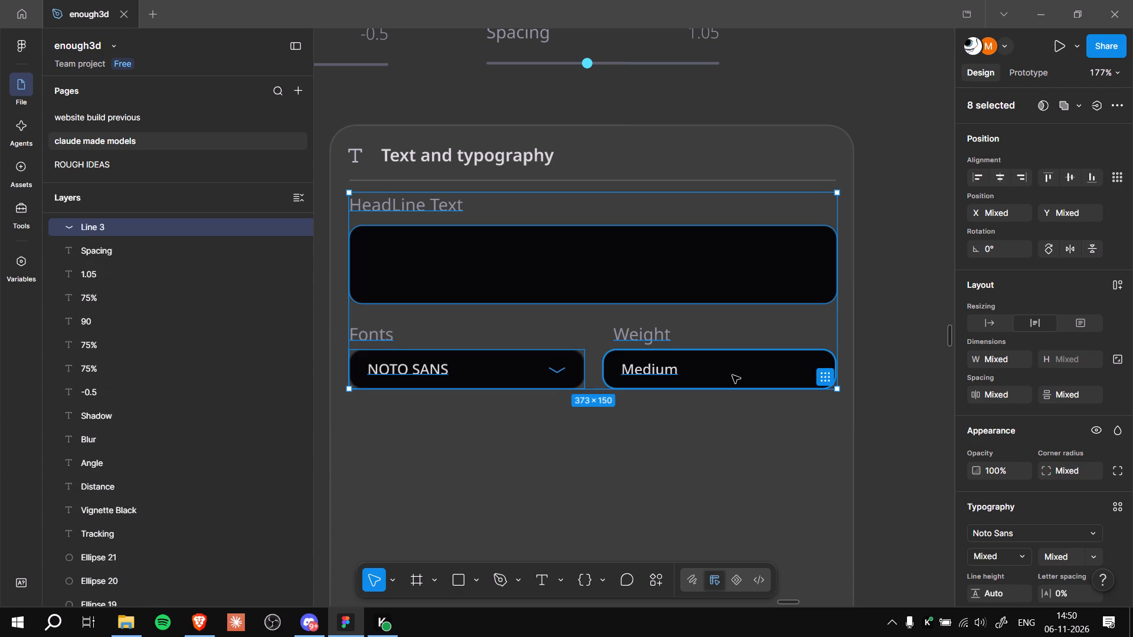
left_click_drag(739, 329, 744, 398)
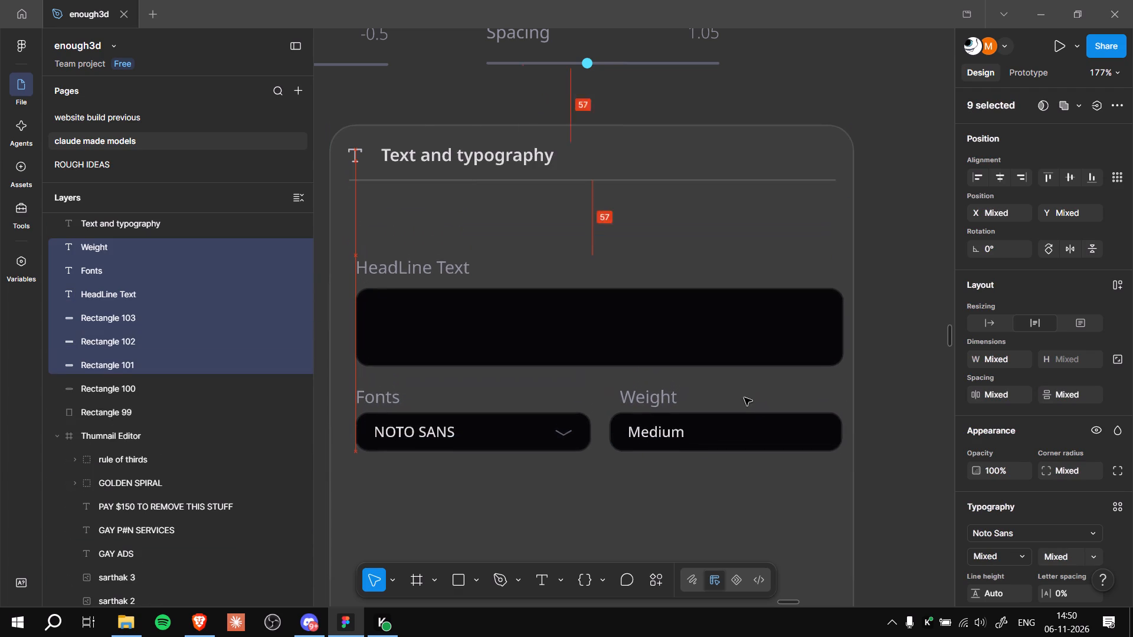
left_click_drag(744, 398, 746, 515)
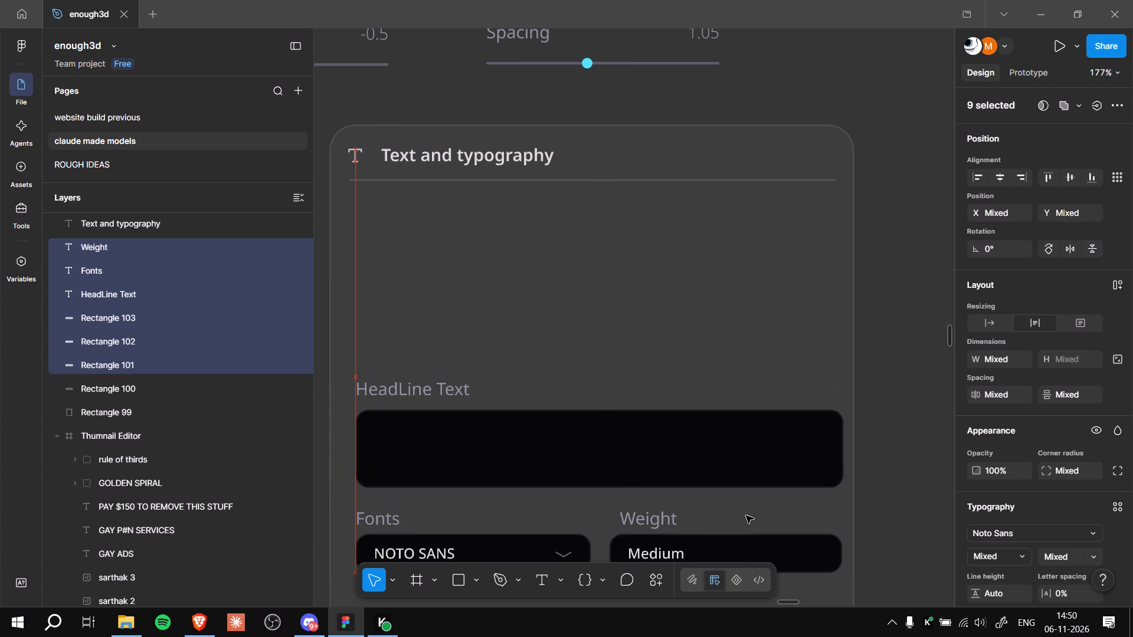
left_click_drag(746, 515, 738, 531)
middle_click_drag(912, 473, 911, 349)
key("ctrl+z")
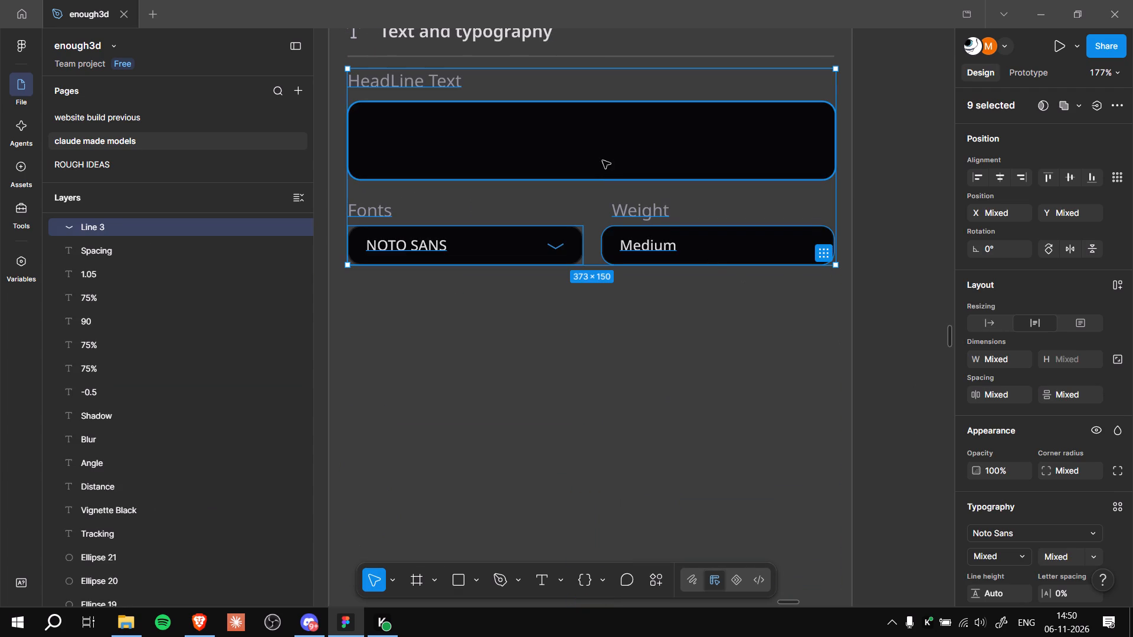
left_click_drag(602, 152, 597, 369, "shift")
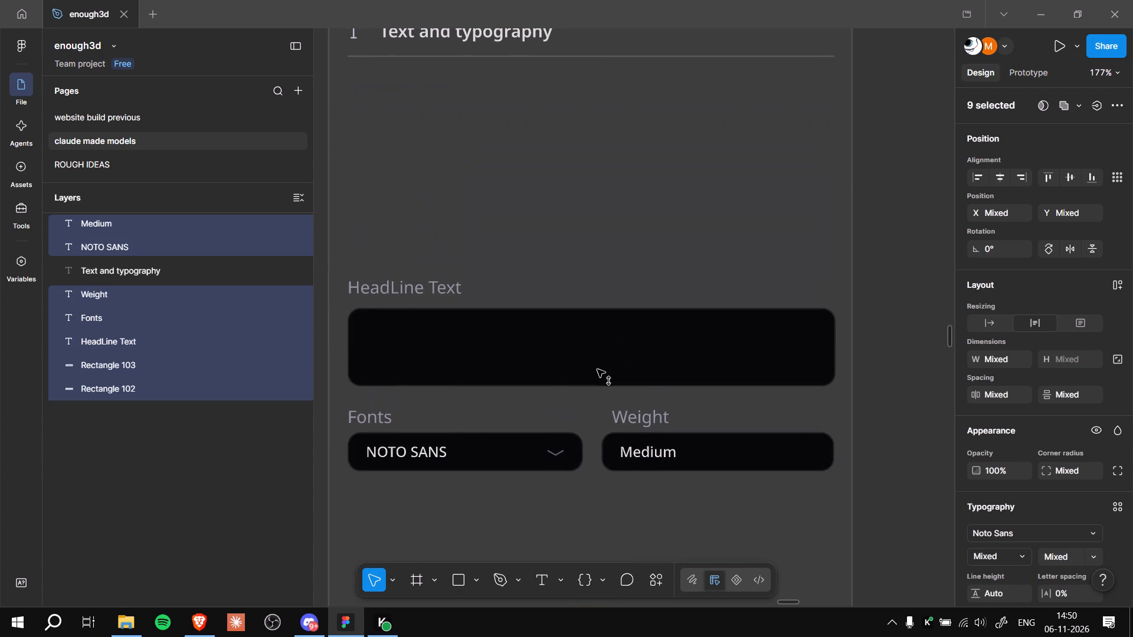
left_click_drag(597, 369, 598, 390, "shift")
left_click(910, 311)
Duplicate the Thumbnail label with its rounded background from the Thumnail Editor header onto the empty canvas above that frame.
middle_click_drag(898, 240, 898, 266, "ctrl")
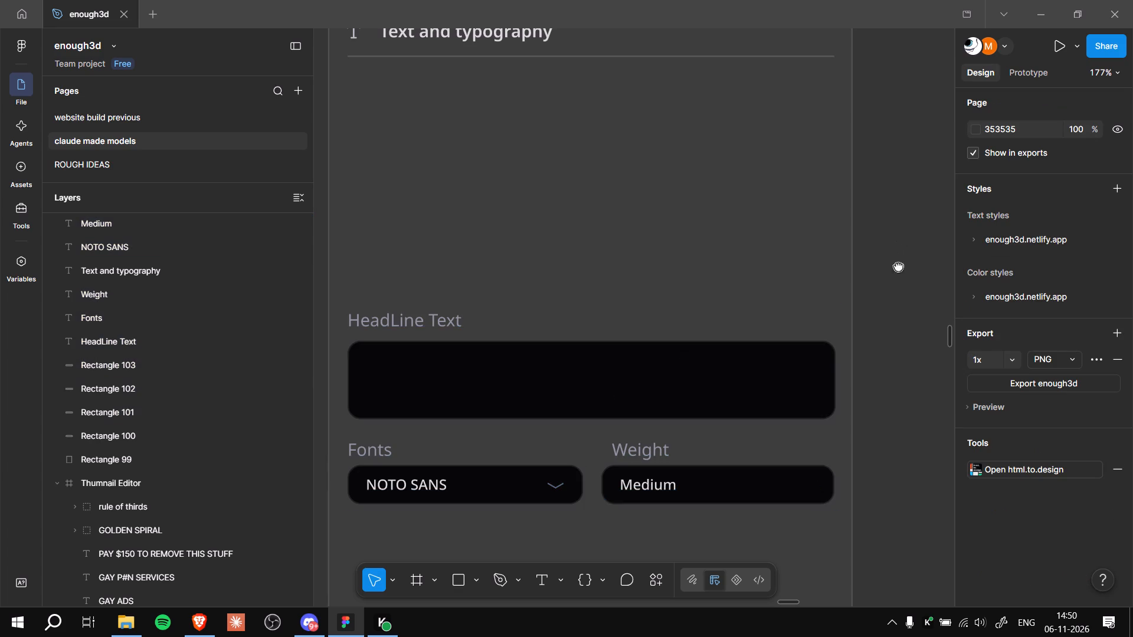
middle_click_drag(898, 266, 919, 317, "ctrl")
scroll(919, 317, "down", 7, "ctrl")
middle_click_drag(554, 487, 447, 360, "ctrl")
scroll(447, 360, "down", 5, "ctrl")
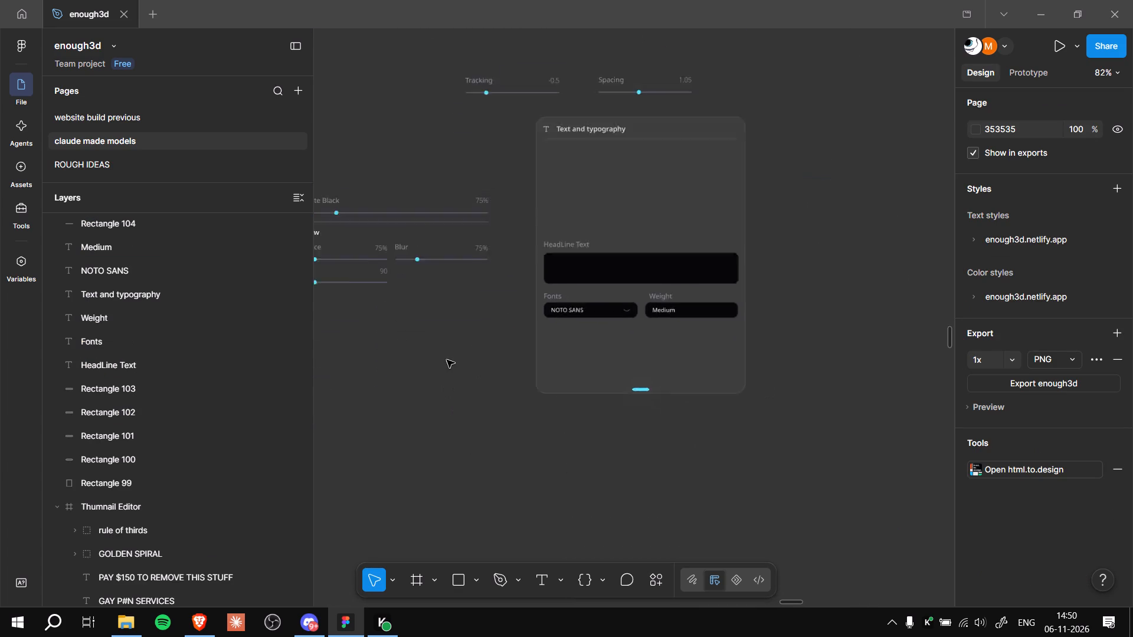
middle_click_drag(634, 476, 593, 193, "ctrl")
scroll(593, 193, "down", 4, "ctrl")
scroll(589, 248, "down", 4, "ctrl")
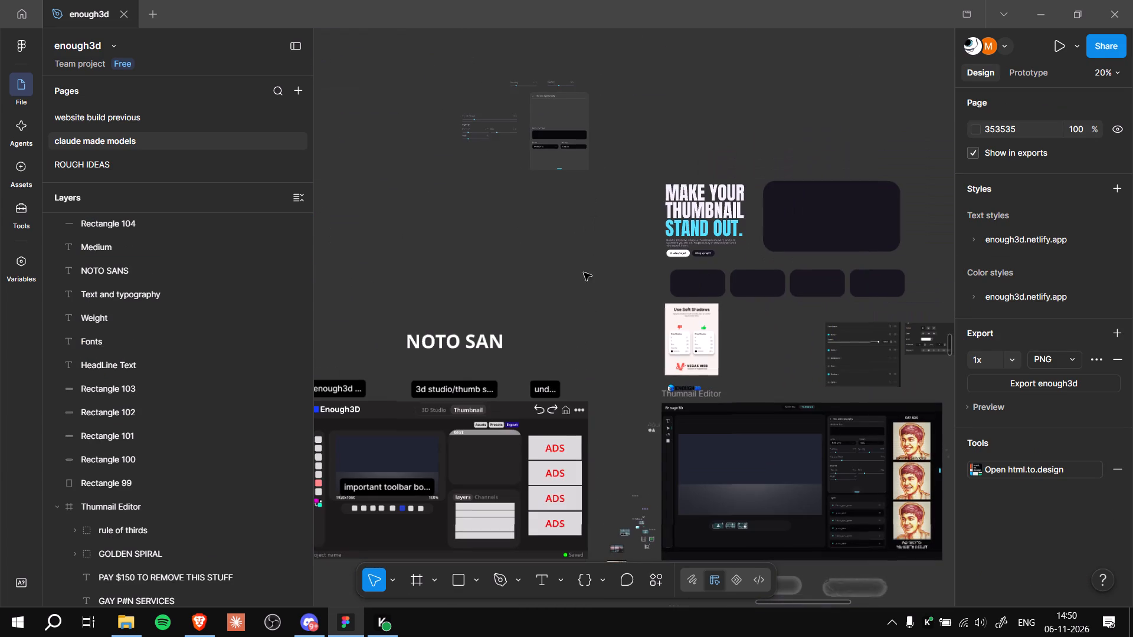
middle_click_drag(552, 336, 490, 278, "ctrl")
scroll(490, 278, "up", 1, "ctrl")
scroll(790, 320, "up", 5, "ctrl")
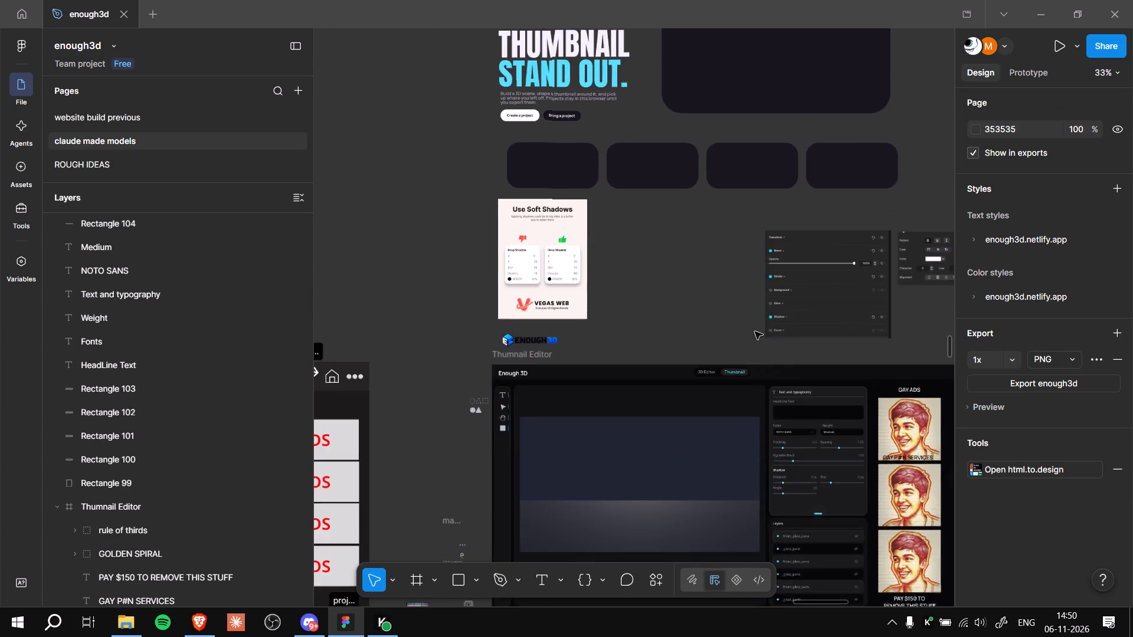
scroll(755, 331, "up", 11, "ctrl")
middle_click_drag(718, 357, 575, 263, "ctrl")
scroll(718, 357, "up", 1, "ctrl")
scroll(575, 261, "up", 3, "ctrl")
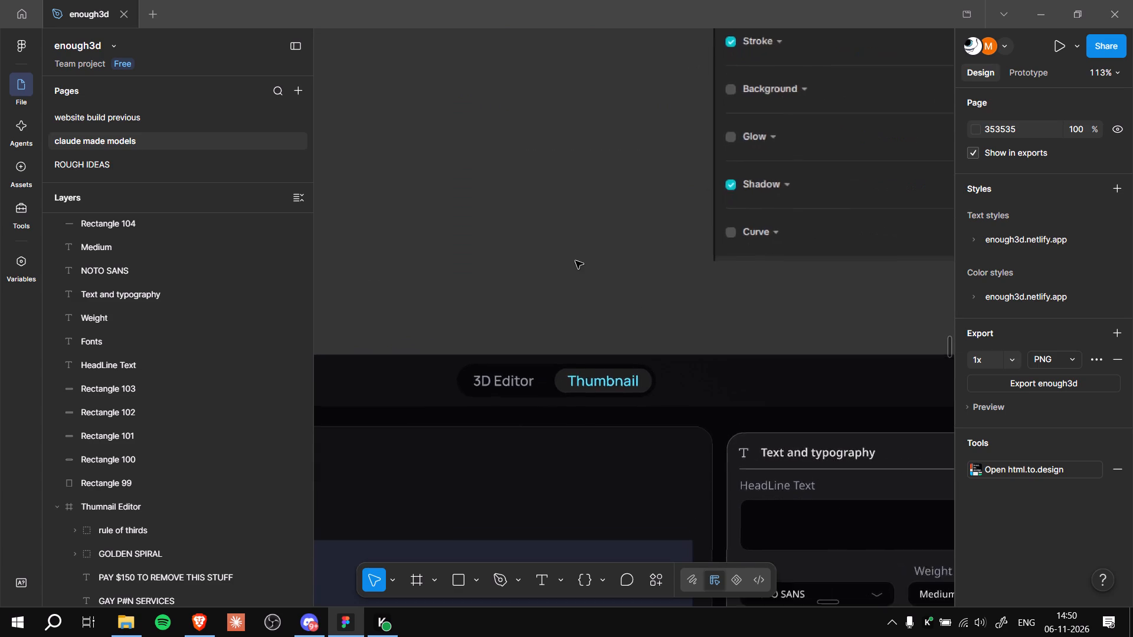
middle_click_drag(575, 295, 581, 252, "ctrl")
left_click(607, 355)
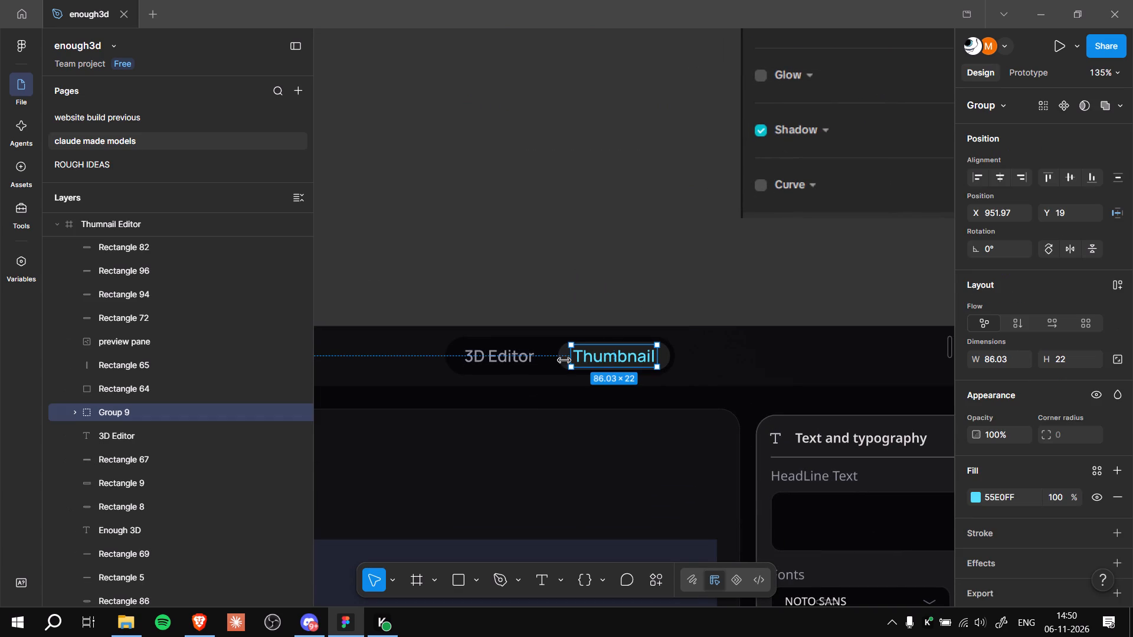
left_click(664, 356, "shift")
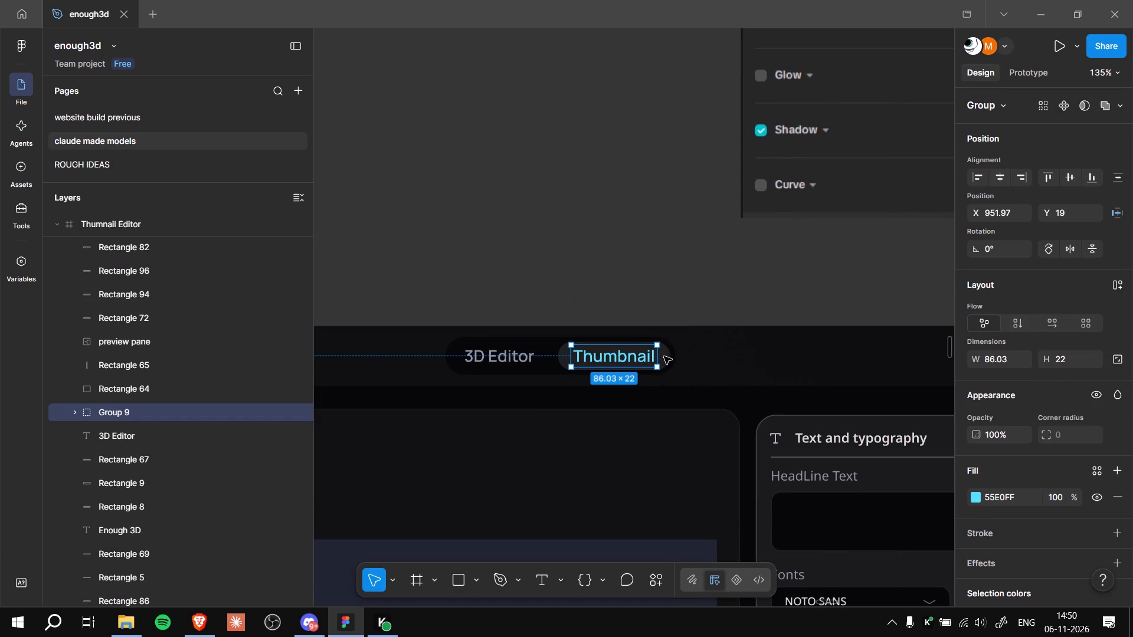
scroll(664, 356, "down", 9, "ctrl")
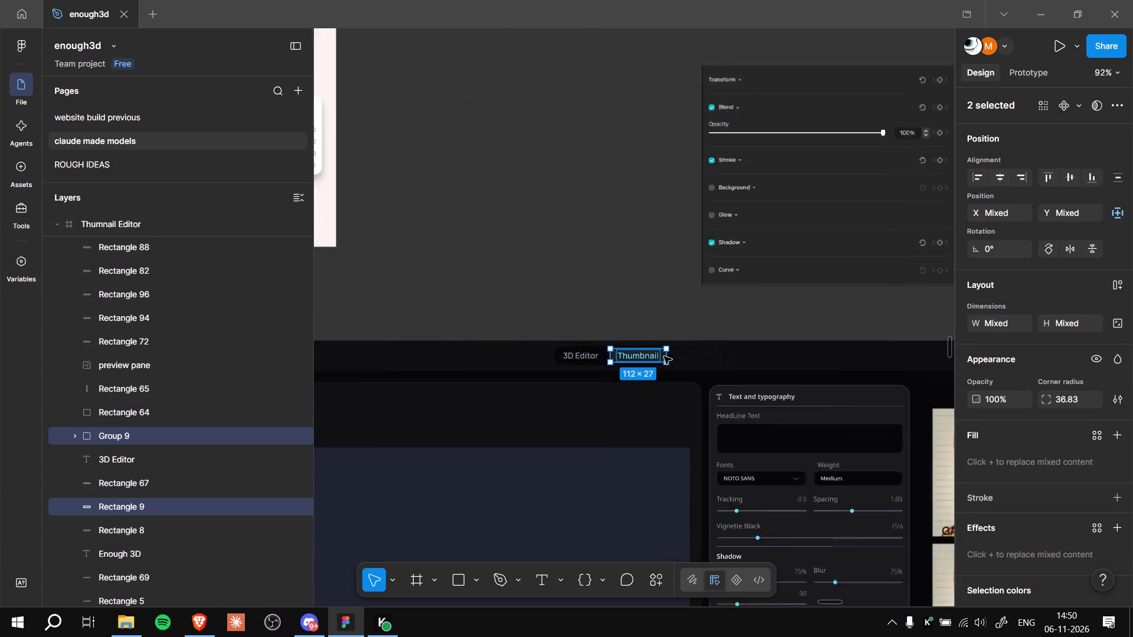
left_click_drag(661, 356, 653, 350, "alt")
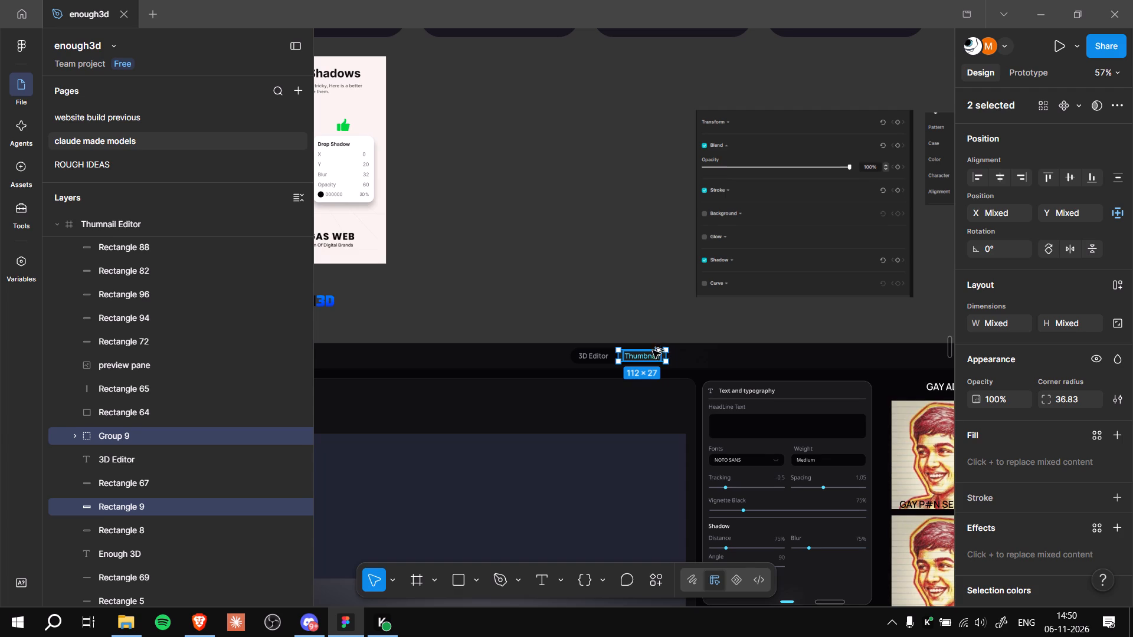
left_click_drag(653, 350, 525, 124, "alt")
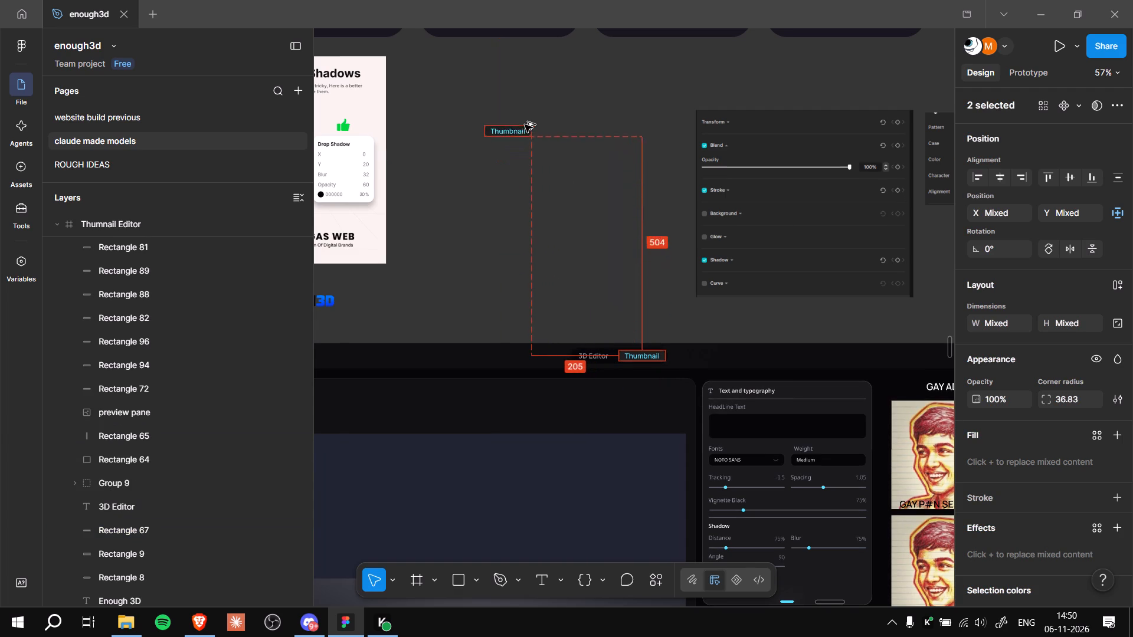
left_click_drag(525, 124, 505, 101, "alt")
Move the copied Thumbnail label and background across the page to beside the standalone Text and typography panel.
middle_click_drag(521, 147, 590, 261)
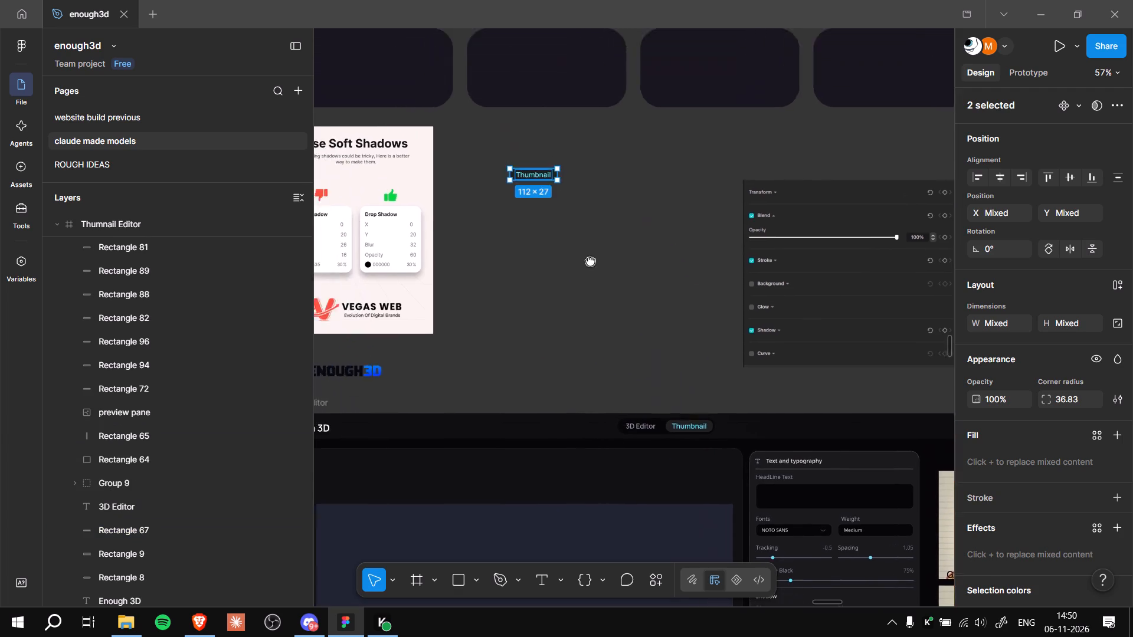
middle_click_drag(590, 261, 692, 384)
scroll(692, 384, "down", 5)
scroll(682, 327, "down", 5, "ctrl")
scroll(667, 280, "down", 6, "ctrl")
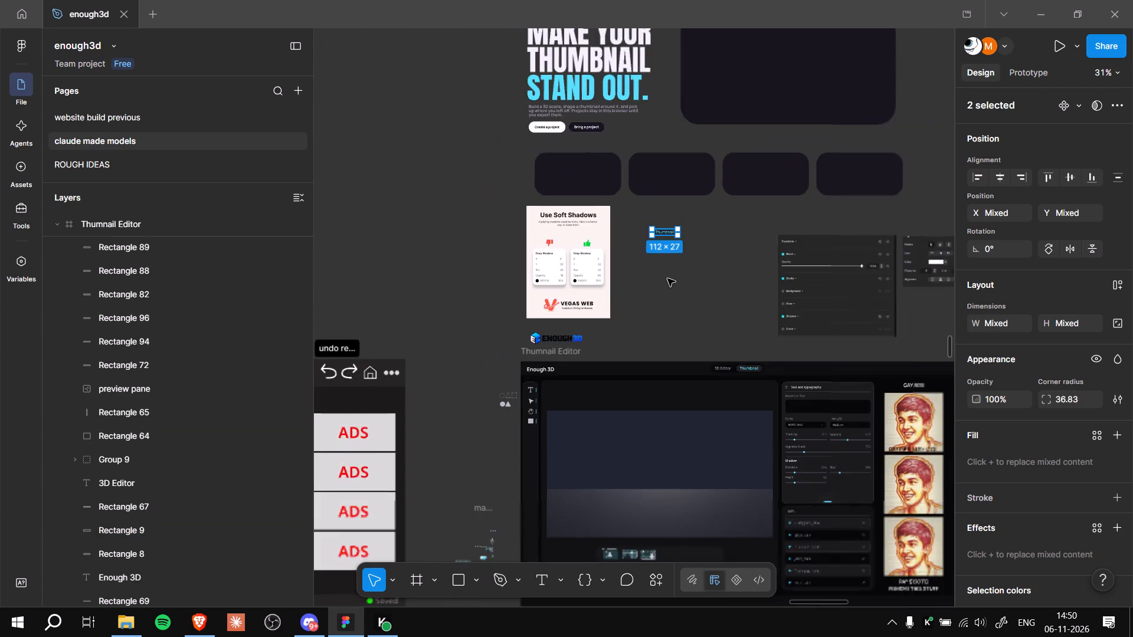
scroll(667, 278, "down", 7, "ctrl")
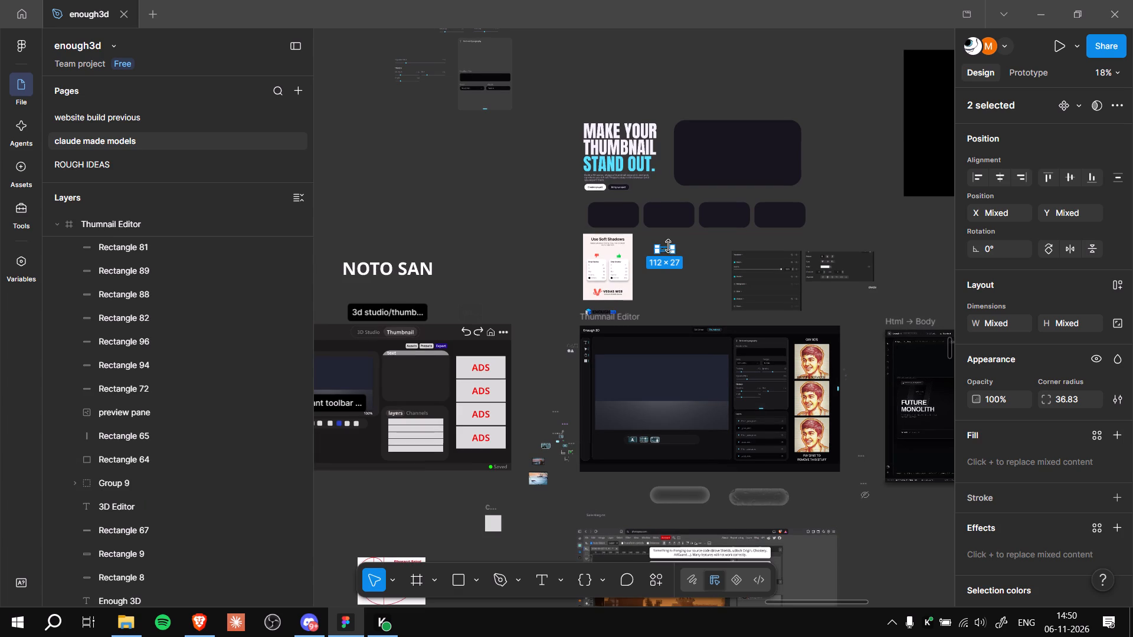
left_click_drag(665, 249, 624, 221)
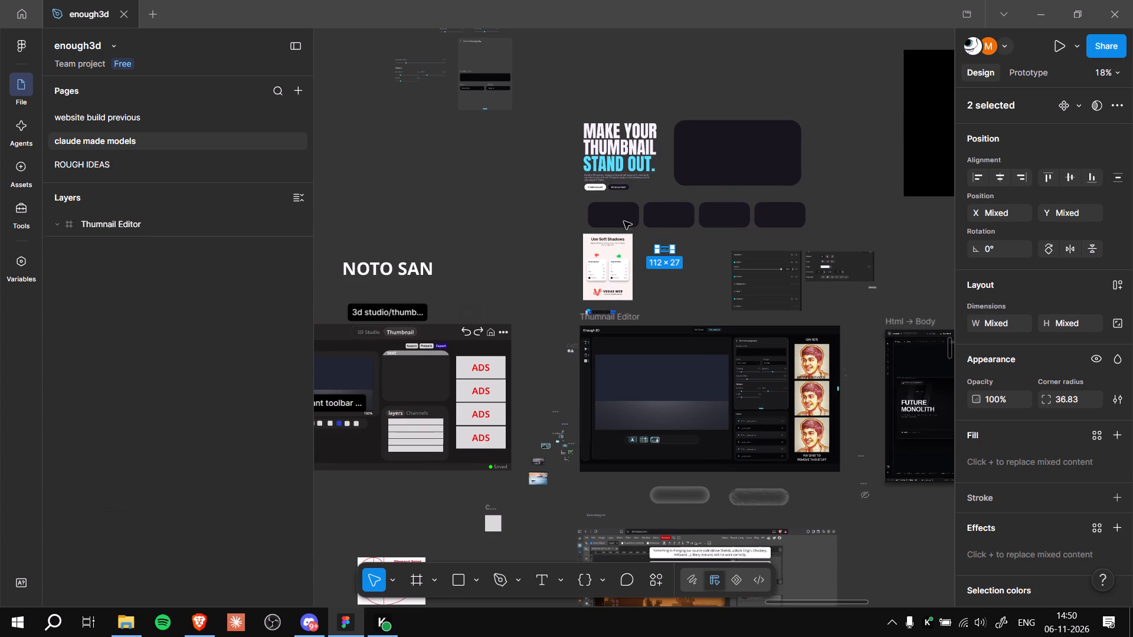
left_click_drag(624, 221, 531, 98)
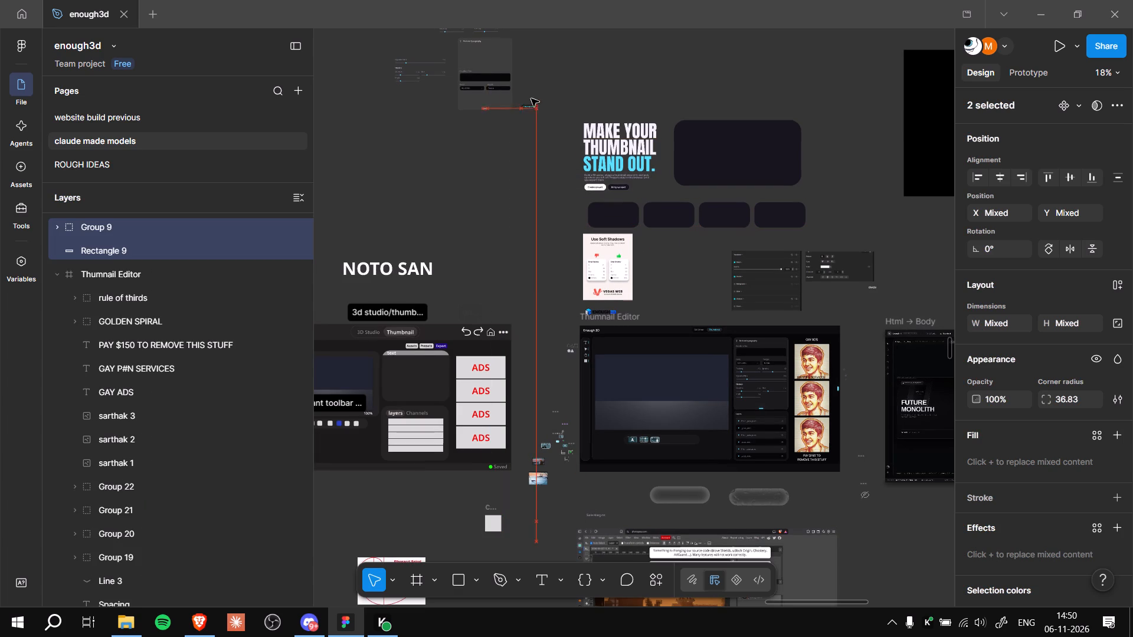
left_click_drag(531, 98, 526, 77)
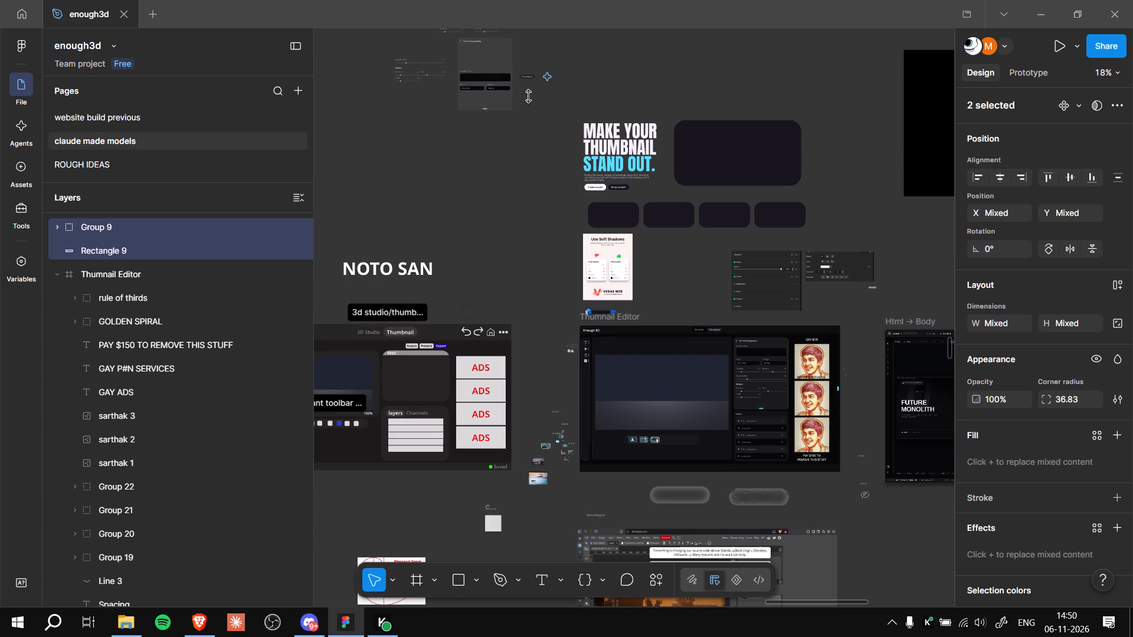
Place the copied Thumbnail pill inside the panel just under the title divider, flush with the divider's left end, and deselect it.
scroll(507, 172, "up", 6, "ctrl")
middle_click_drag(513, 127, 506, 278, "ctrl")
scroll(506, 273, "up", 10, "ctrl")
middle_click_drag(535, 198, 611, 365, "ctrl")
scroll(610, 359, "up", 2, "ctrl")
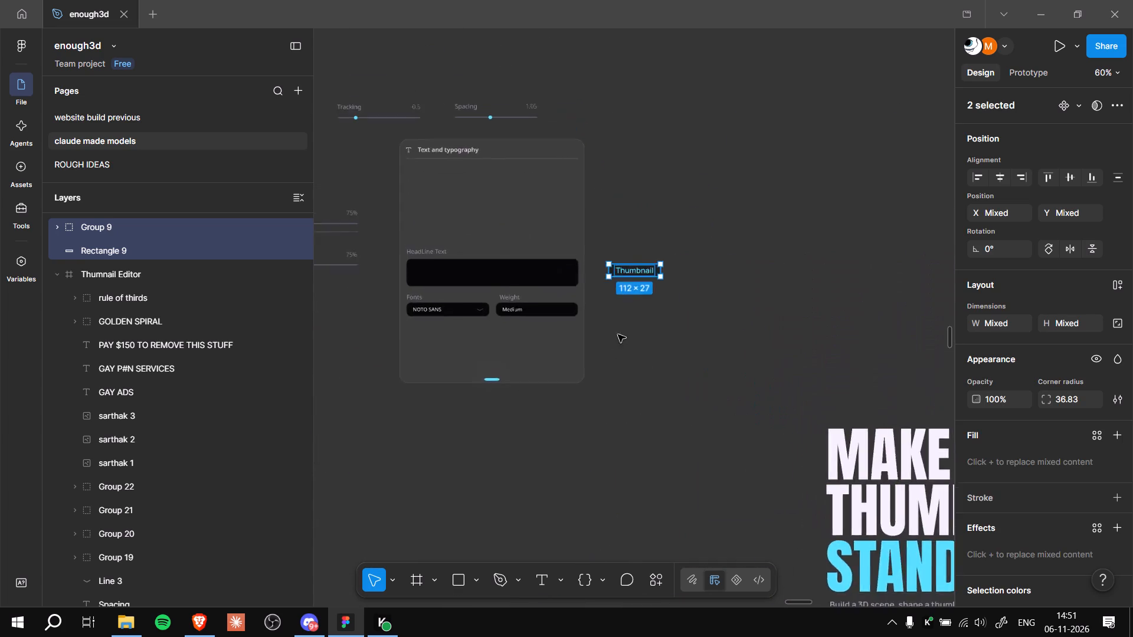
scroll(618, 334, "up", 4, "ctrl")
middle_click_drag(615, 325, 749, 442, "ctrl")
scroll(744, 438, "up", 1, "ctrl")
middle_click_drag(738, 425, 791, 521, "ctrl")
middle_click_drag(796, 523, 827, 546, "ctrl")
scroll(831, 530, "up", 4, "ctrl")
middle_click_drag(830, 526, 859, 540, "ctrl")
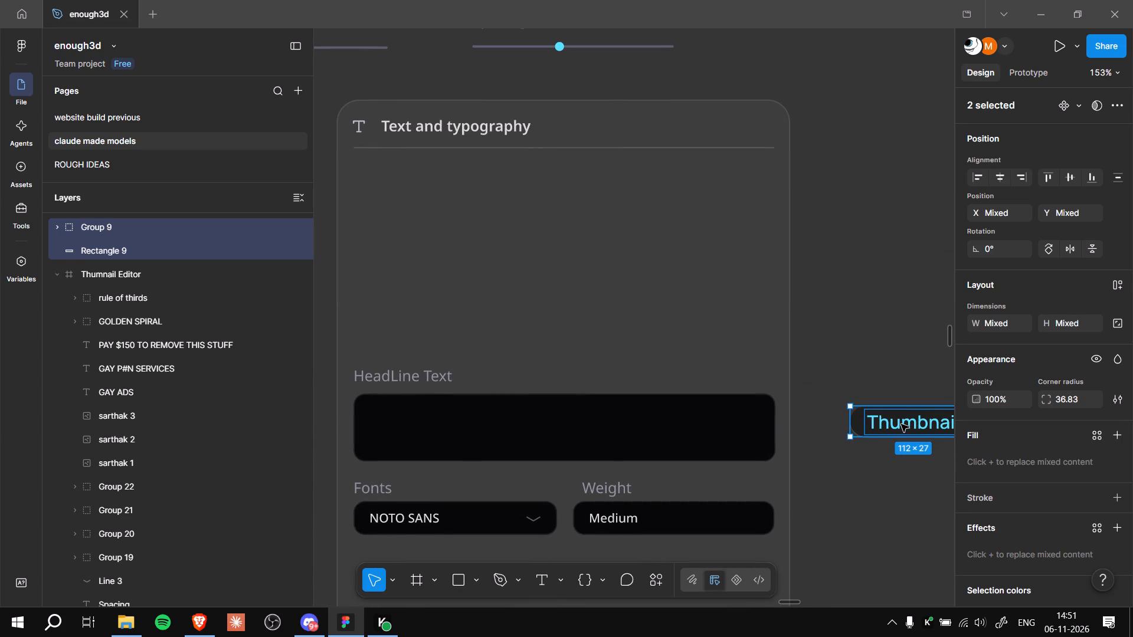
left_click_drag(901, 424, 394, 186)
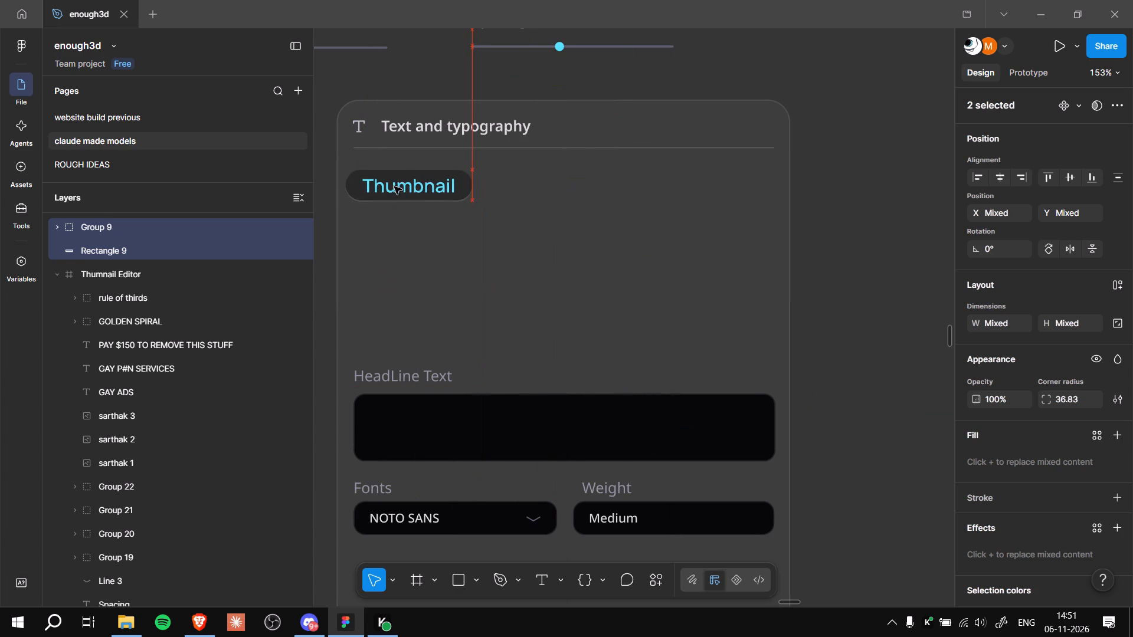
left_click_drag(394, 186, 392, 170)
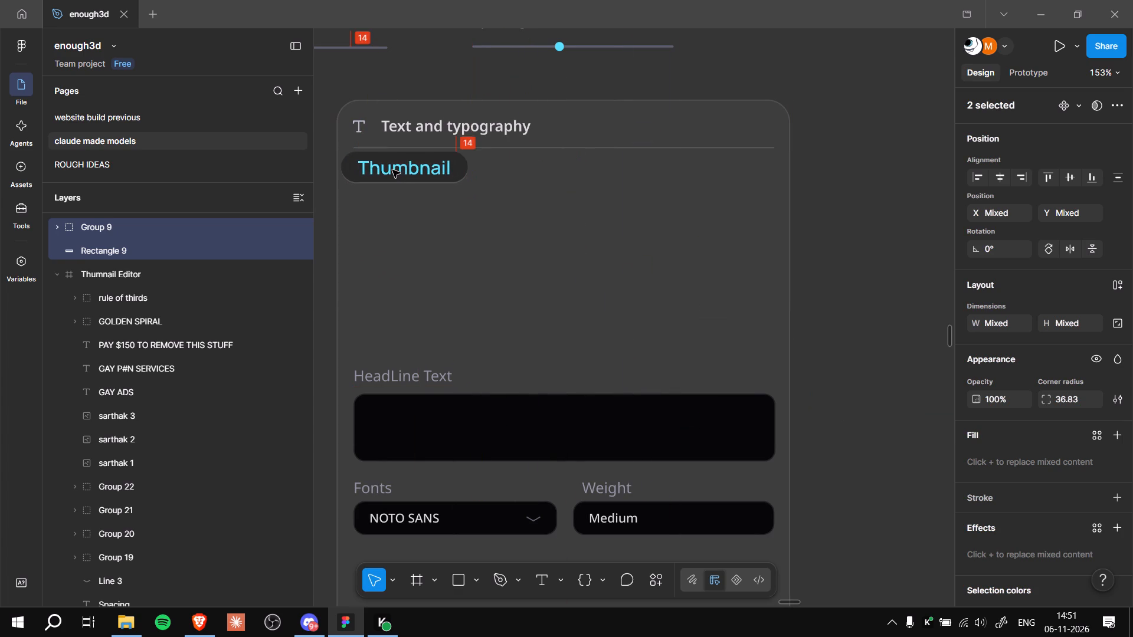
left_click_drag(392, 170, 402, 172)
left_click(828, 258)
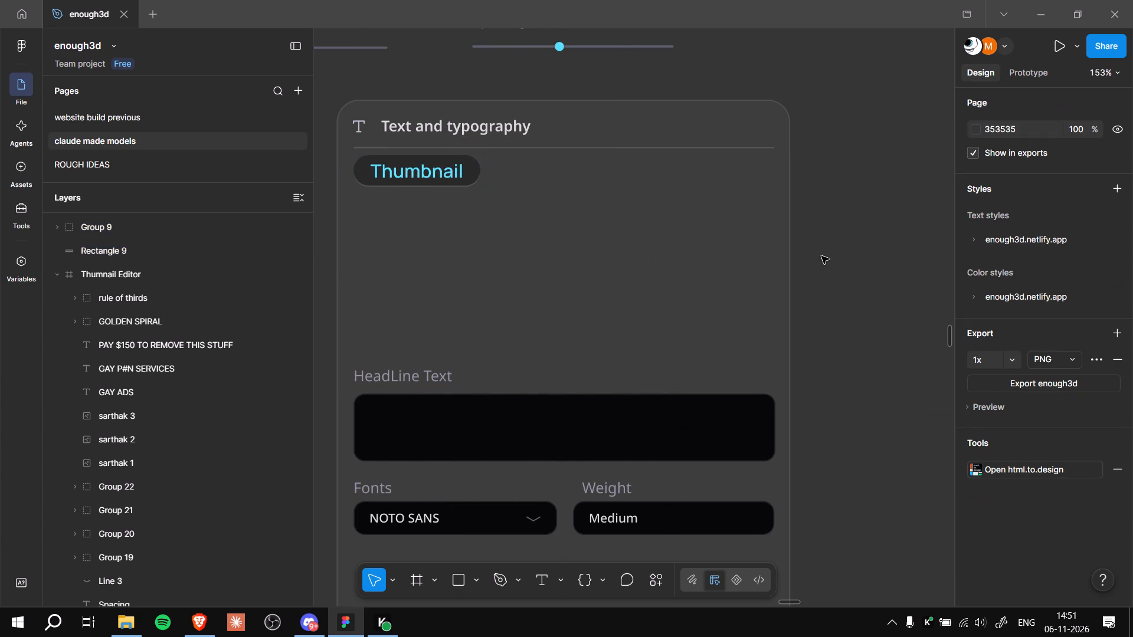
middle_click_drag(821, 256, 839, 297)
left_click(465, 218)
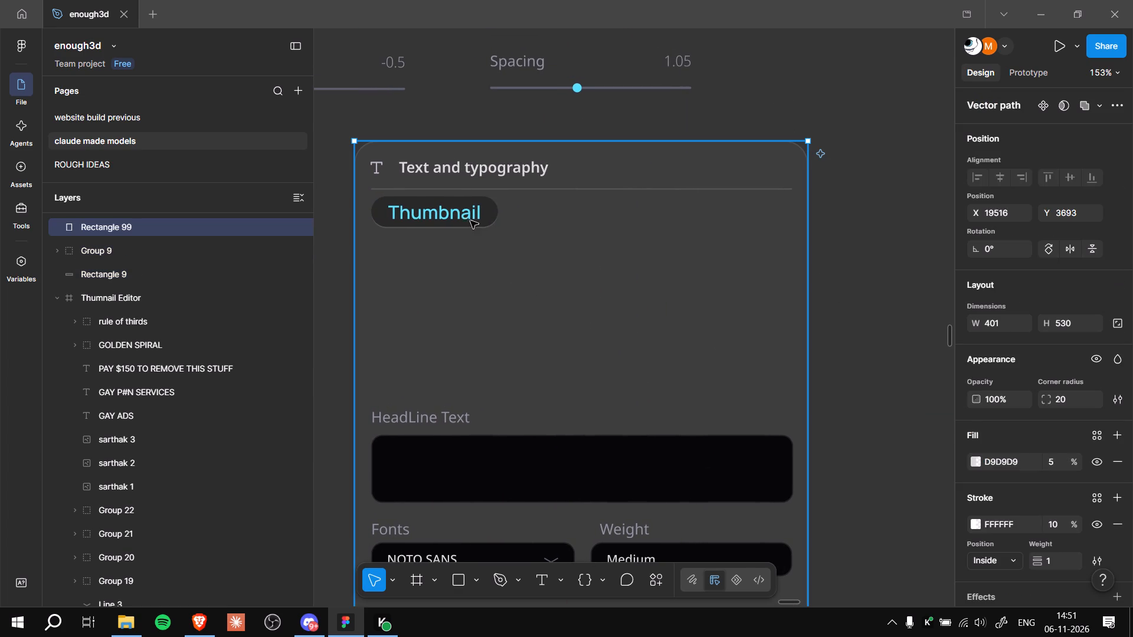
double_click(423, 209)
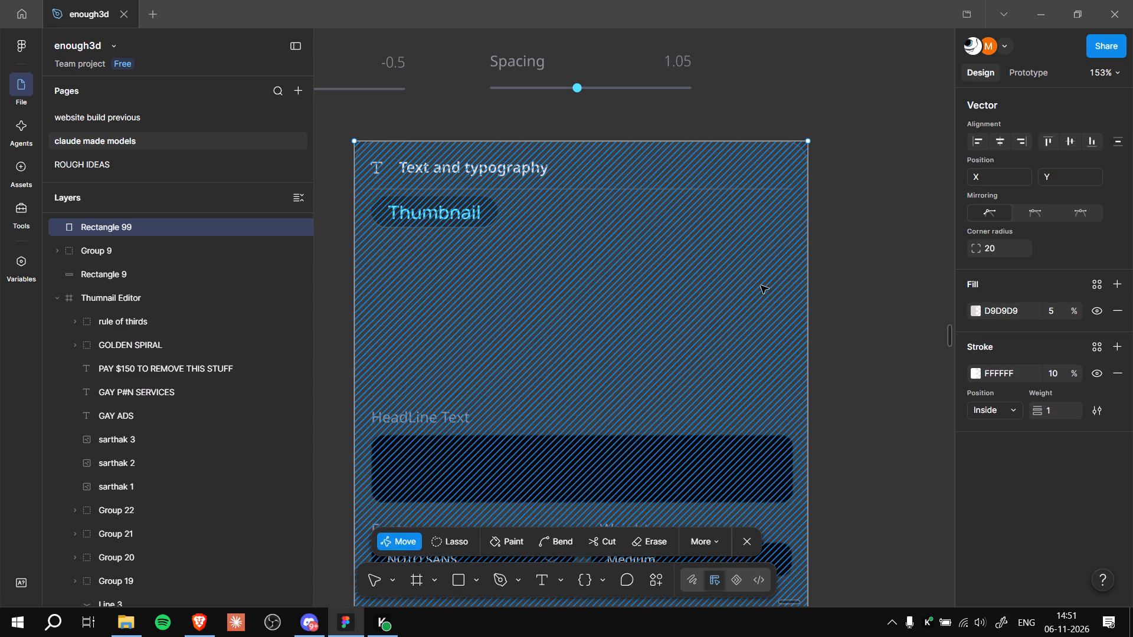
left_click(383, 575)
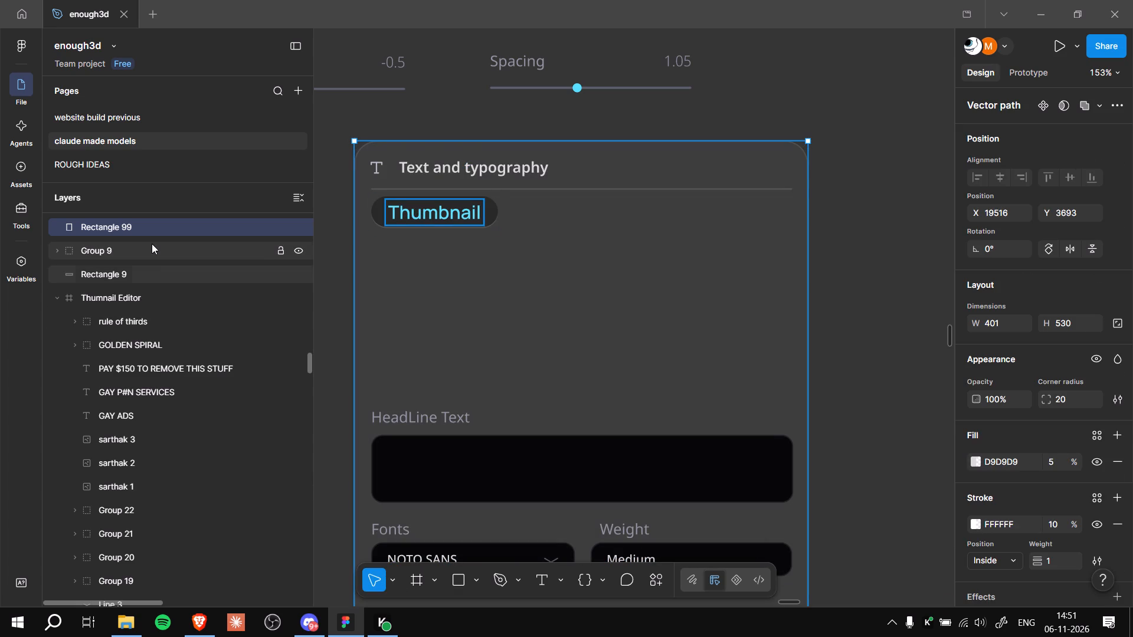
Nest the copied pill's rounded background, Rectangle 9, inside the Thumbnail label's group, beneath the text layer.
left_click(151, 244)
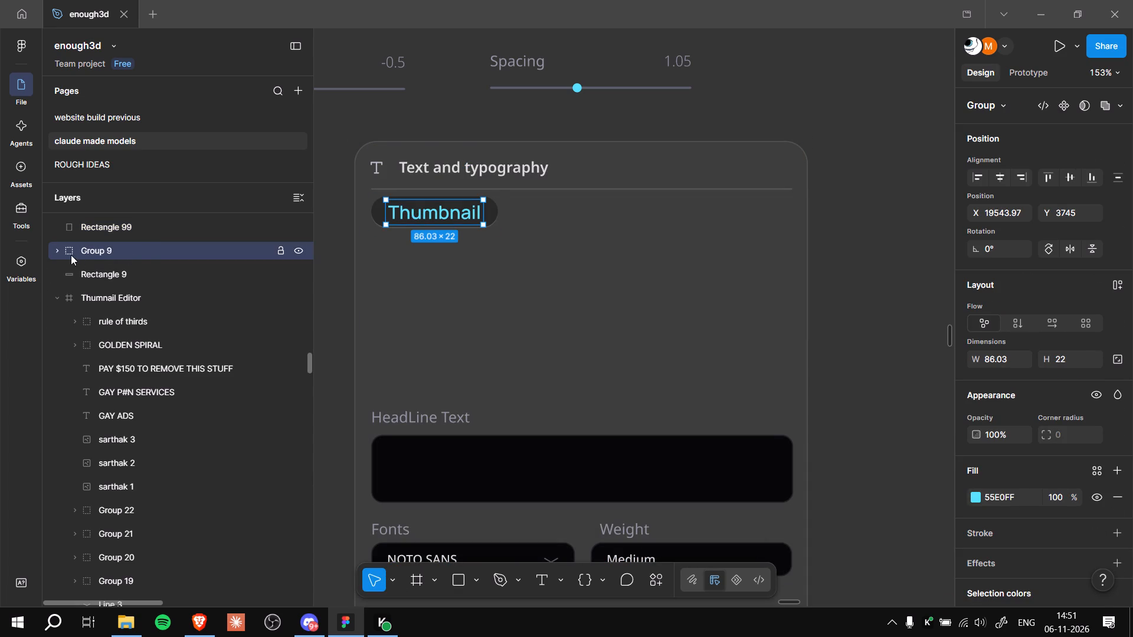
left_click(90, 271, "shift")
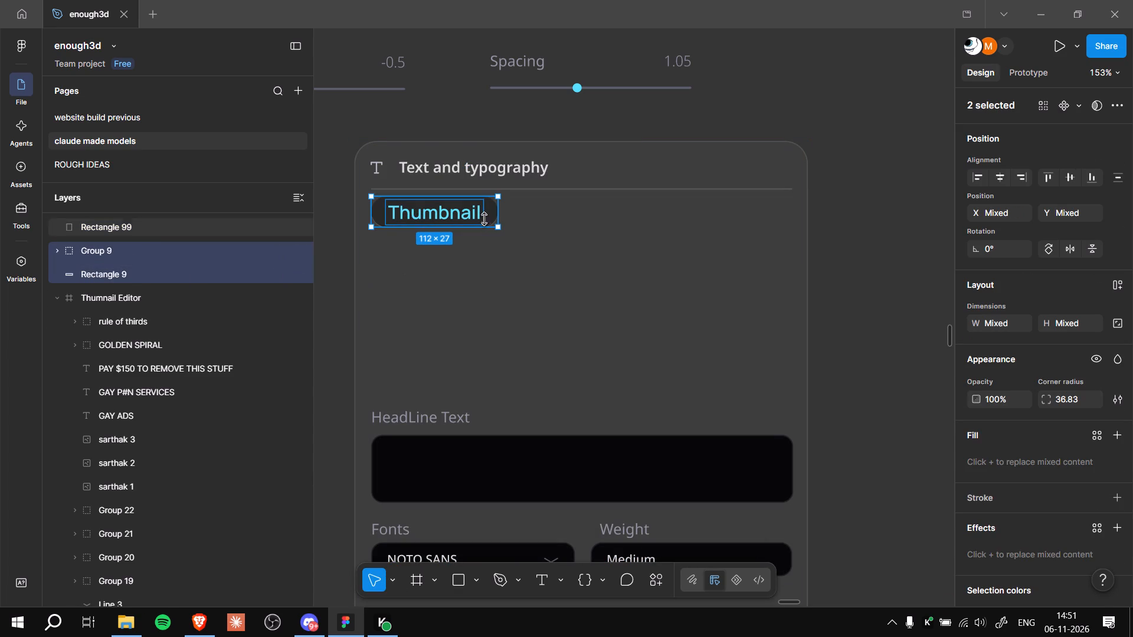
double_click(457, 212)
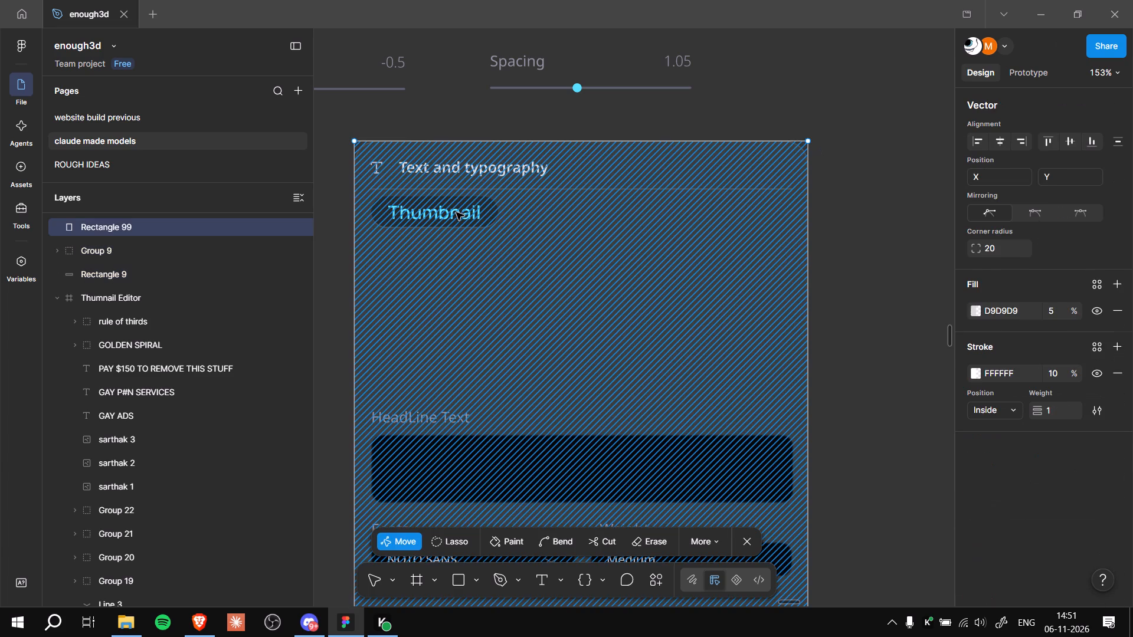
left_click(138, 257)
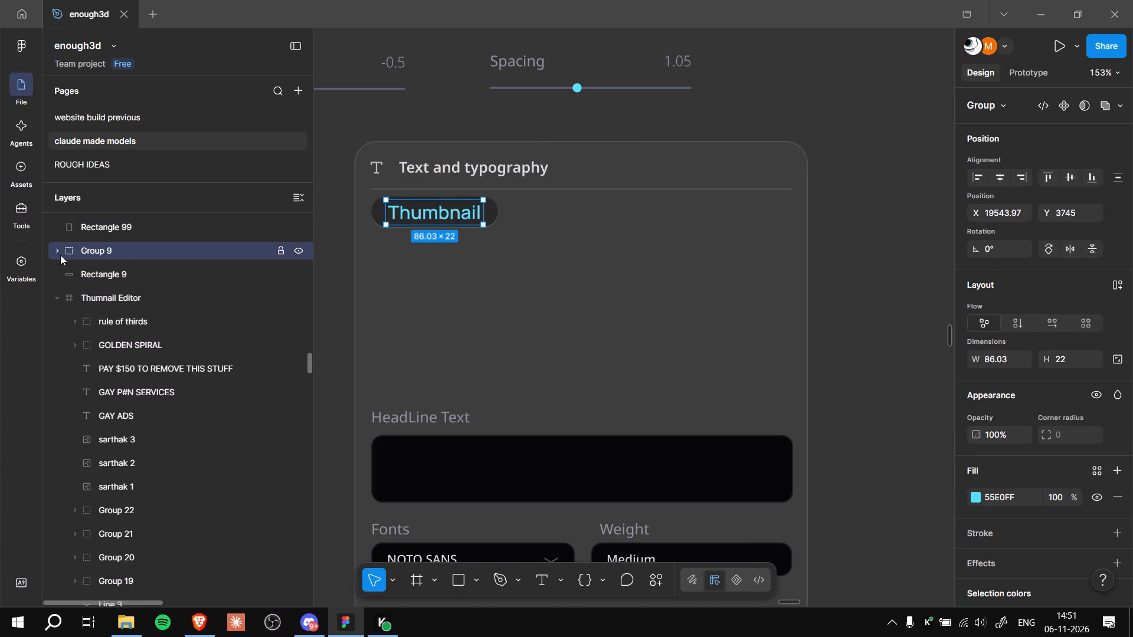
left_click(59, 252)
double_click(125, 271)
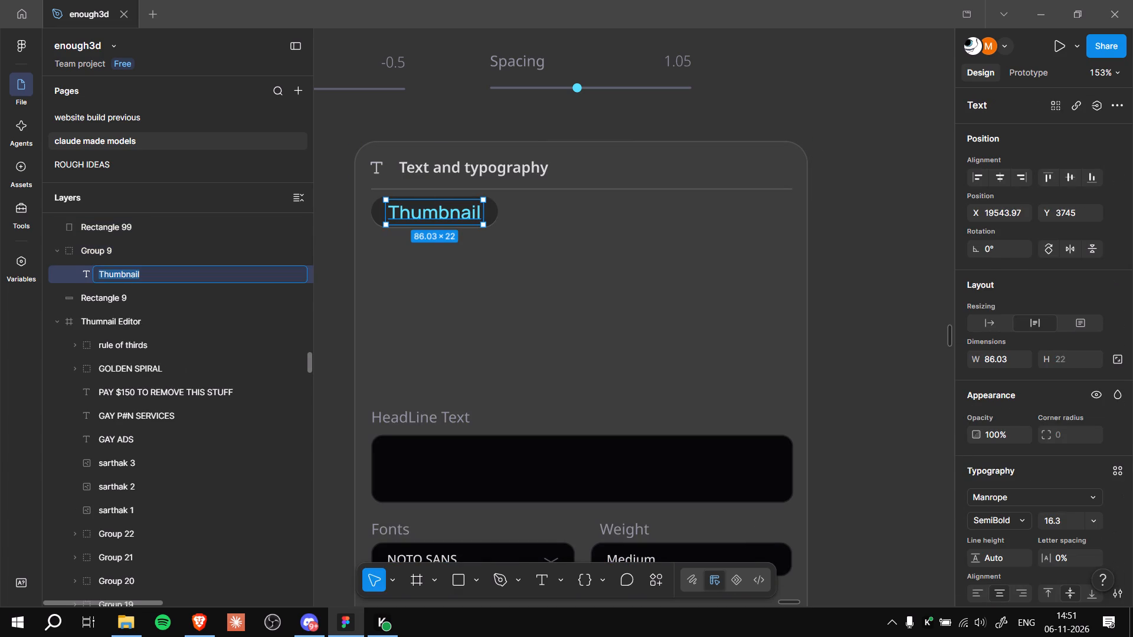
left_click_drag(126, 293, 132, 288)
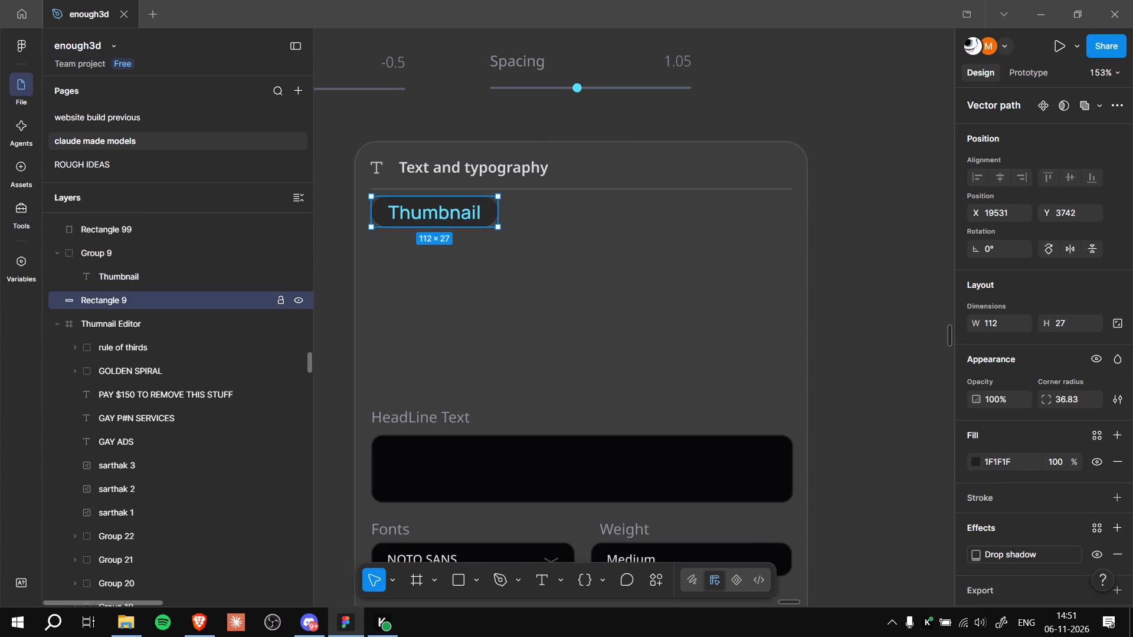
left_click_drag(132, 288, 140, 351)
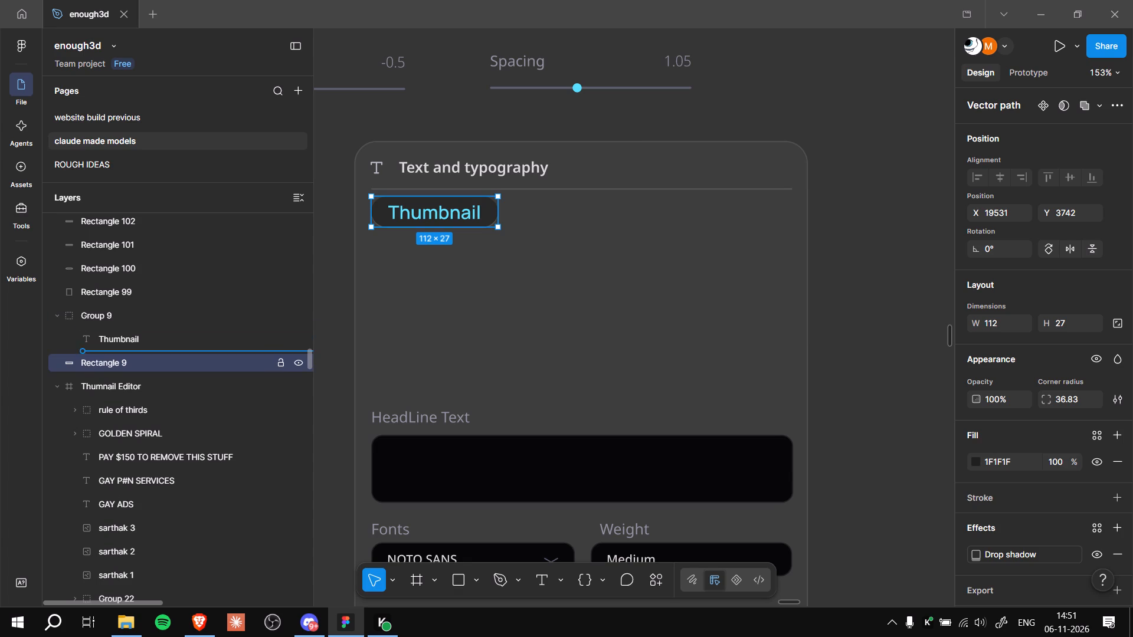
left_click_drag(140, 351, 154, 349)
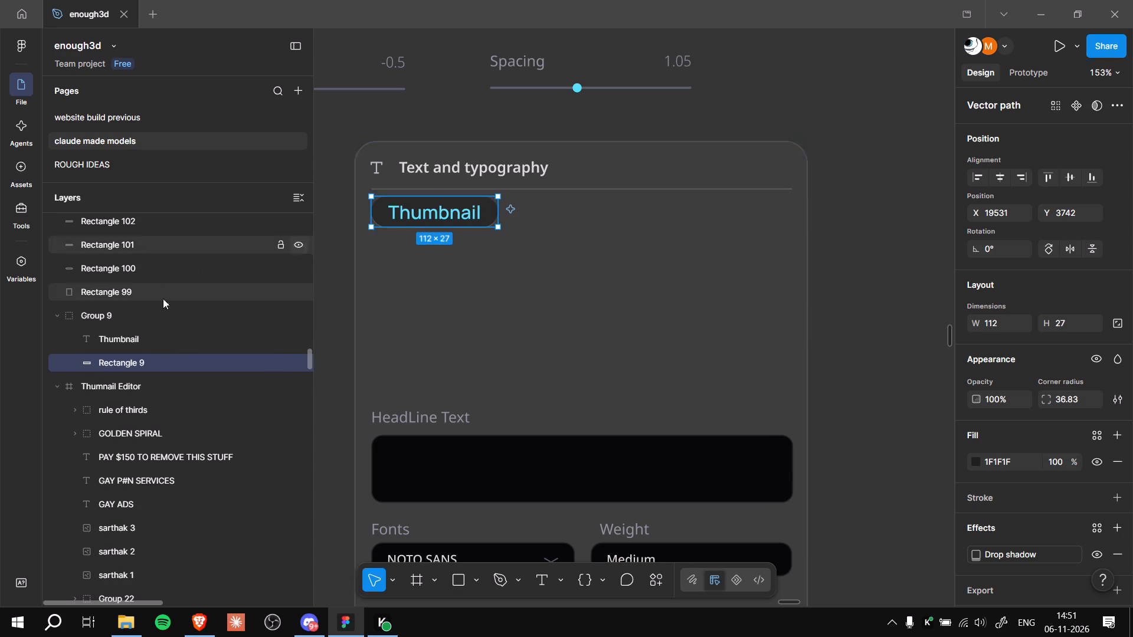
Reorder the Thumbnail pill's group directly above the panel's background, Rectangle 99, in the layer stack and deselect it.
left_click_drag(150, 303, 138, 322)
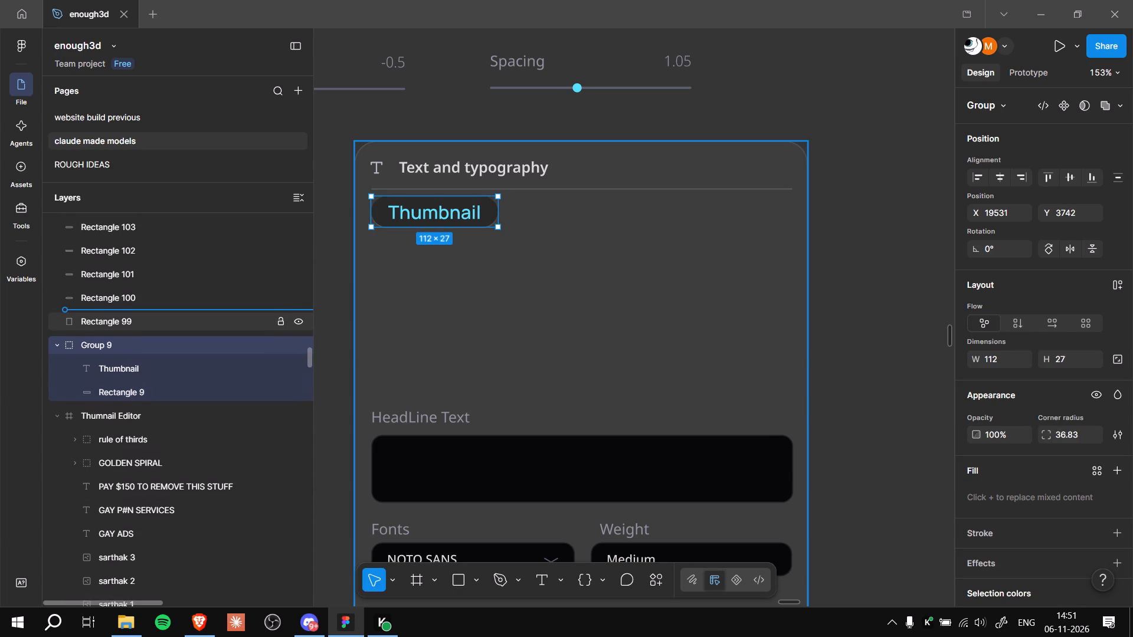
left_click_drag(138, 322, 139, 310)
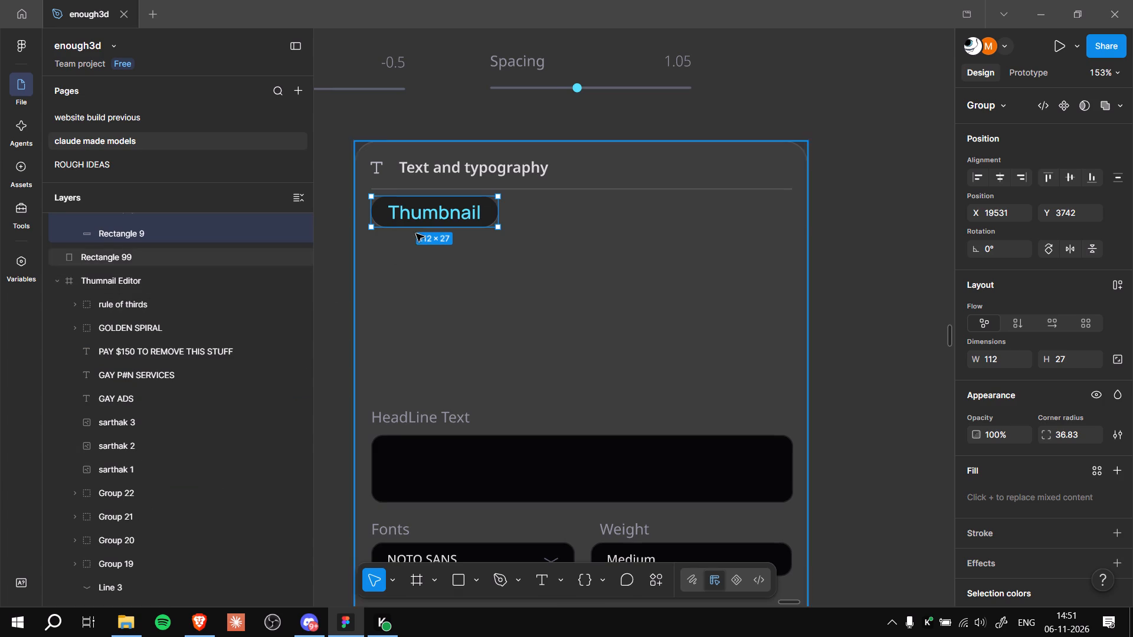
left_click(719, 128)
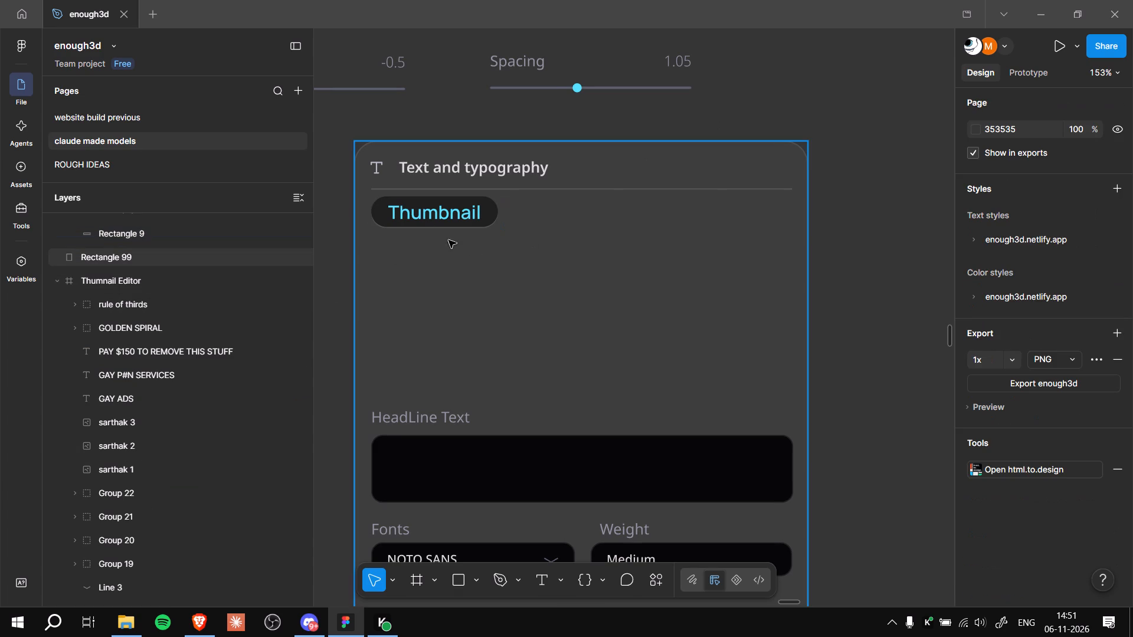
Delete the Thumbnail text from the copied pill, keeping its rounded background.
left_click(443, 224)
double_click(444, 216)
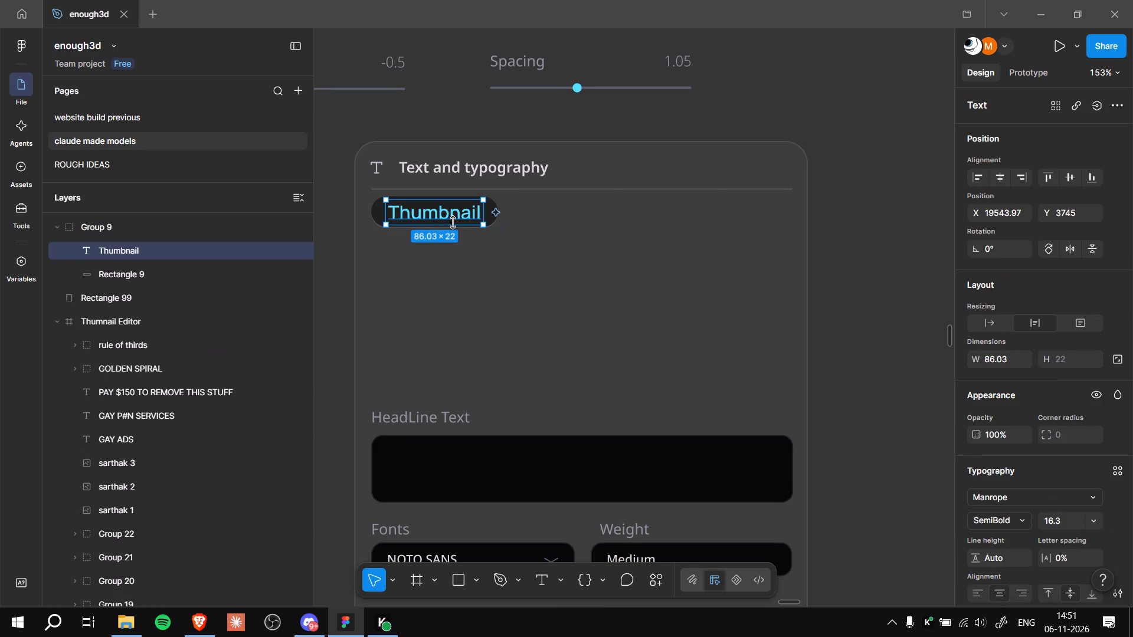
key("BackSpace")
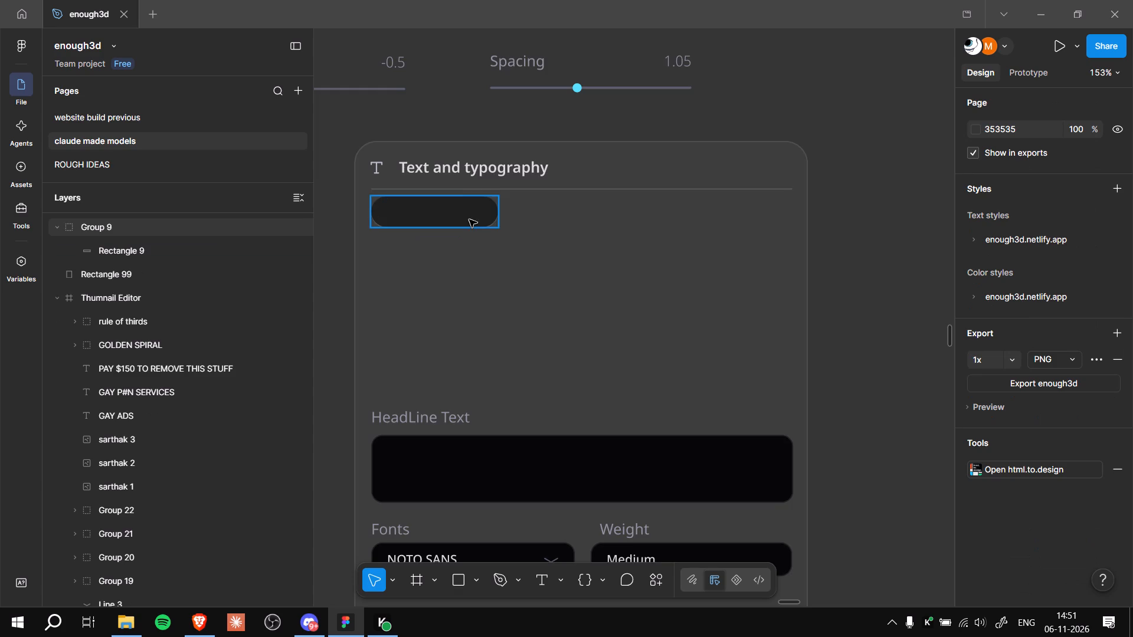
Examine the green reference panels on the page, the Layer, Canvas, Look tabs with their text controls and the Text outline settings.
scroll(745, 357, "down", 6, "ctrl")
scroll(810, 405, "down", 5, "ctrl")
middle_click_drag(836, 405, 529, 350, "ctrl")
scroll(529, 349, "up", 1, "ctrl")
scroll(695, 360, "down", 6, "ctrl")
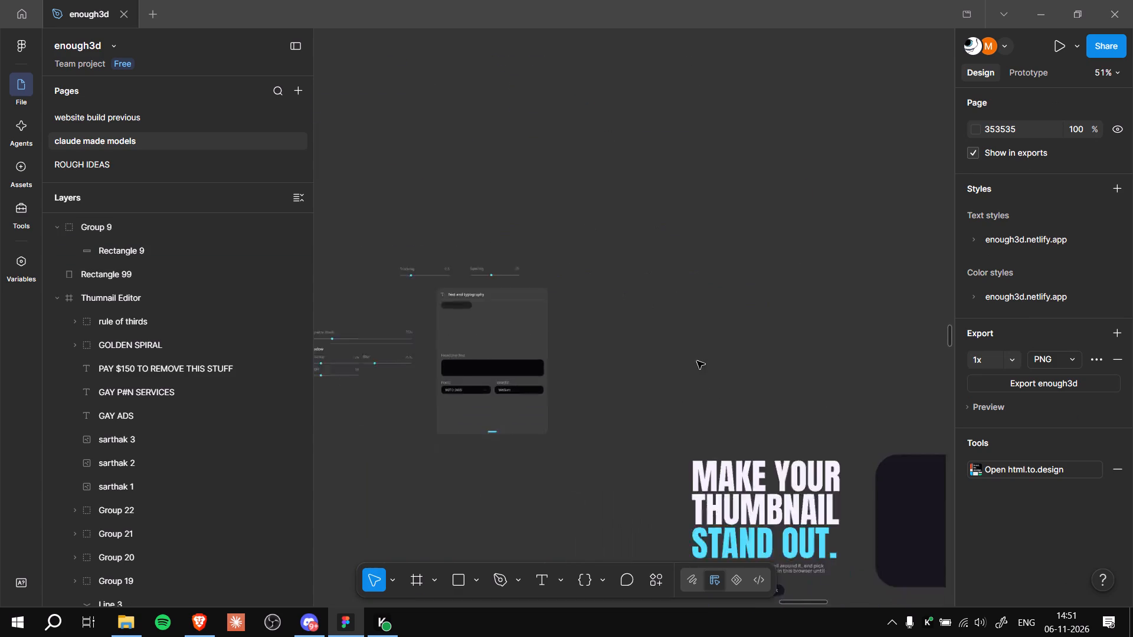
middle_click_drag(814, 371, 545, 327, "ctrl")
middle_click_drag(699, 346, 435, 303, "ctrl")
middle_click_drag(714, 489, 699, 478, "ctrl")
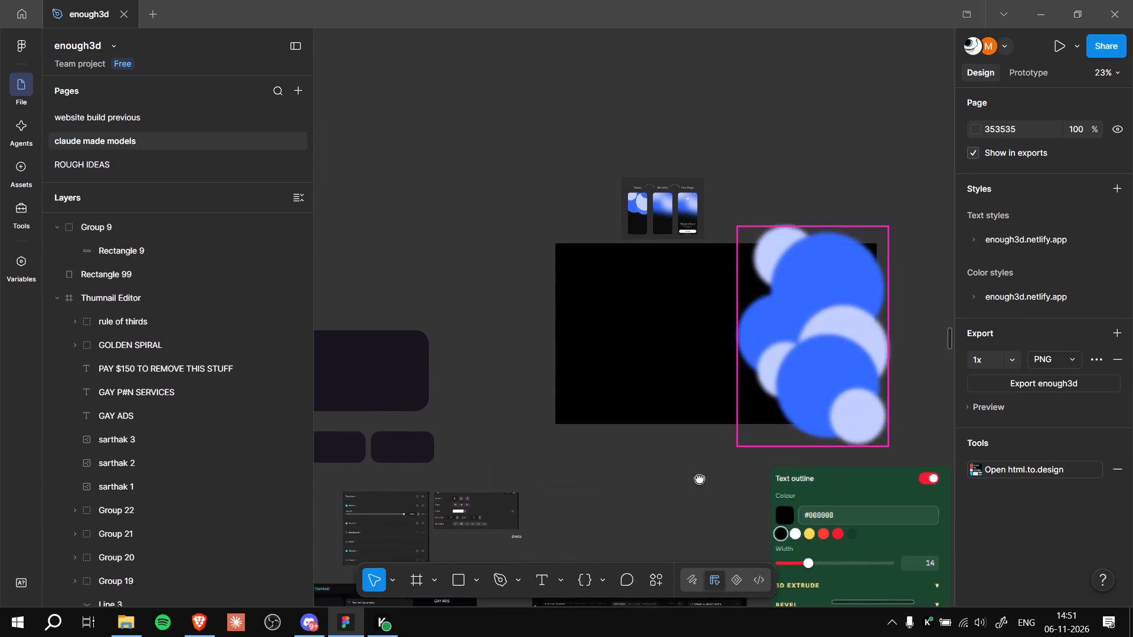
middle_click_drag(699, 478, 565, 364, "ctrl")
scroll(564, 364, "up", 1, "ctrl")
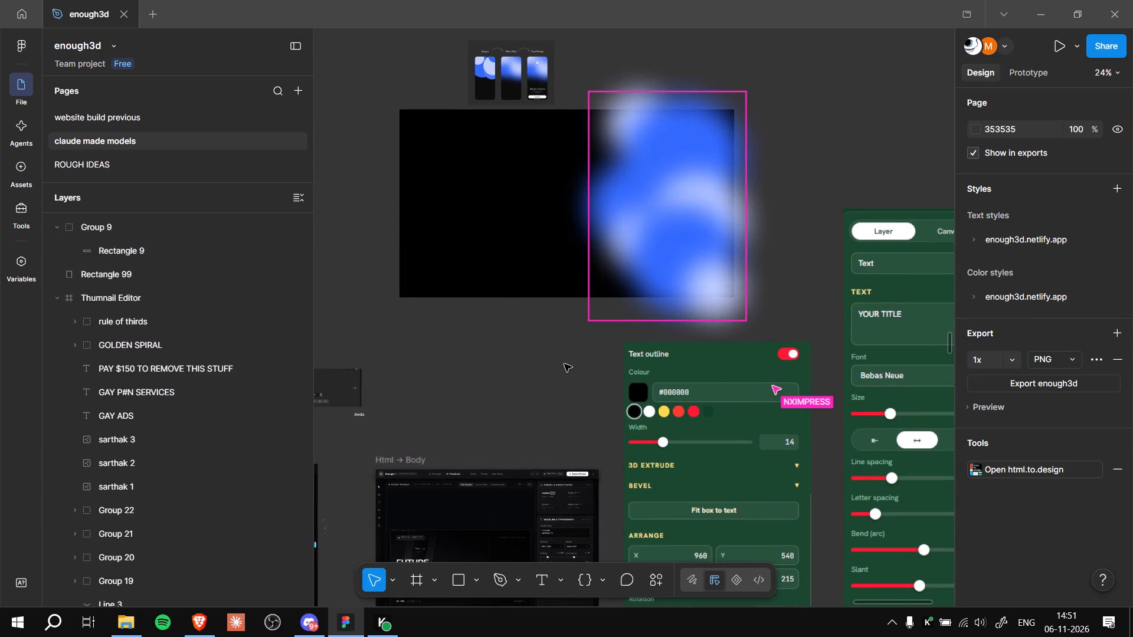
middle_click_drag(617, 370, 512, 352, "ctrl")
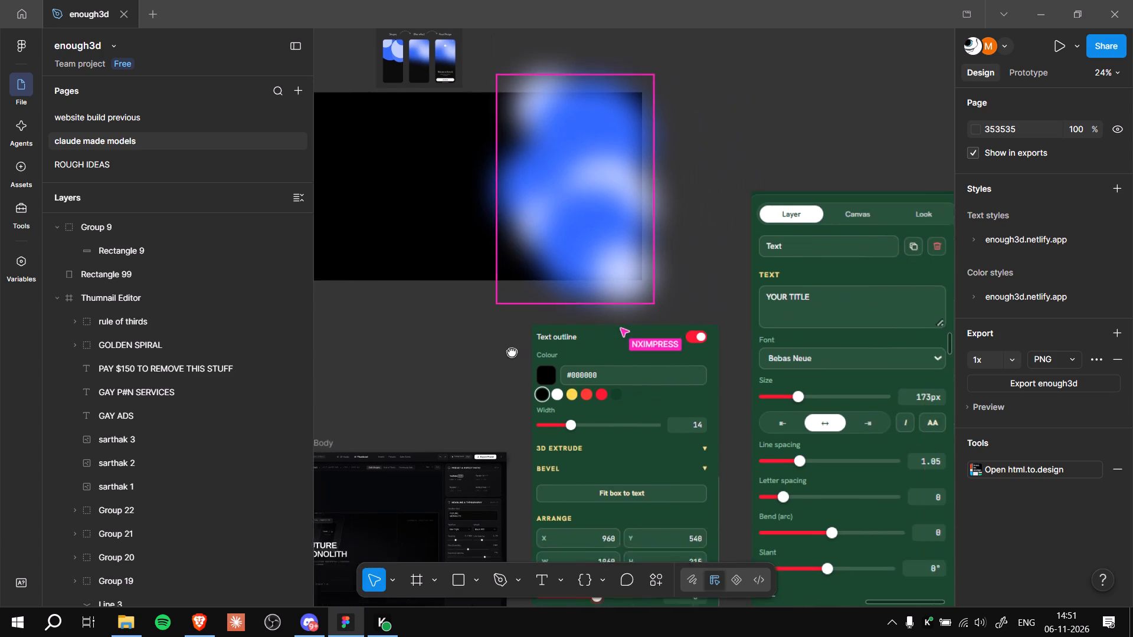
middle_click_drag(512, 352, 430, 306, "ctrl")
scroll(830, 342, "up", 5, "ctrl")
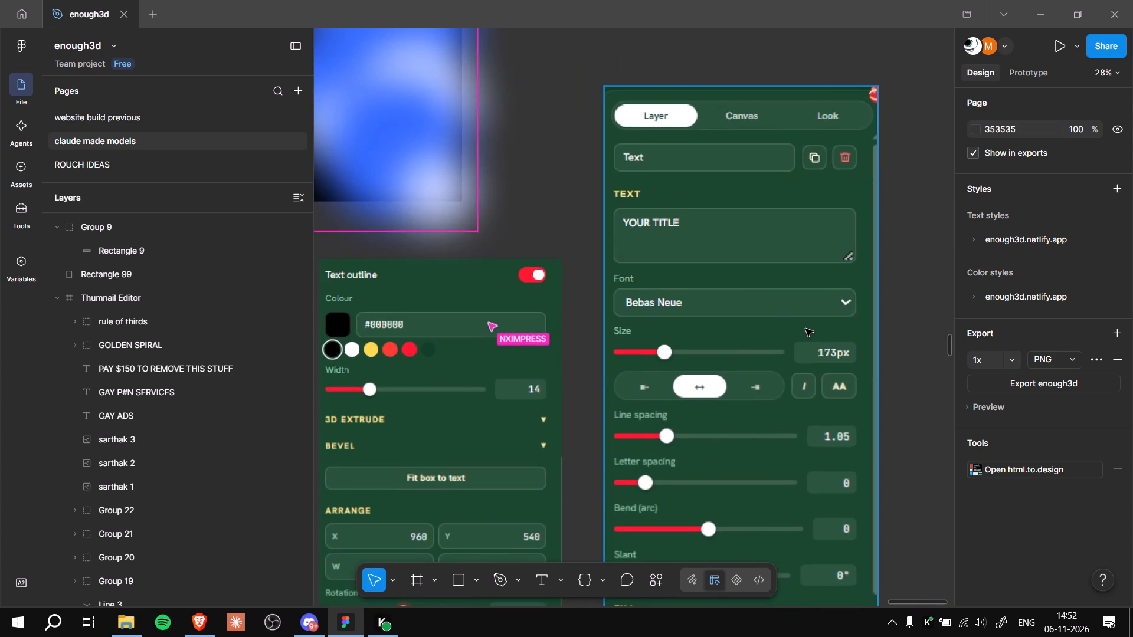
scroll(789, 324, "down", 5, "ctrl")
scroll(850, 381, "up", 1, "ctrl")
middle_click_drag(851, 381, 817, 397, "ctrl")
scroll(736, 356, "up", 2, "ctrl")
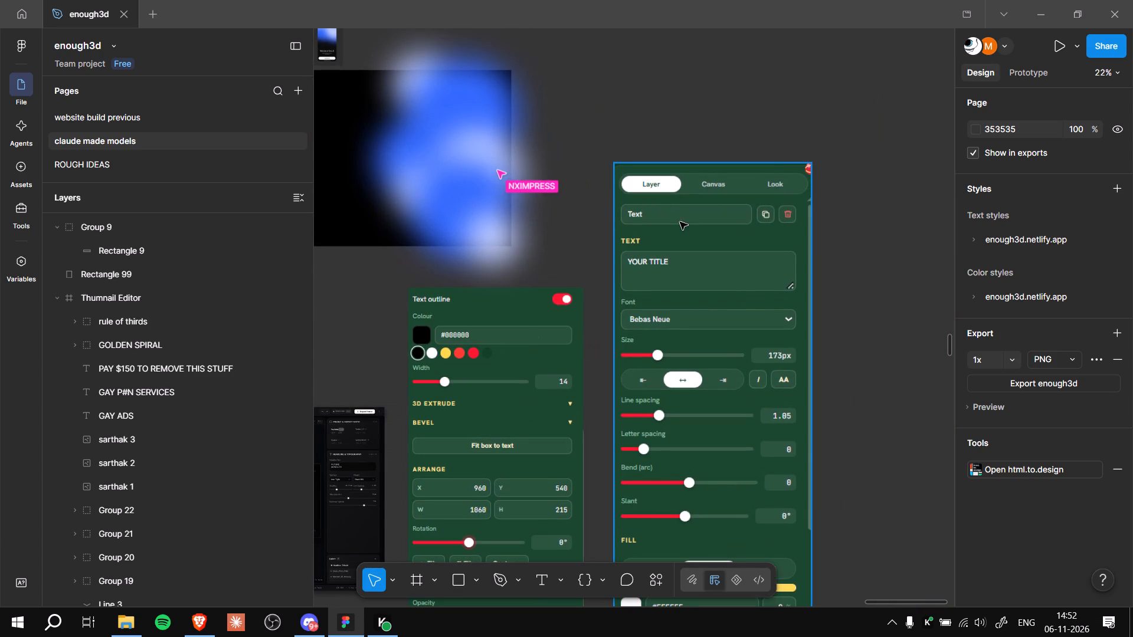
scroll(835, 417, "down", 6, "ctrl")
scroll(835, 417, "up", 6, "ctrl")
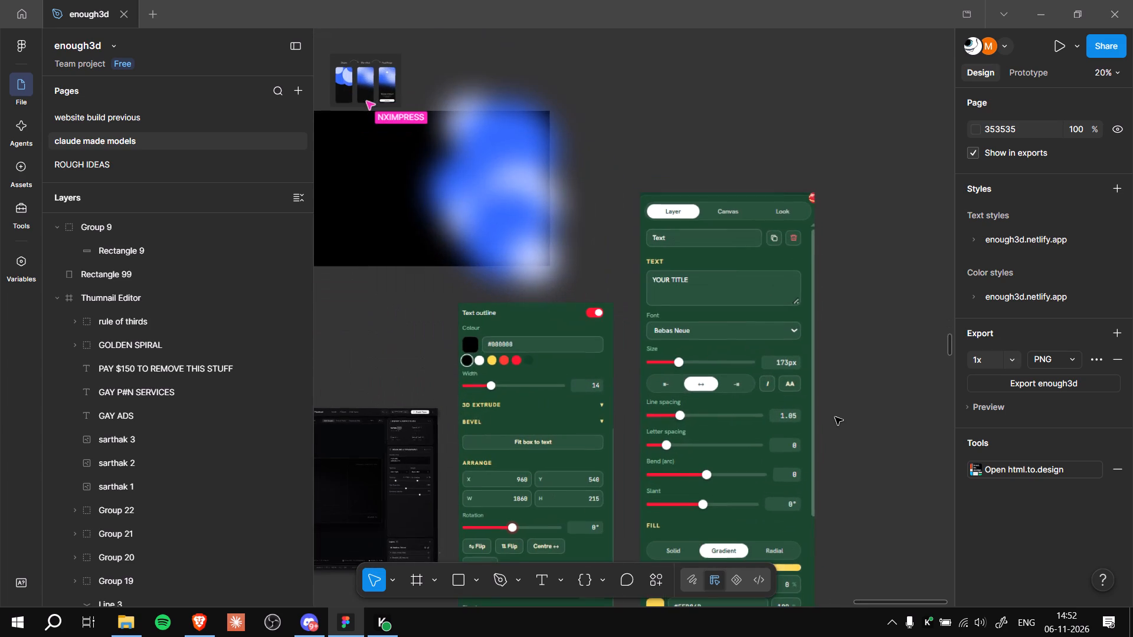
scroll(835, 417, "down", 1, "ctrl")
scroll(835, 417, "up", 5, "ctrl")
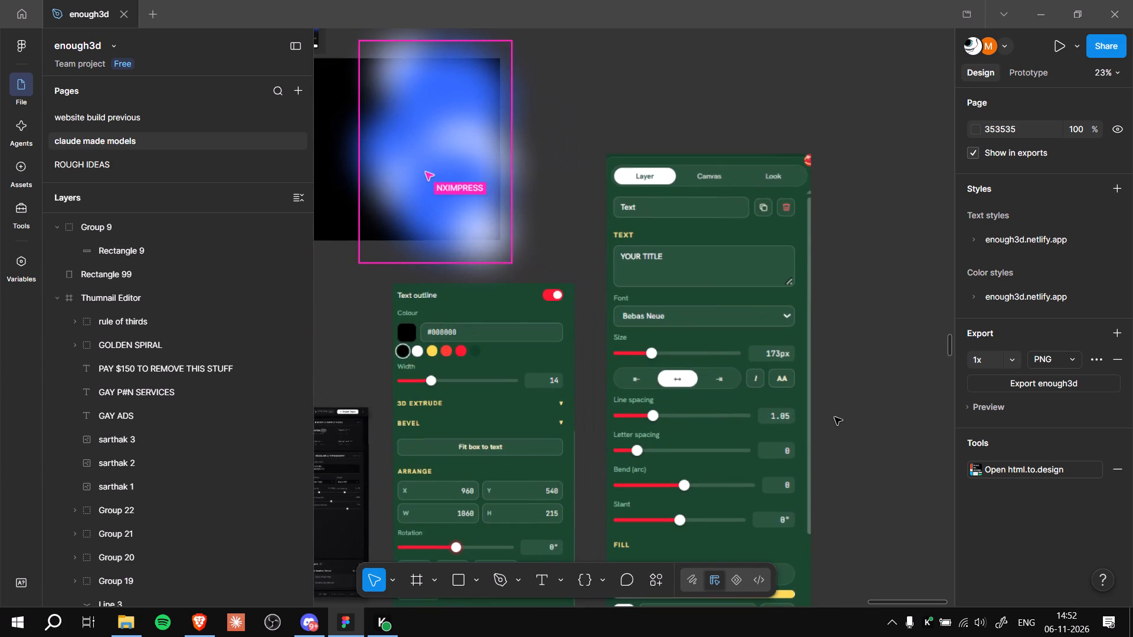
scroll(834, 417, "down", 11, "ctrl")
scroll(833, 411, "up", 5, "ctrl")
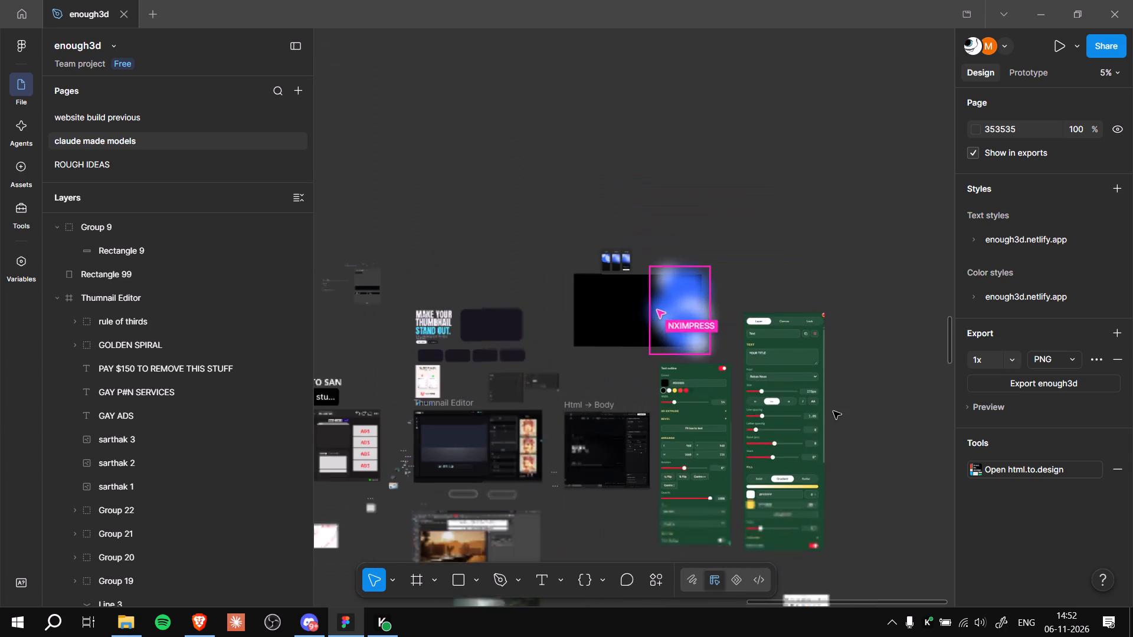
scroll(833, 411, "up", 5, "ctrl")
scroll(833, 411, "down", 5, "ctrl")
scroll(833, 411, "up", 2, "ctrl")
scroll(833, 411, "down", 2, "ctrl")
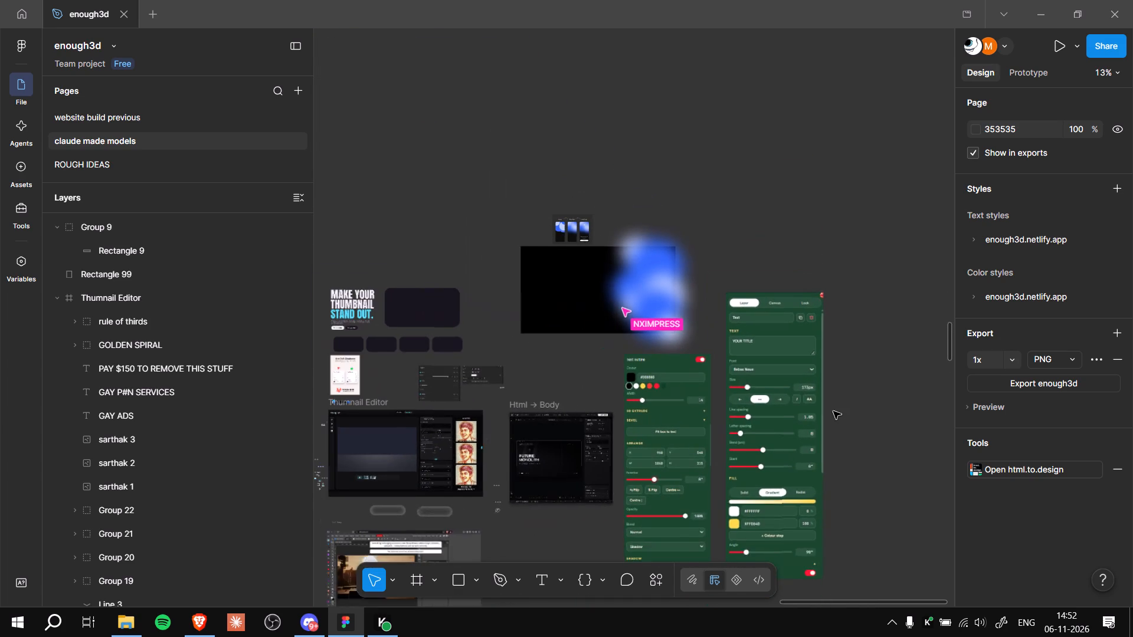
scroll(833, 411, "down", 9, "ctrl")
scroll(830, 396, "up", 4, "ctrl")
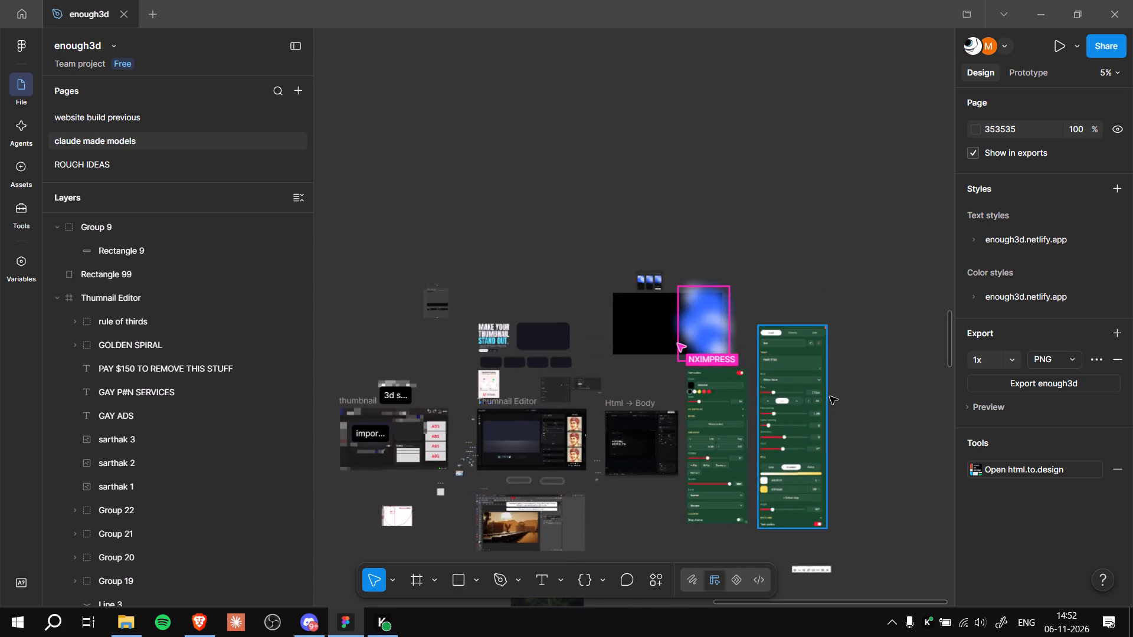
scroll(830, 396, "up", 4, "ctrl")
scroll(830, 396, "down", 4, "ctrl")
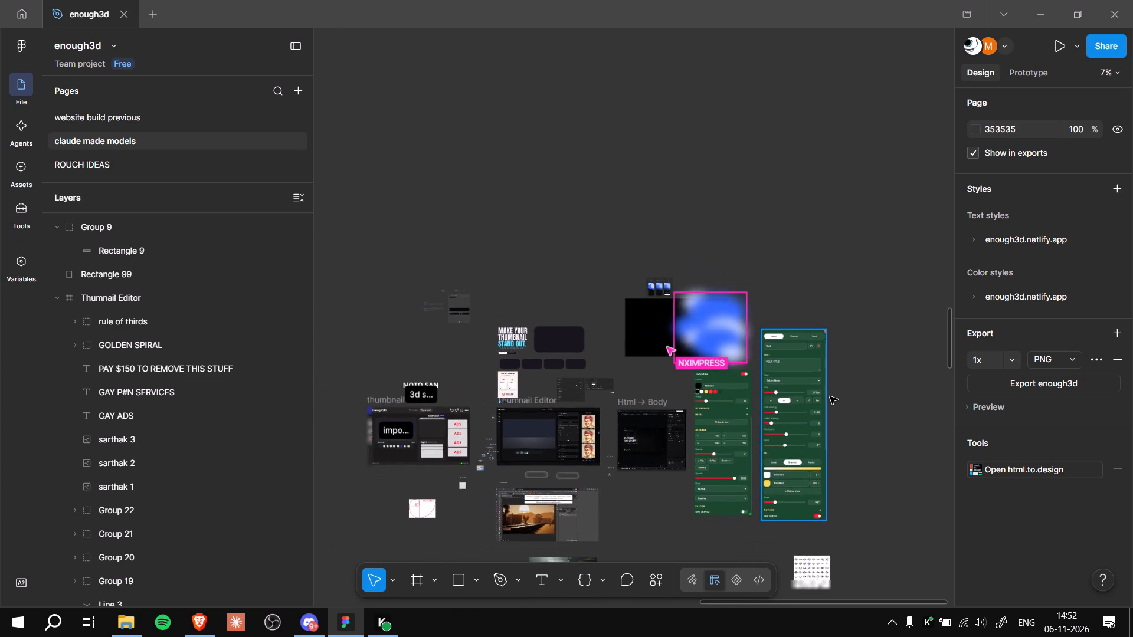
scroll(830, 396, "up", 5, "ctrl")
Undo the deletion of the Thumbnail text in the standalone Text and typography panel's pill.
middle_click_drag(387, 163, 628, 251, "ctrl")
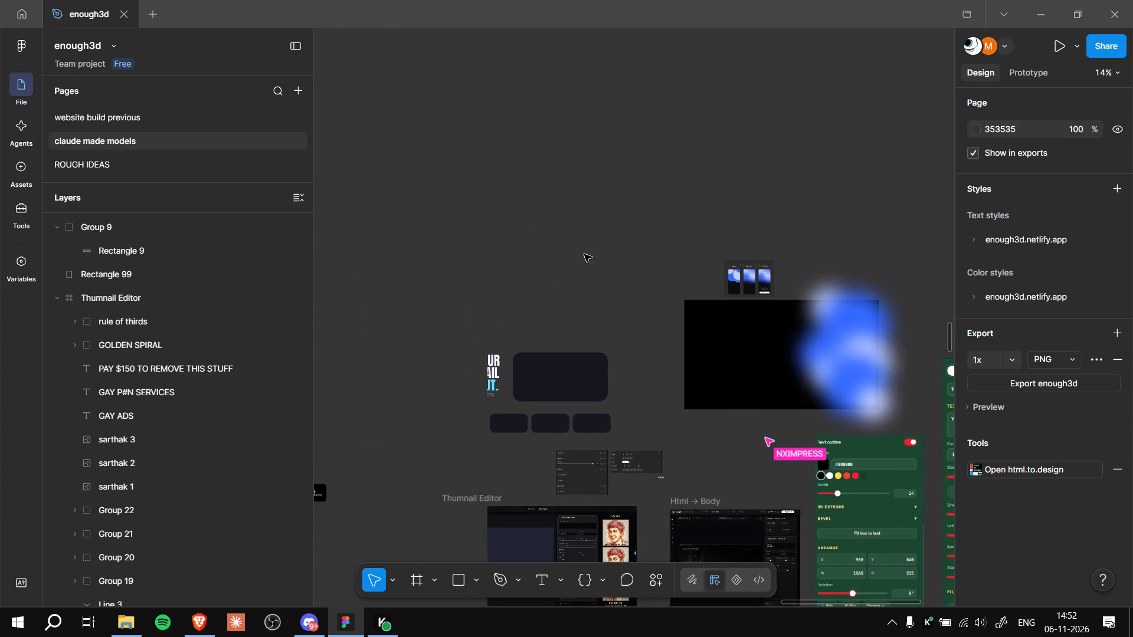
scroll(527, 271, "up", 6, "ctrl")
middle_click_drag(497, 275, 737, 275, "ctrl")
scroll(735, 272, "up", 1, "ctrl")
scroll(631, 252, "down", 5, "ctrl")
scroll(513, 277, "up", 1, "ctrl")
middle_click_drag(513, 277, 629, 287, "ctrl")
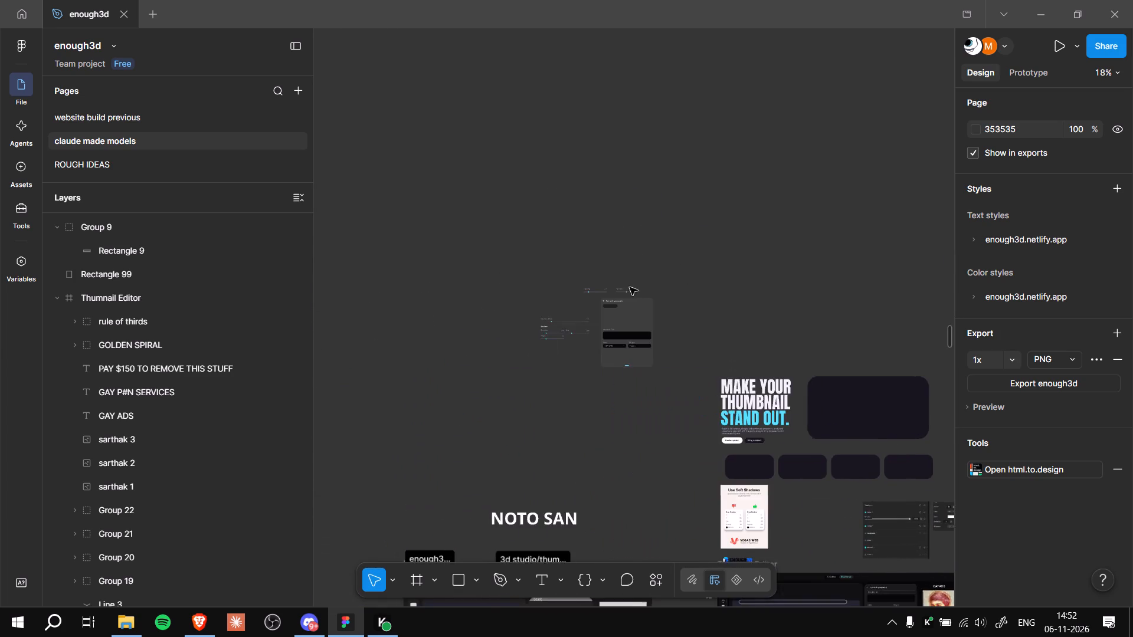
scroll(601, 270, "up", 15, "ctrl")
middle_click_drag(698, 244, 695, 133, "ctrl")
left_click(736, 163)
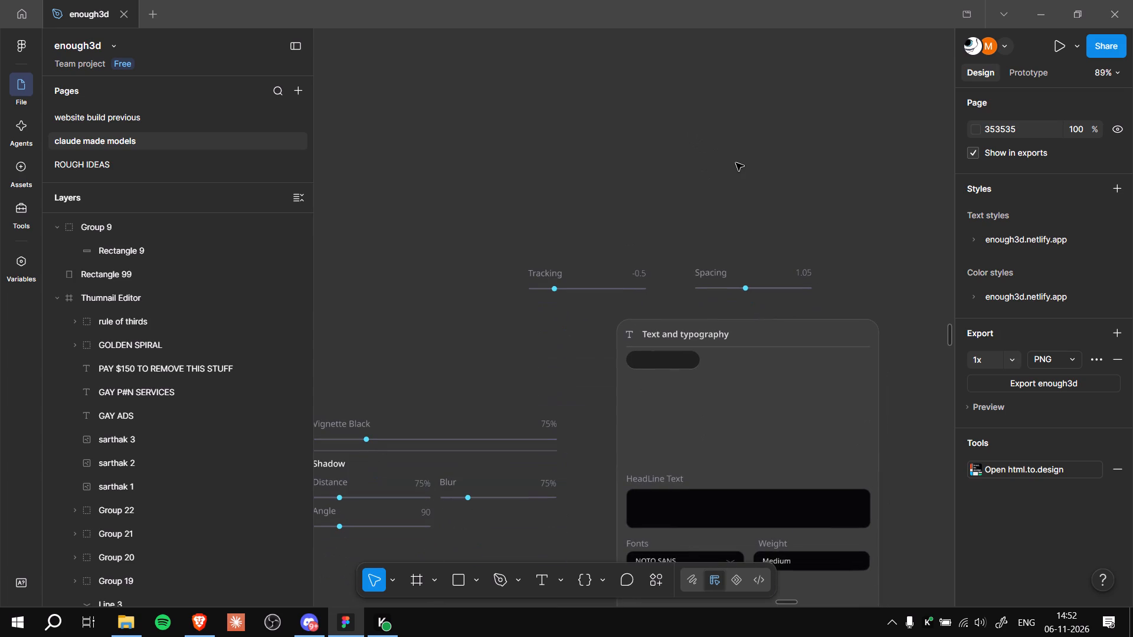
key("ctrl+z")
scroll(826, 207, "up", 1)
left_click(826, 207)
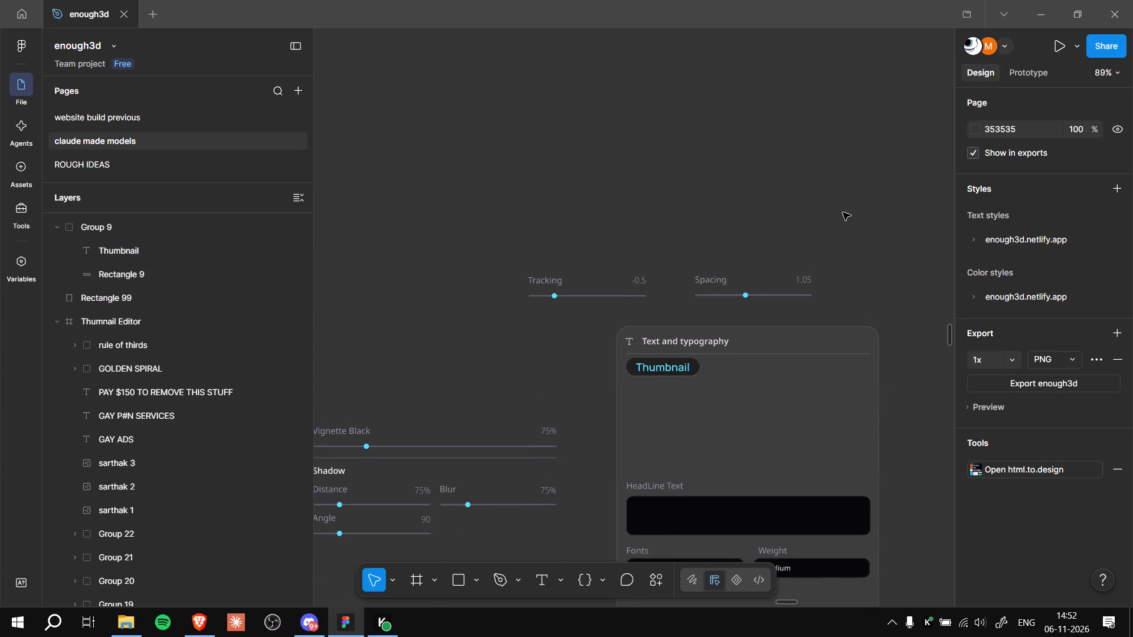
Look over the page from the Text and typography panel across to the green reference panels.
middle_click_drag(847, 214, 552, 131, "ctrl")
scroll(552, 131, "down", 9, "ctrl")
middle_click_drag(818, 292, 482, 258, "ctrl")
middle_click_drag(665, 244, 539, 222, "ctrl")
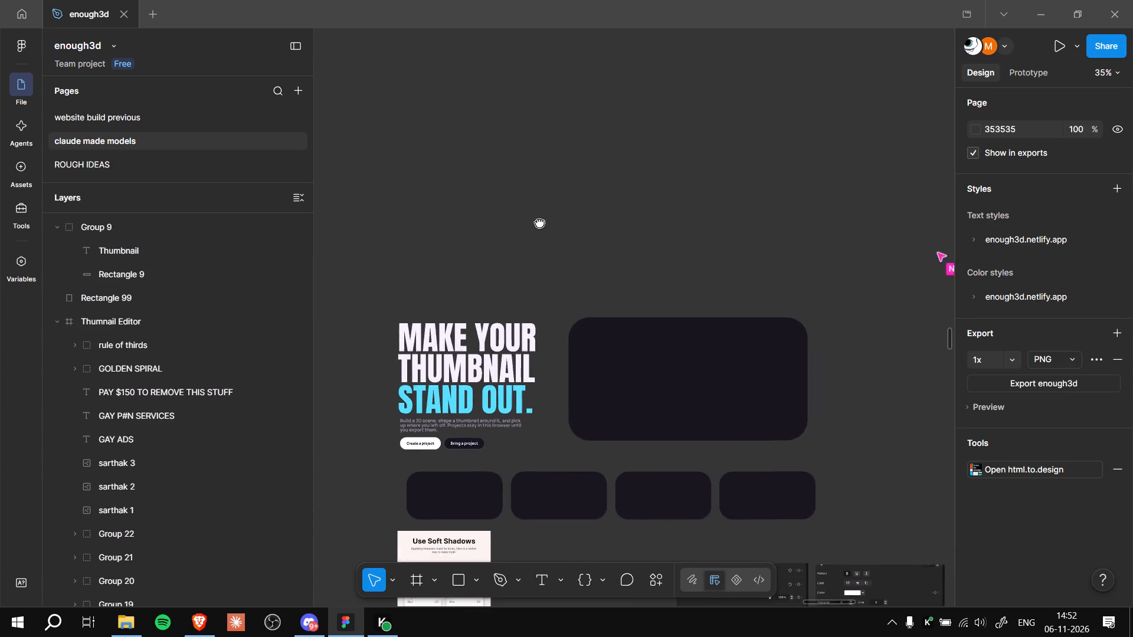
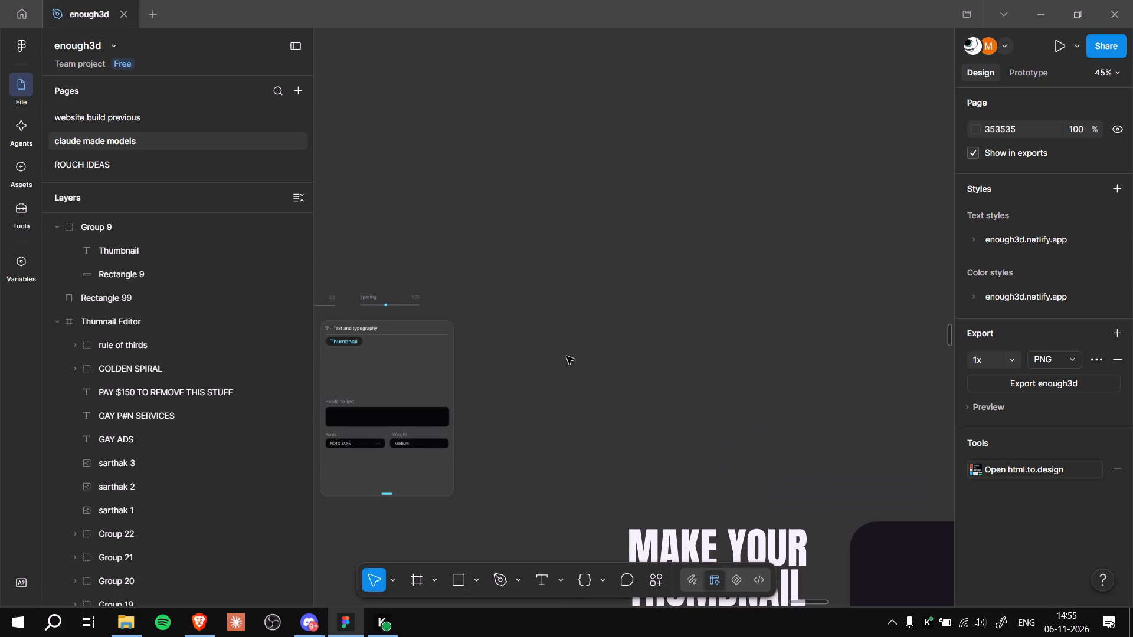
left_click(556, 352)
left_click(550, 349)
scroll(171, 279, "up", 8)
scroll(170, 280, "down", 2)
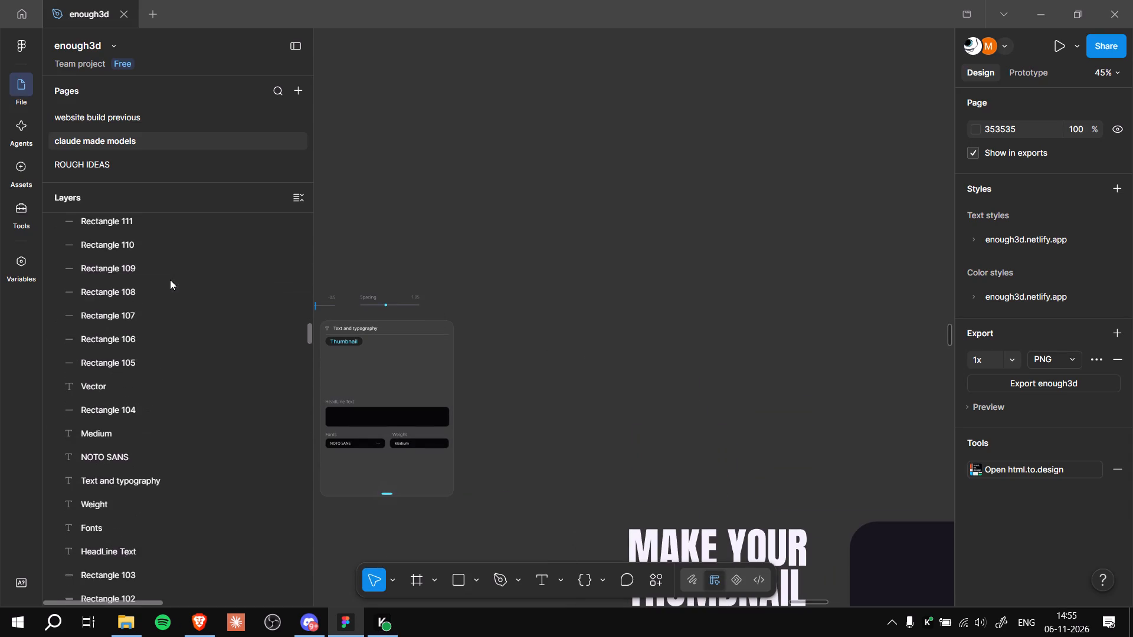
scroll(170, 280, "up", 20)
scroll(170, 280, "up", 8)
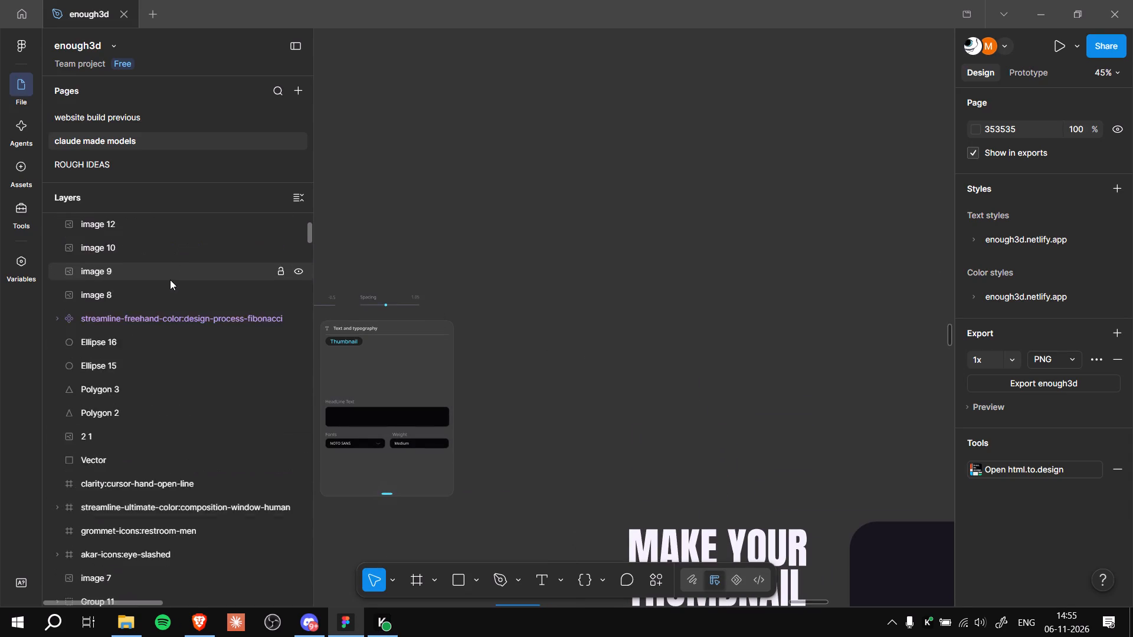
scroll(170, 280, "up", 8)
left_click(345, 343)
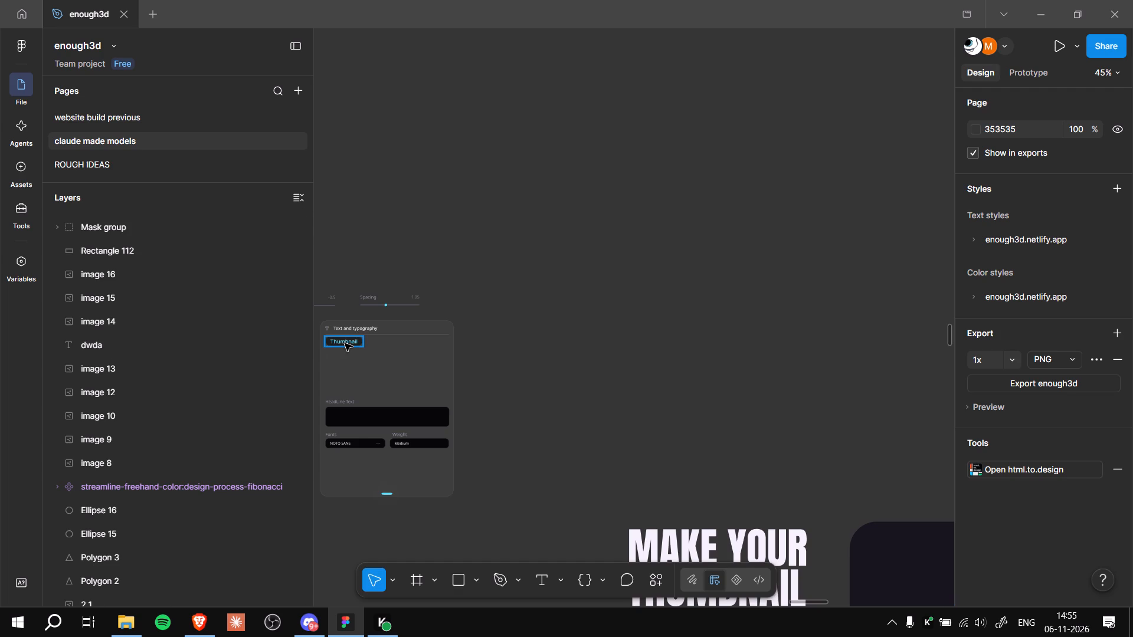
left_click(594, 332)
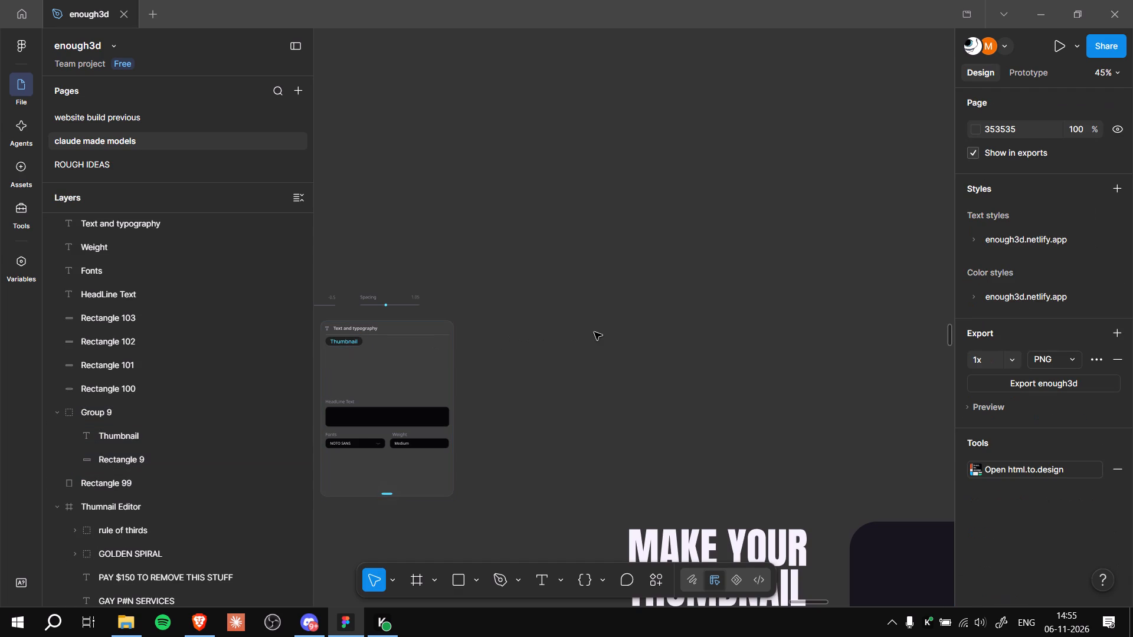
Draw a text box about 509 × 345 on the empty canvas beside the Text and typography panel and paste the copied hierarchy into it.
left_click(543, 577)
left_click_drag(570, 277, 739, 390)
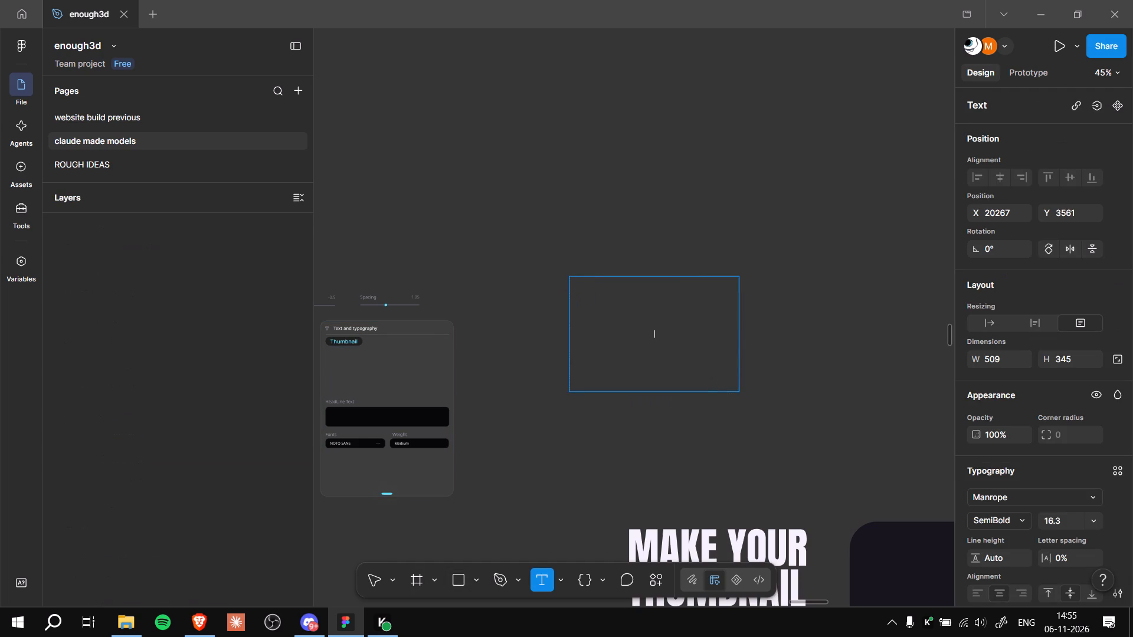
key("ctrl+v")
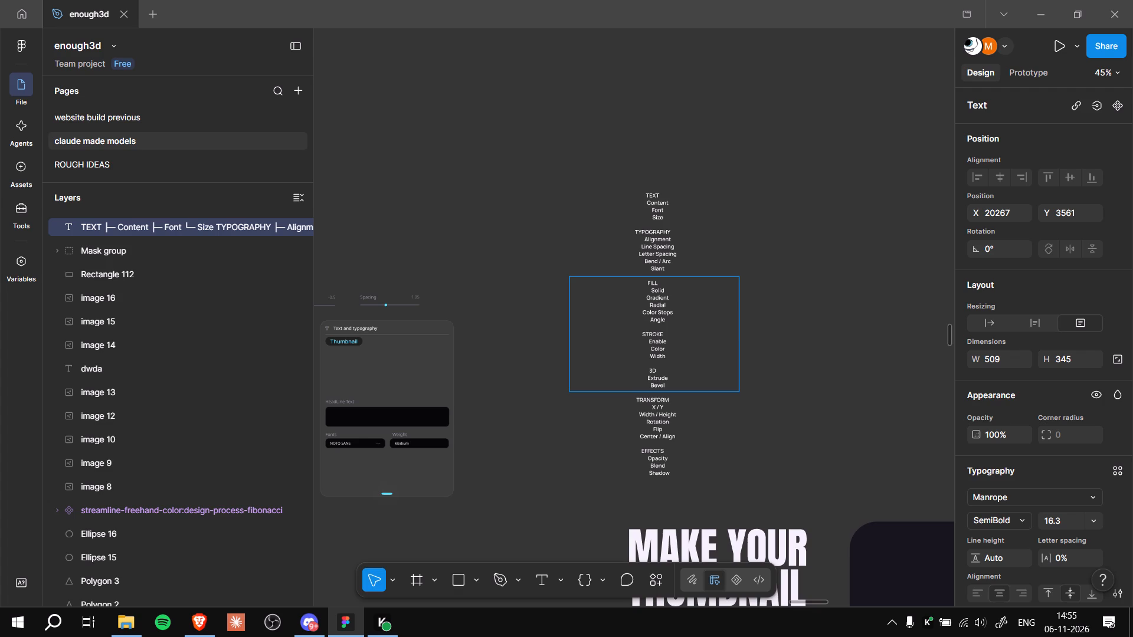
scroll(673, 357, "up", 8, "ctrl")
left_click(757, 208)
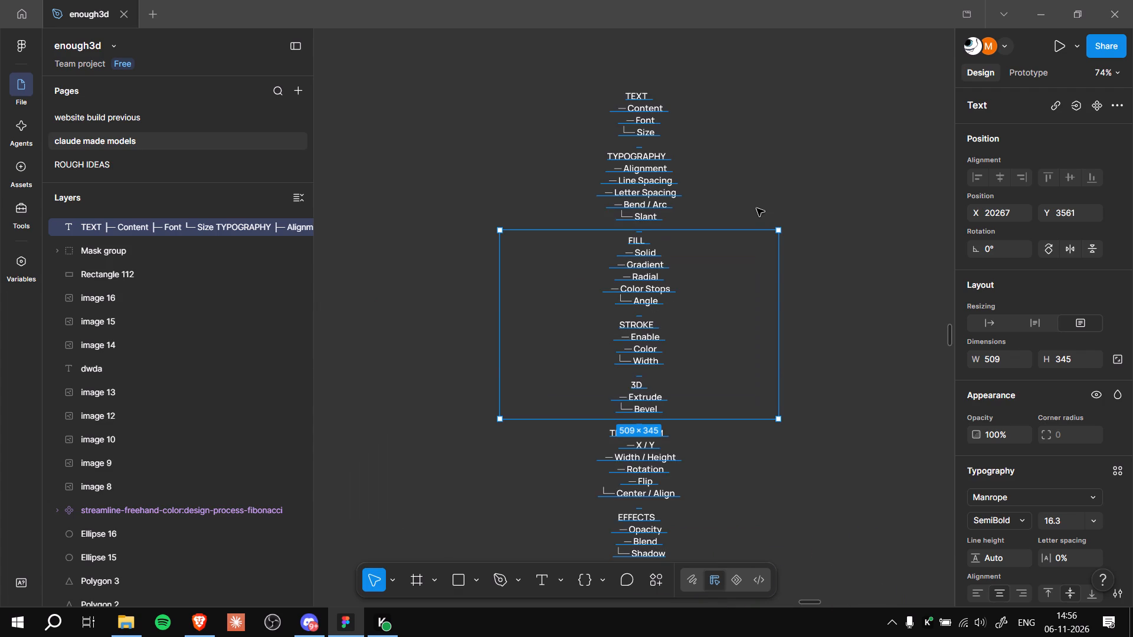
Move the pasted hierarchy text up the canvas to about X 20087, Y 3092, clear of the headline artwork.
scroll(704, 358, "down", 8, "ctrl")
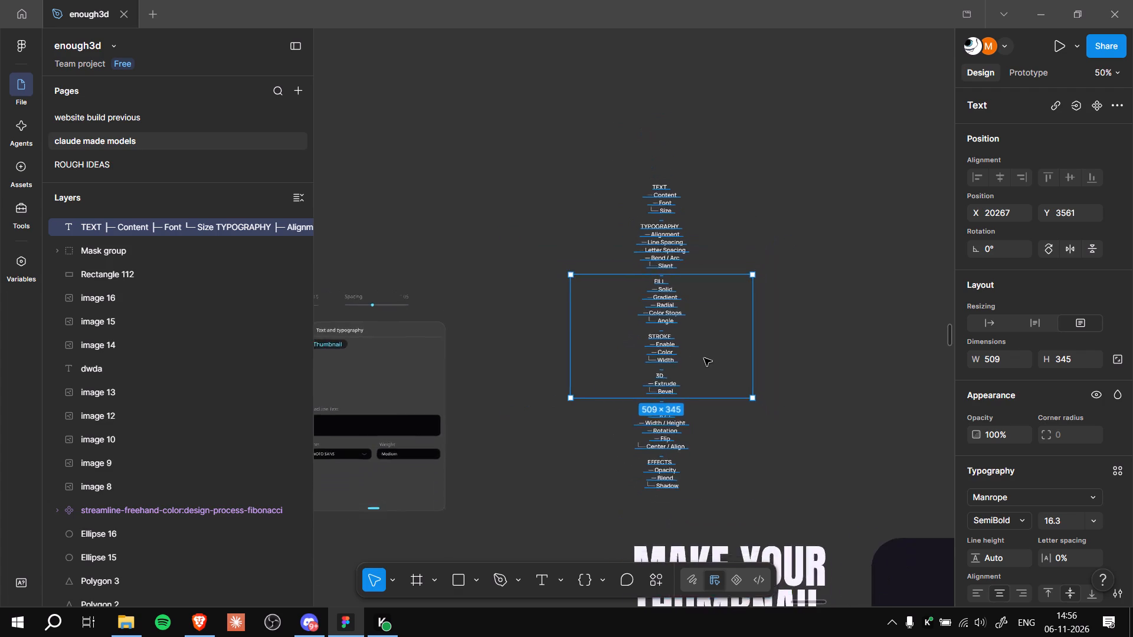
left_click_drag(697, 330, 647, 202)
left_click(717, 261)
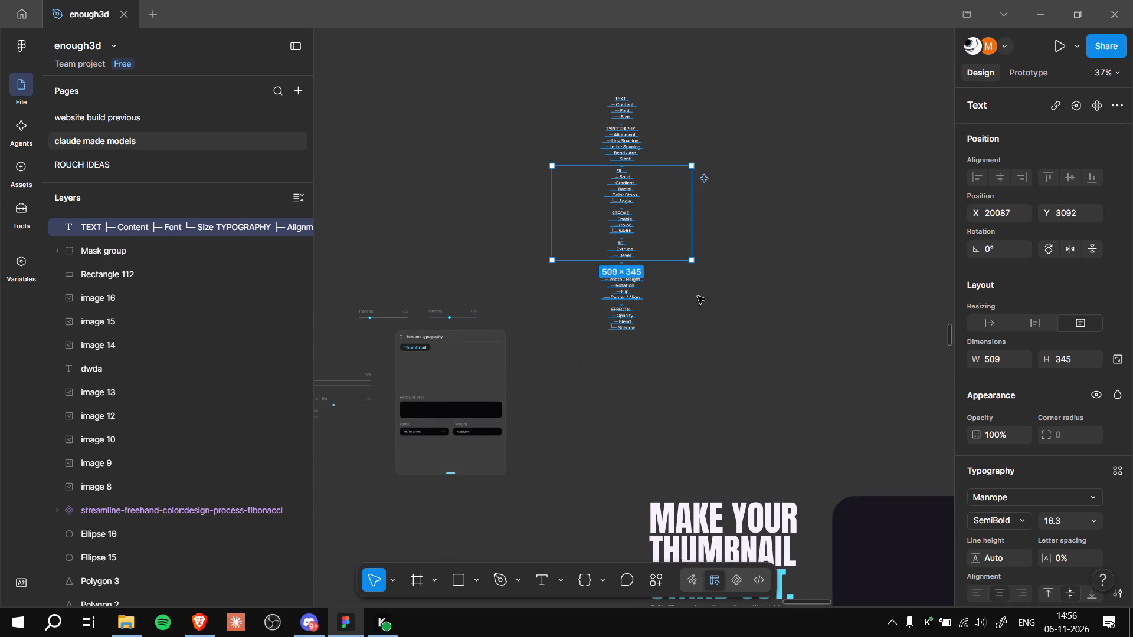
Examine the pasted section hierarchy on the canvas, starting with its TEXT and TYPOGRAPHY groups.
scroll(649, 369, "up", 5, "ctrl")
middle_click_drag(703, 267, 758, 492, "ctrl")
middle_click_drag(755, 340, 762, 504, "ctrl")
scroll(755, 340, "up", 1, "ctrl")
scroll(749, 448, "up", 1, "ctrl")
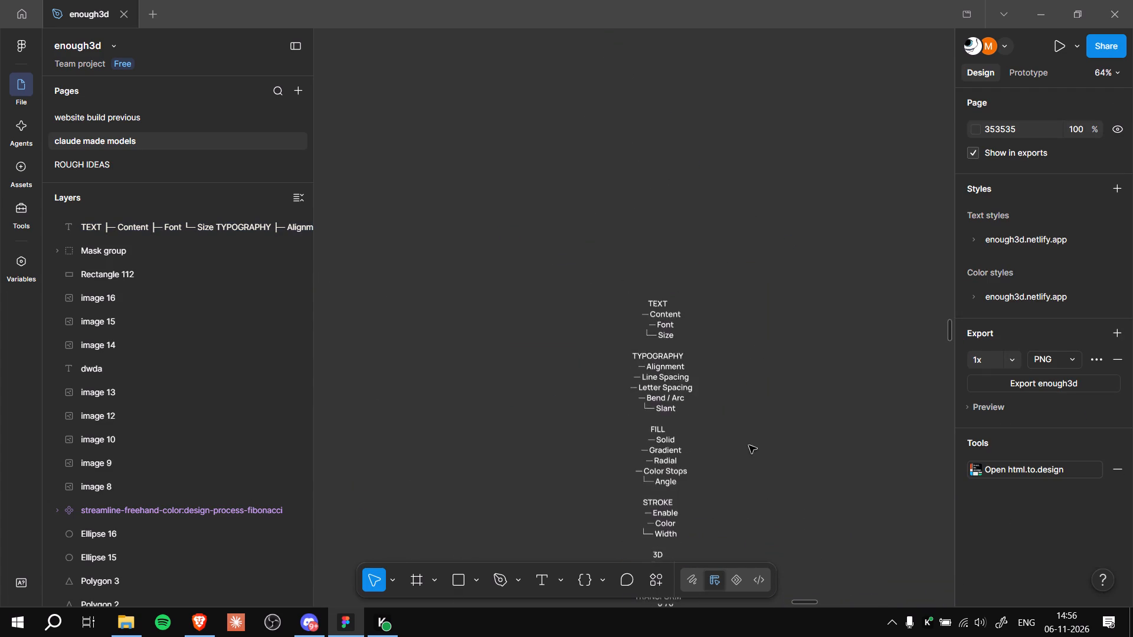
scroll(749, 445, "up", 3, "ctrl")
middle_click_drag(729, 419, 756, 404, "ctrl")
scroll(756, 404, "down", 3, "ctrl")
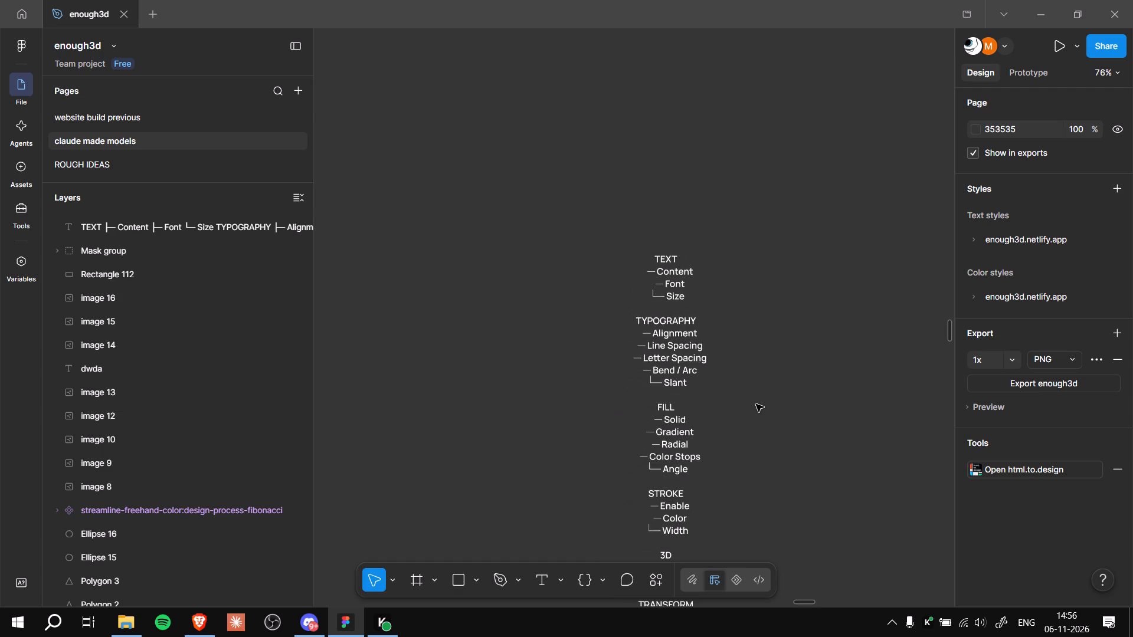
Replace the "Thumbnail" pill label under the Text and typography heading with "Text".
middle_click_drag(492, 455, 615, 272, "ctrl")
middle_click_drag(470, 354, 701, 270, "ctrl")
scroll(701, 270, "up", 1, "ctrl")
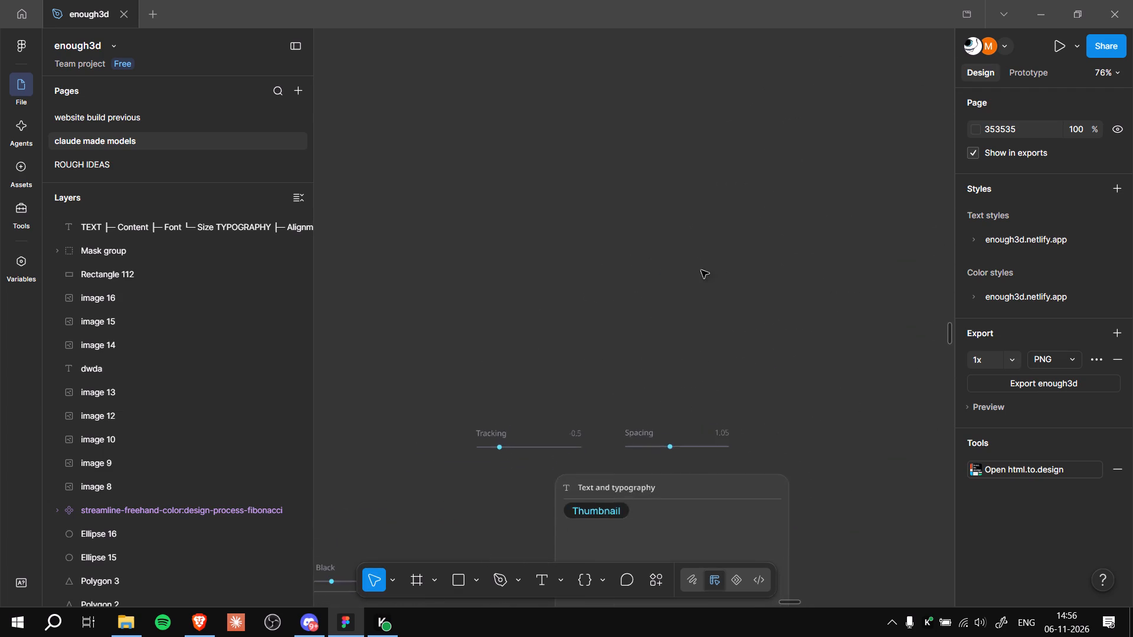
scroll(598, 336, "up", 3, "ctrl")
middle_click_drag(622, 376, 628, 213, "ctrl")
scroll(627, 222, "up", 5, "ctrl")
middle_click_drag(608, 254, 640, 137, "ctrl")
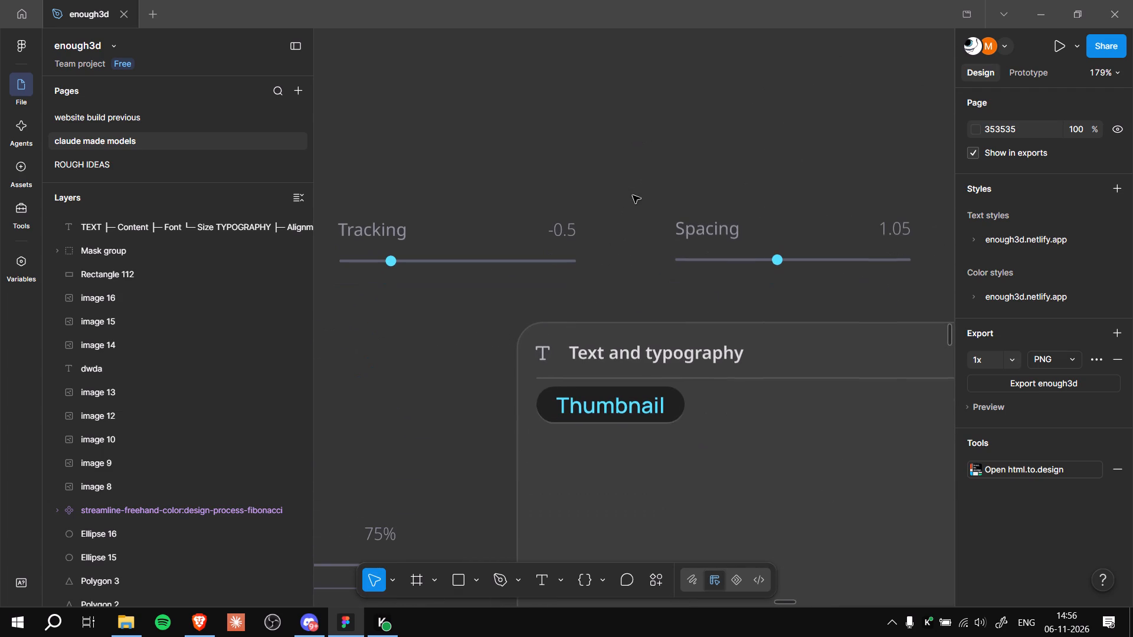
left_click(618, 411)
double_click(647, 408)
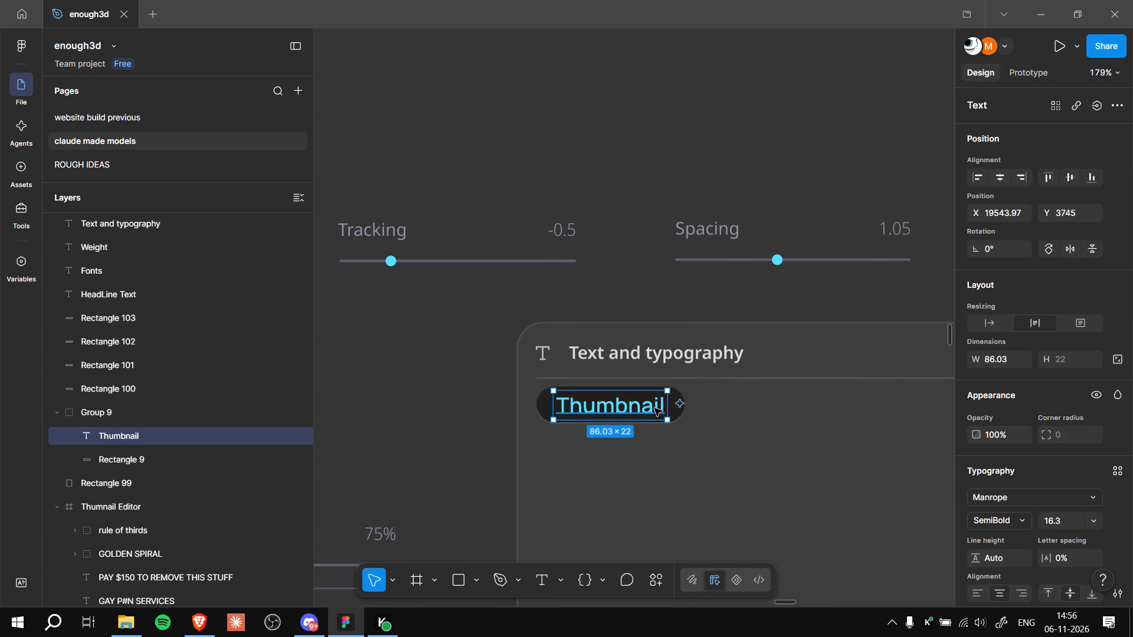
double_click(650, 408)
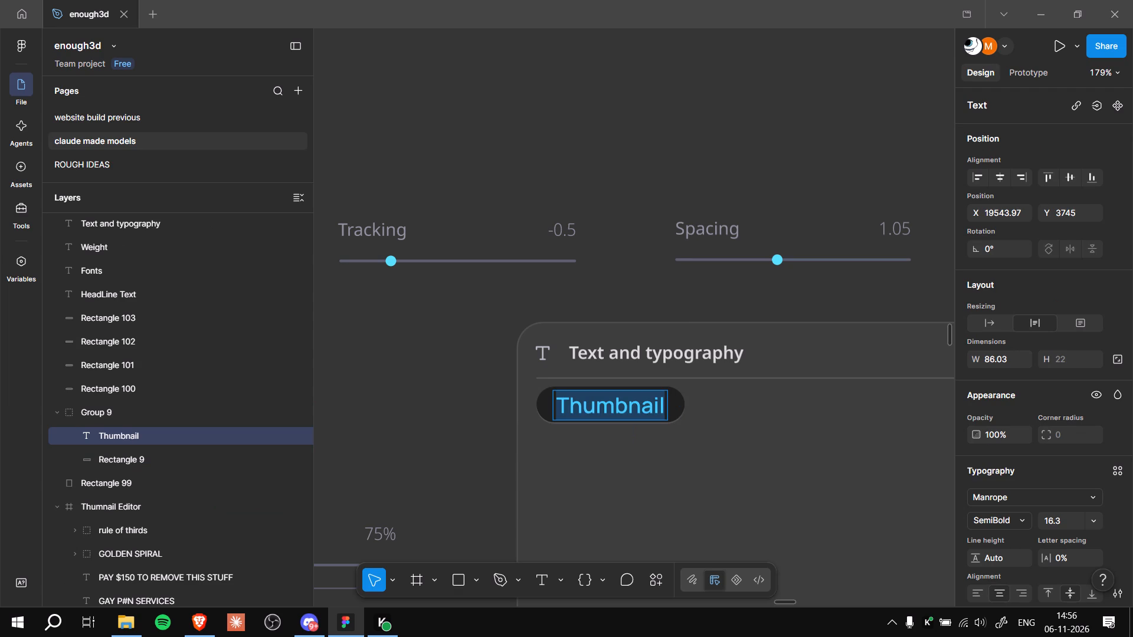
type("Text")
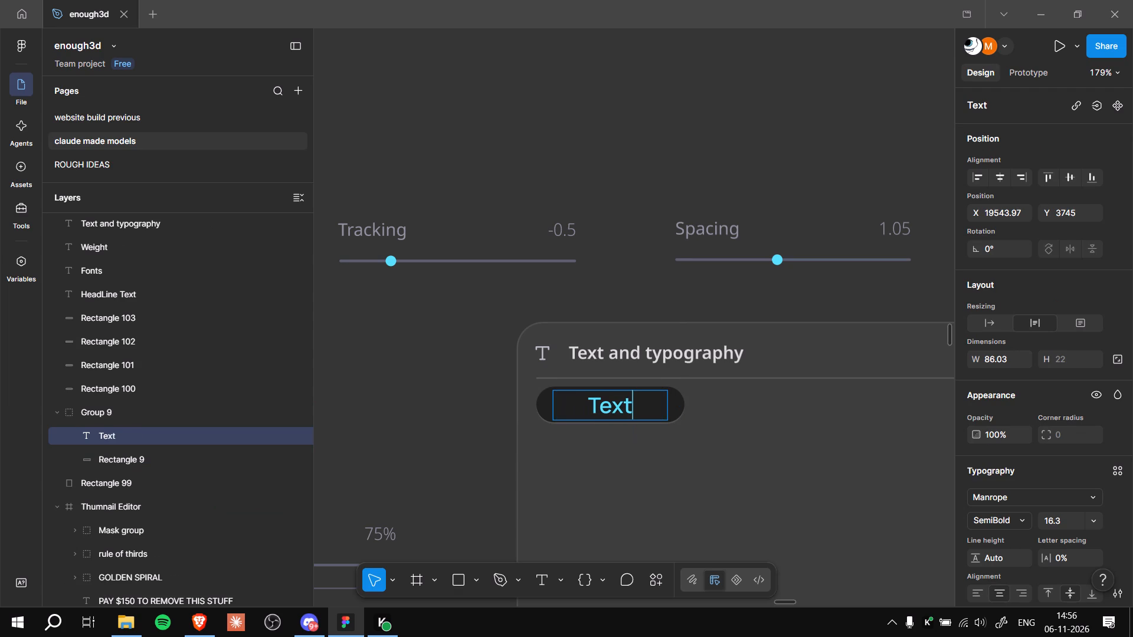
left_click(727, 123)
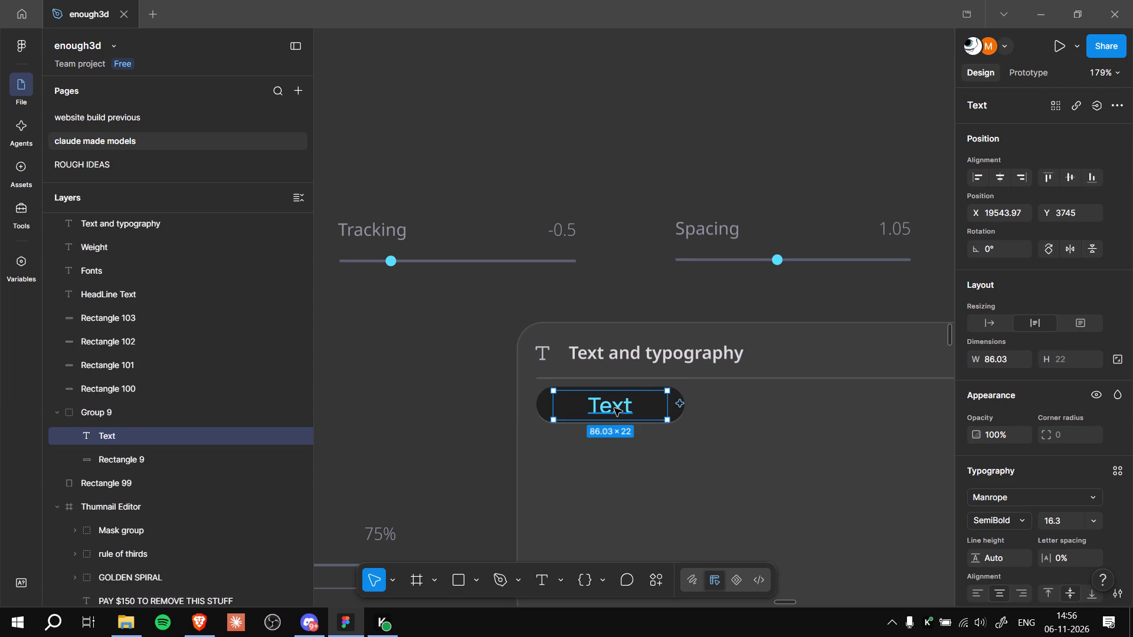
Shift the "Text" label toward the left end of its dark pill, leaving a small margin.
left_click_drag(614, 408, 581, 412, "shift")
left_click_drag(568, 404, 575, 404, "shift")
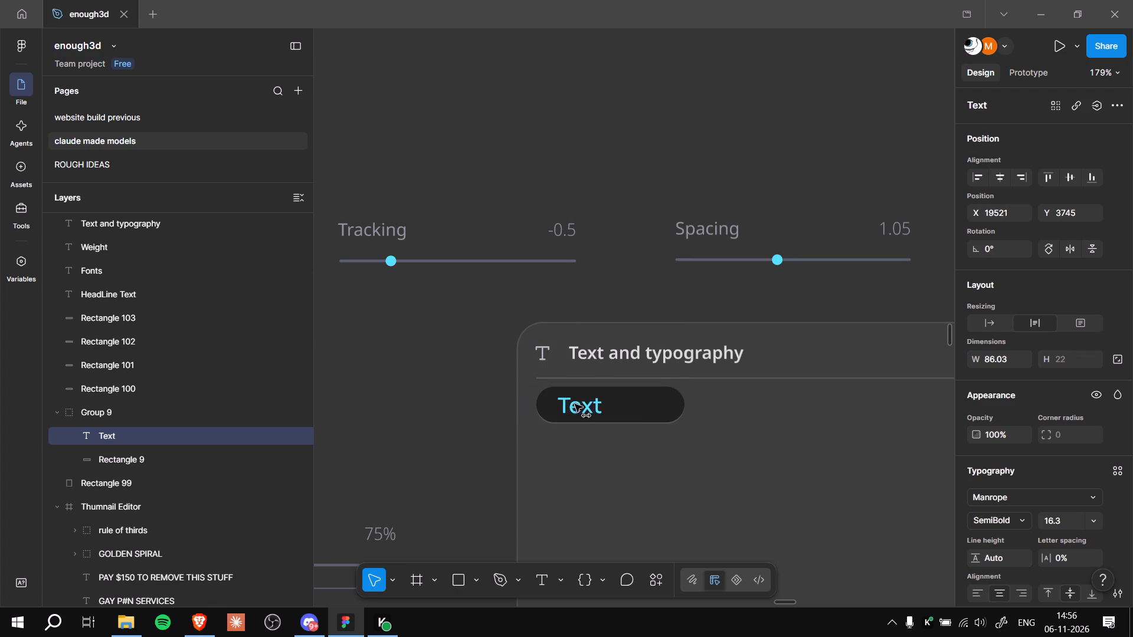
left_click_drag(575, 404, 576, 404, "shift")
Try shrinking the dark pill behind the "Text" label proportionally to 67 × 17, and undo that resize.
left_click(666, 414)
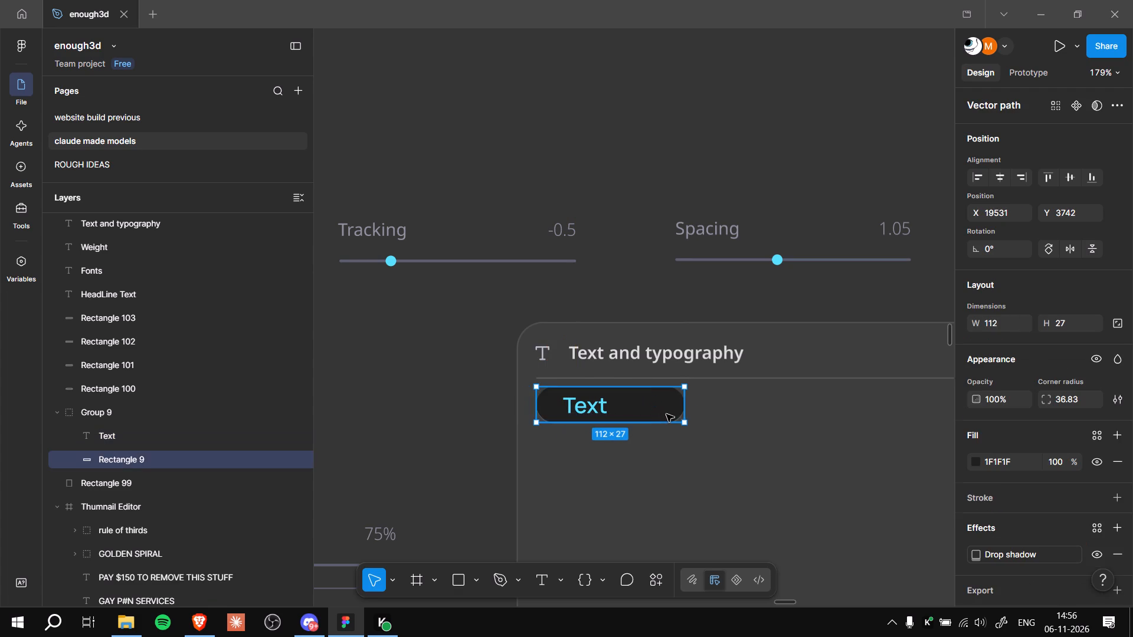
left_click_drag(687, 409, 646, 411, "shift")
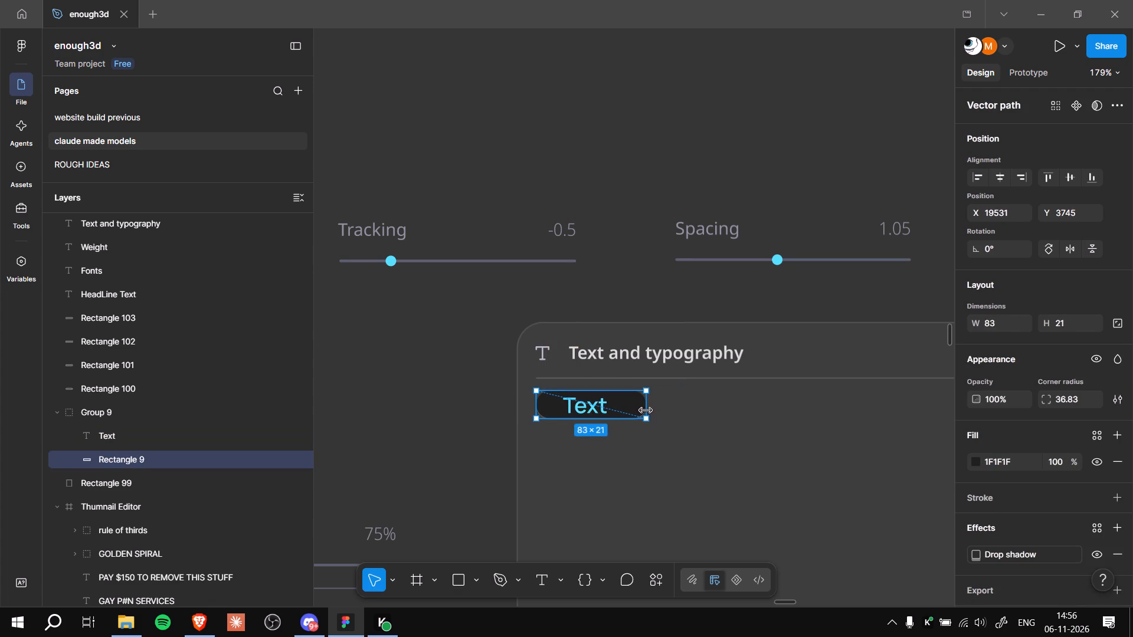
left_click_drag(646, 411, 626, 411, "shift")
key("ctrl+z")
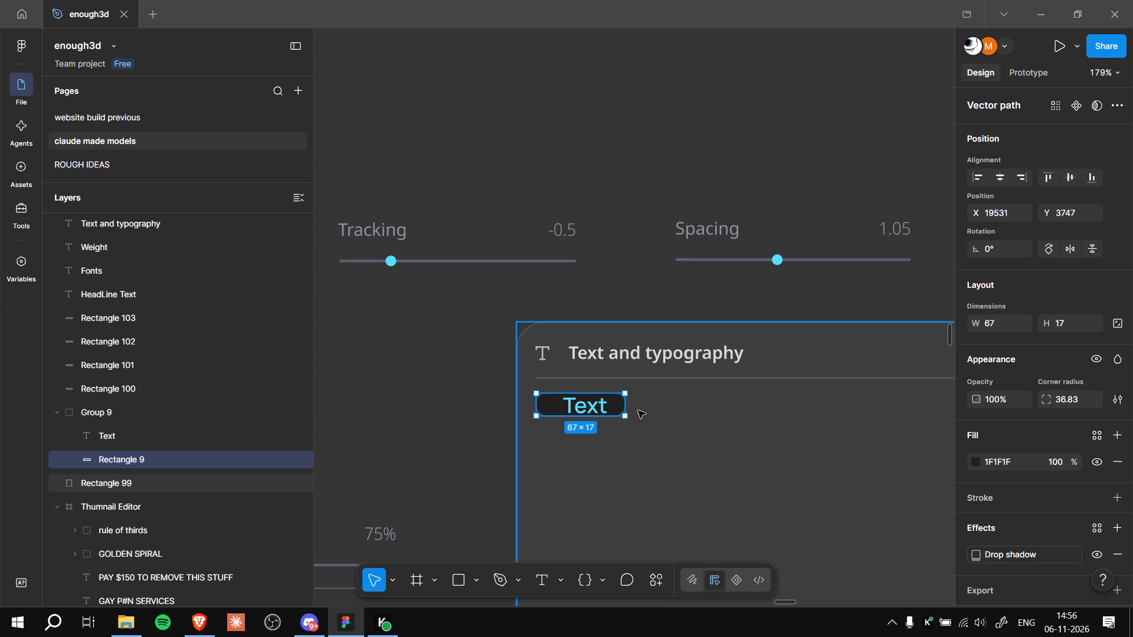
Narrow the dark pill around the "Text" label to 72 × 27, keeping its left end in place.
left_click_drag(682, 406, 627, 408)
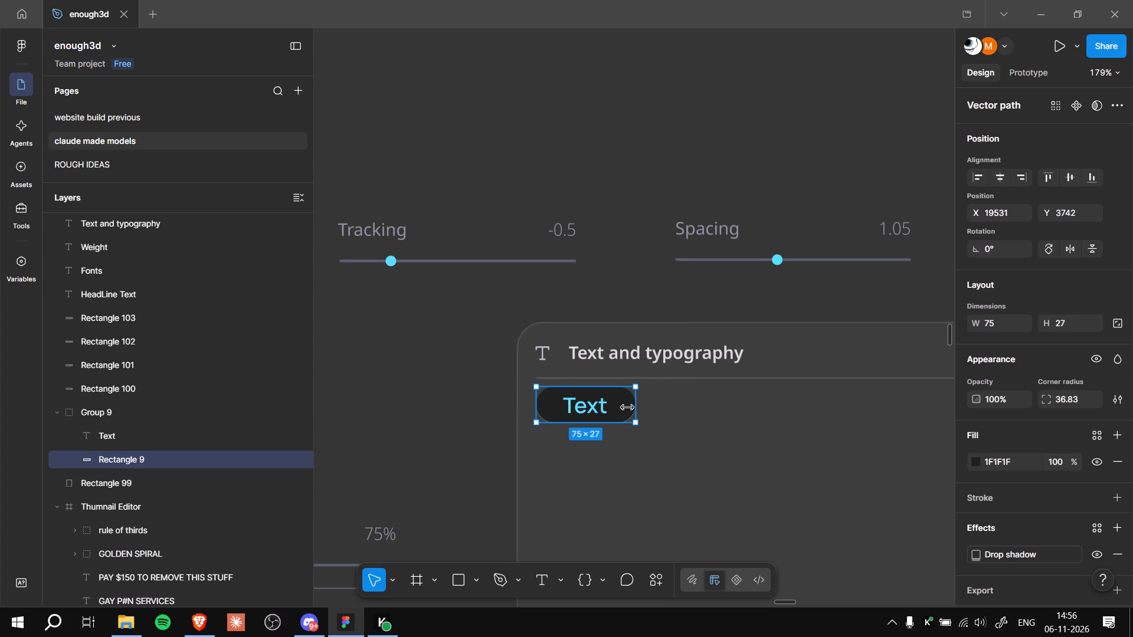
left_click_drag(627, 408, 631, 403)
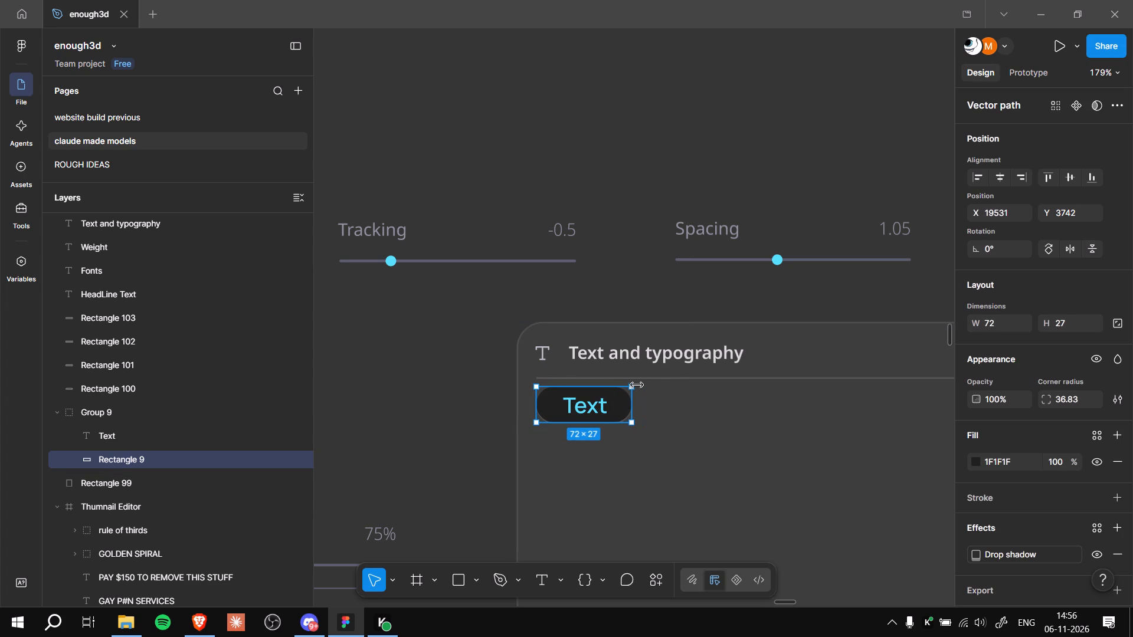
left_click(646, 113)
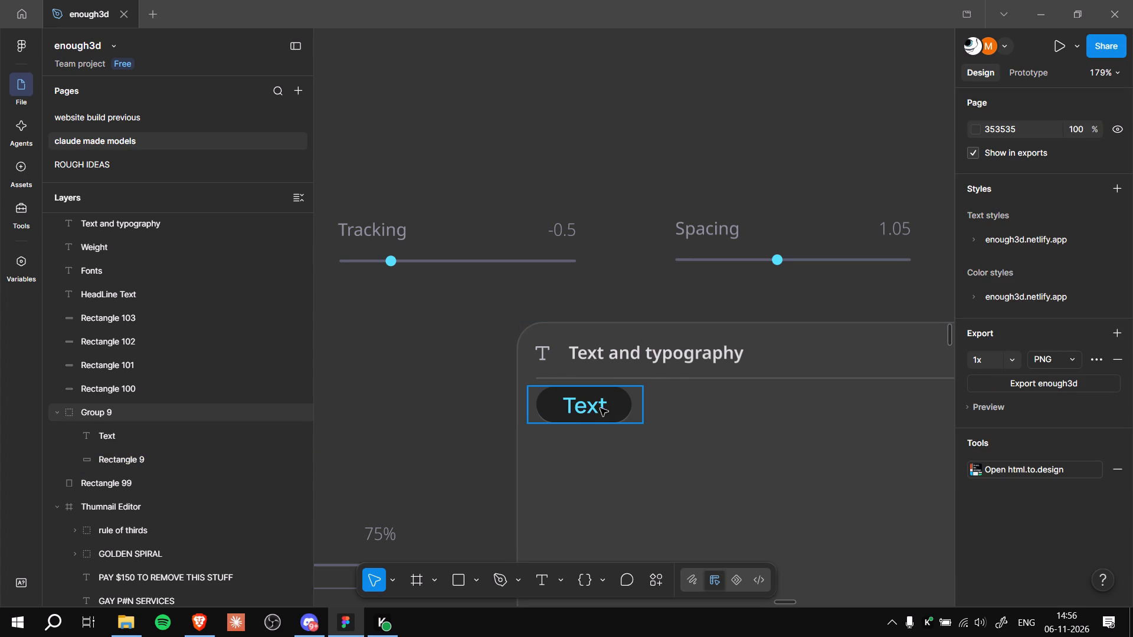
Nudge the "Text" label slightly to centre it within its dark pill.
scroll(644, 400, "up", 9, "ctrl")
middle_click_drag(644, 421, 699, 412, "ctrl")
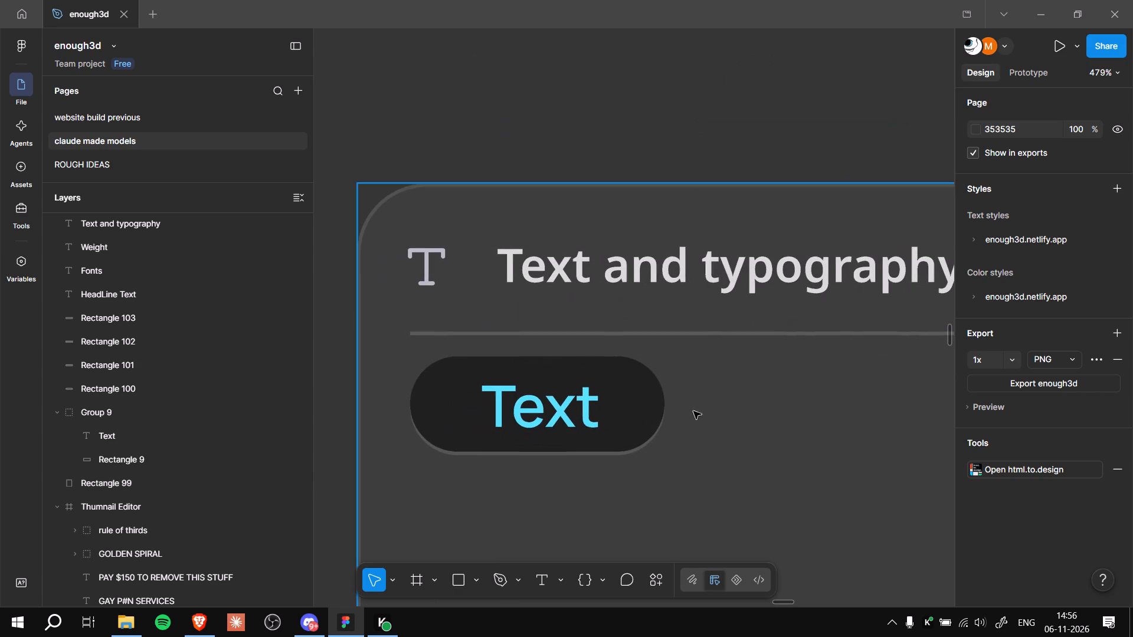
left_click(561, 412)
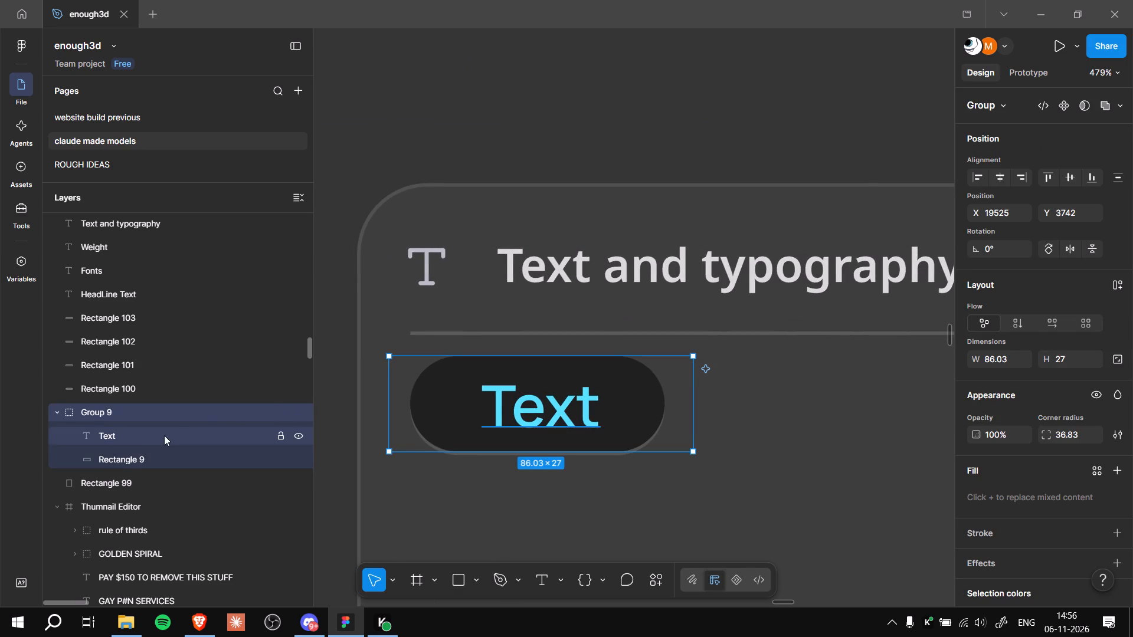
left_click(149, 440)
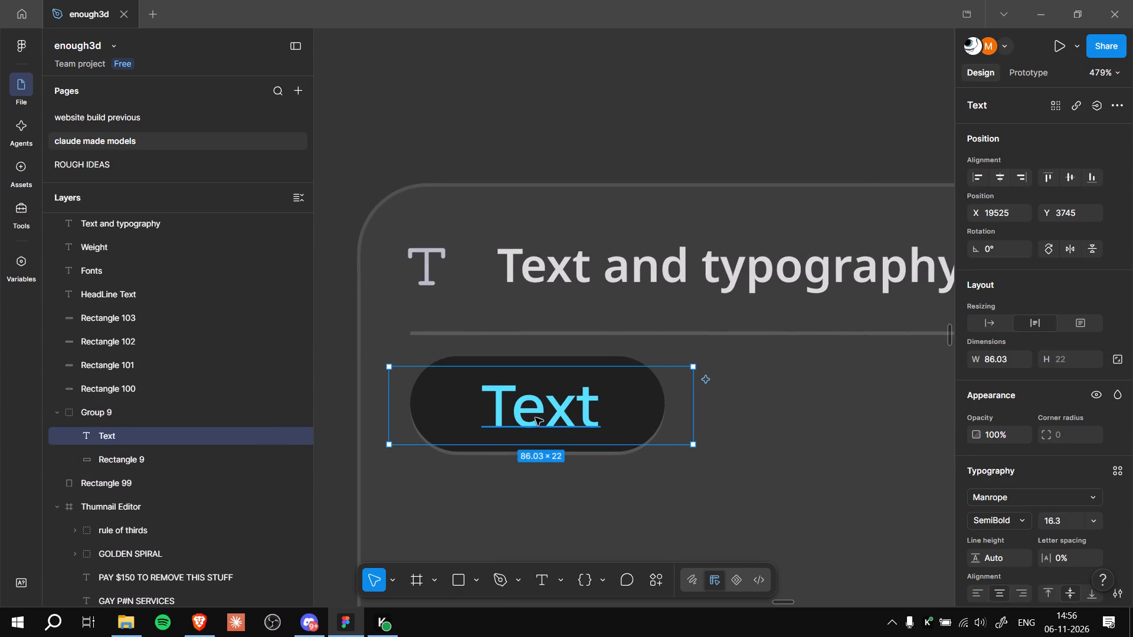
left_click_drag(535, 418, 528, 411)
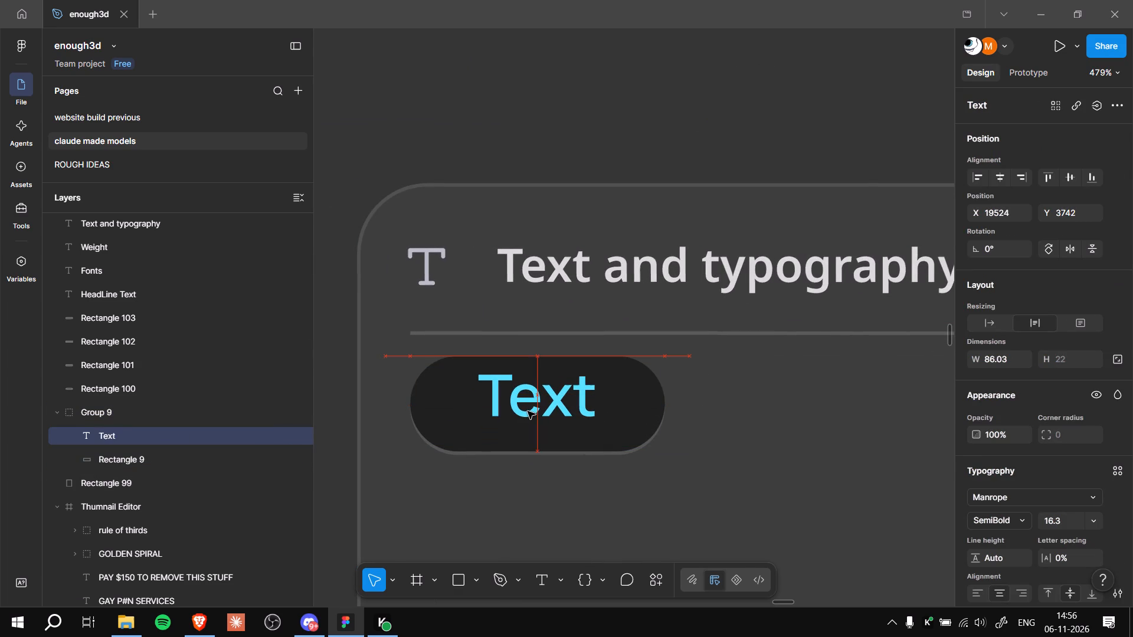
left_click_drag(528, 411, 529, 415)
Widen the dark pill at both ends to 75 × 27 and re-centre the "Text" label inside it.
left_click(650, 407)
left_click(664, 407)
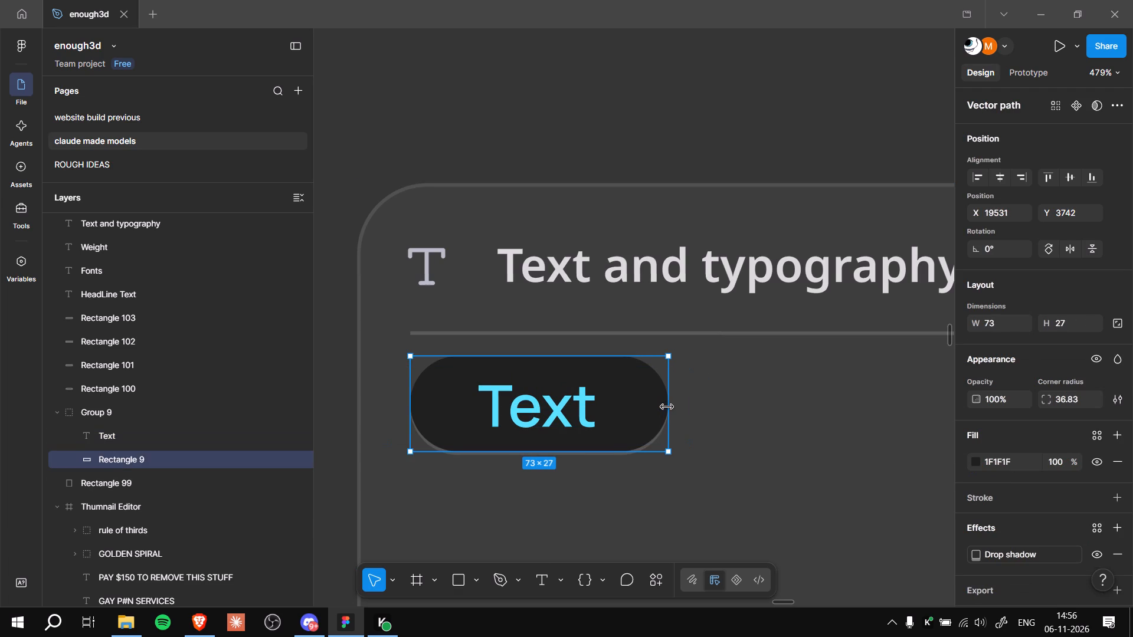
left_click_drag(411, 410, 404, 410)
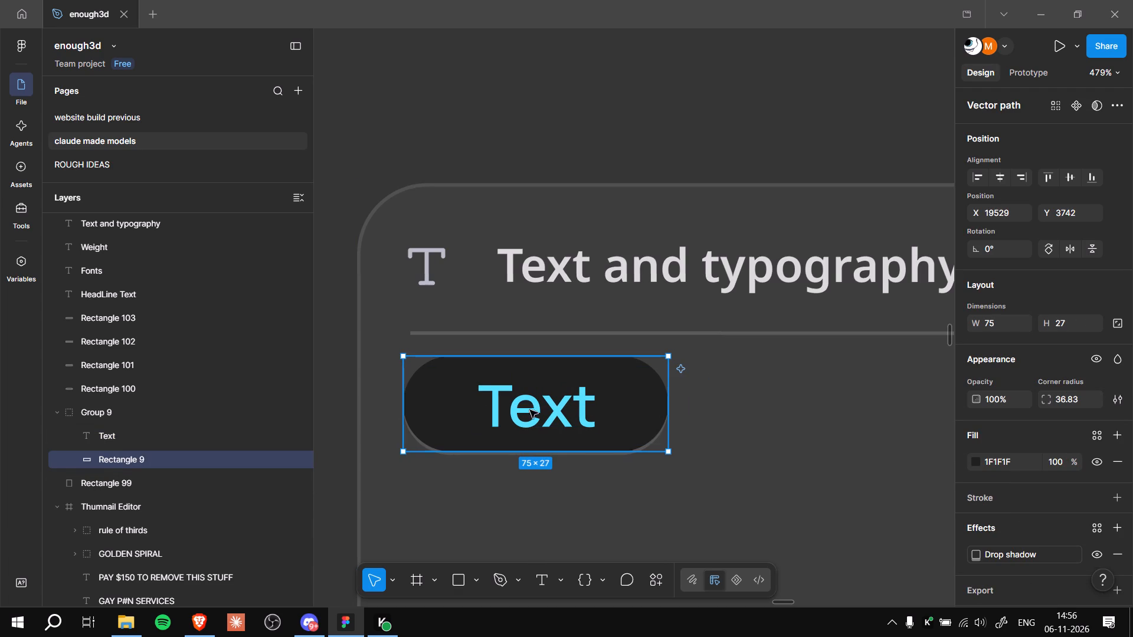
left_click(526, 427)
left_click(546, 414)
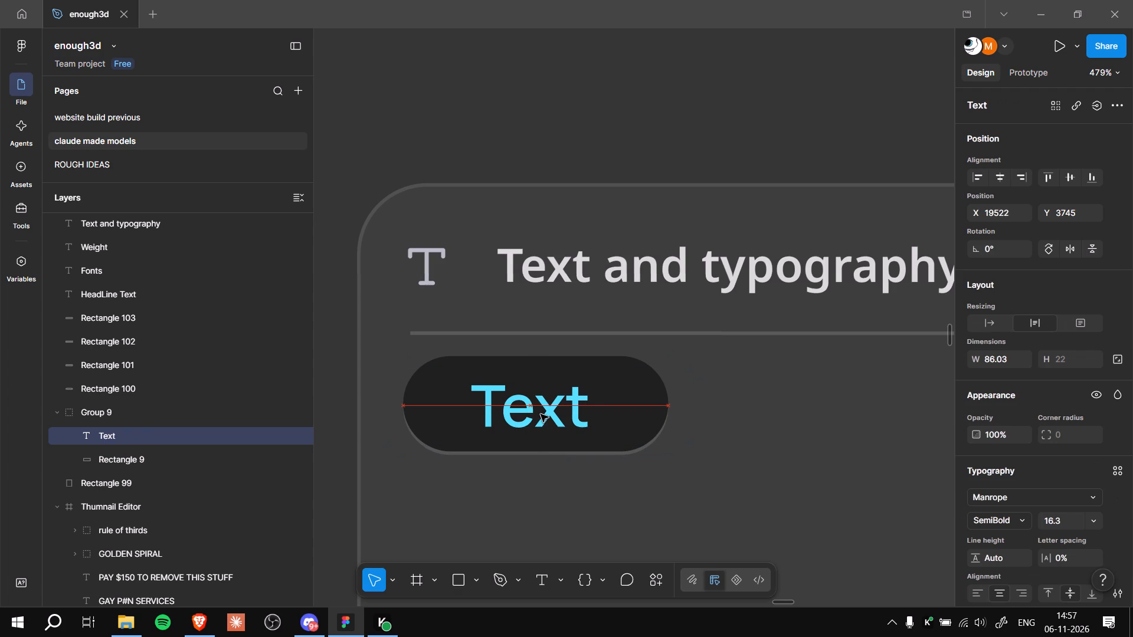
left_click(641, 114)
Examine the Text and typography panel, the grouped controls list and the green reference panels elsewhere on the canvas.
scroll(643, 128, "down", 6, "ctrl")
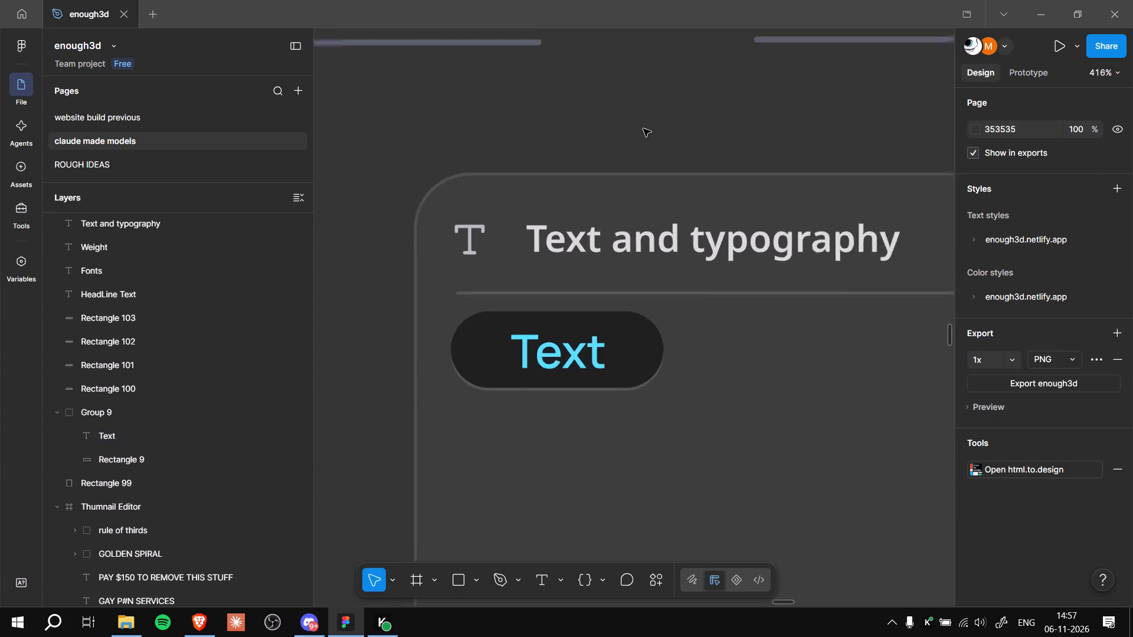
scroll(643, 129, "down", 9, "ctrl")
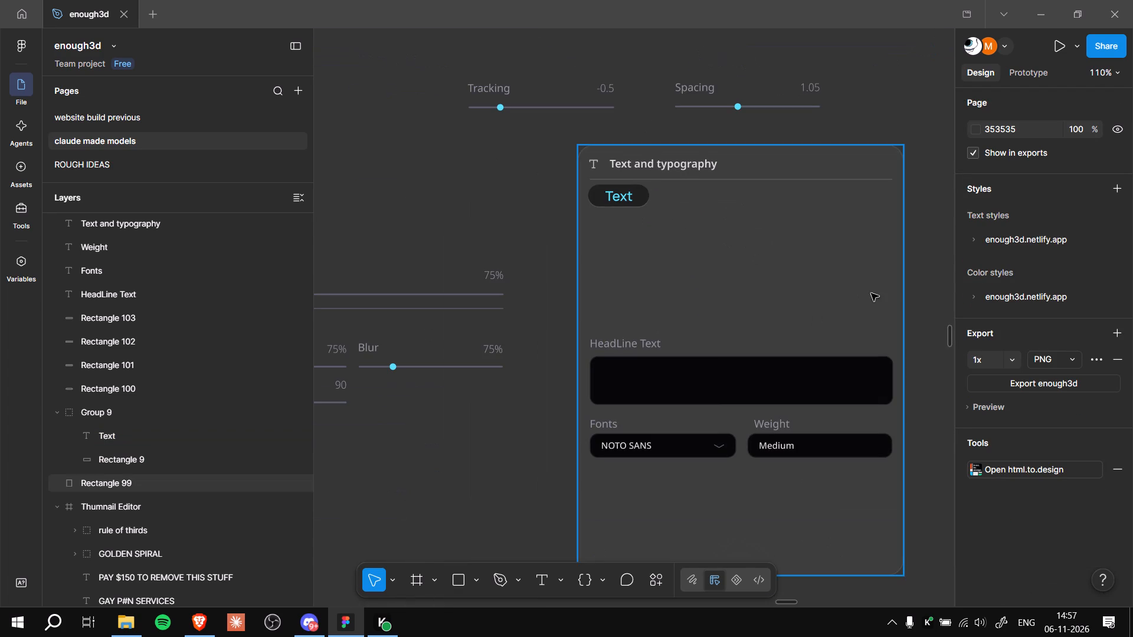
middle_click_drag(931, 308, 849, 261, "ctrl")
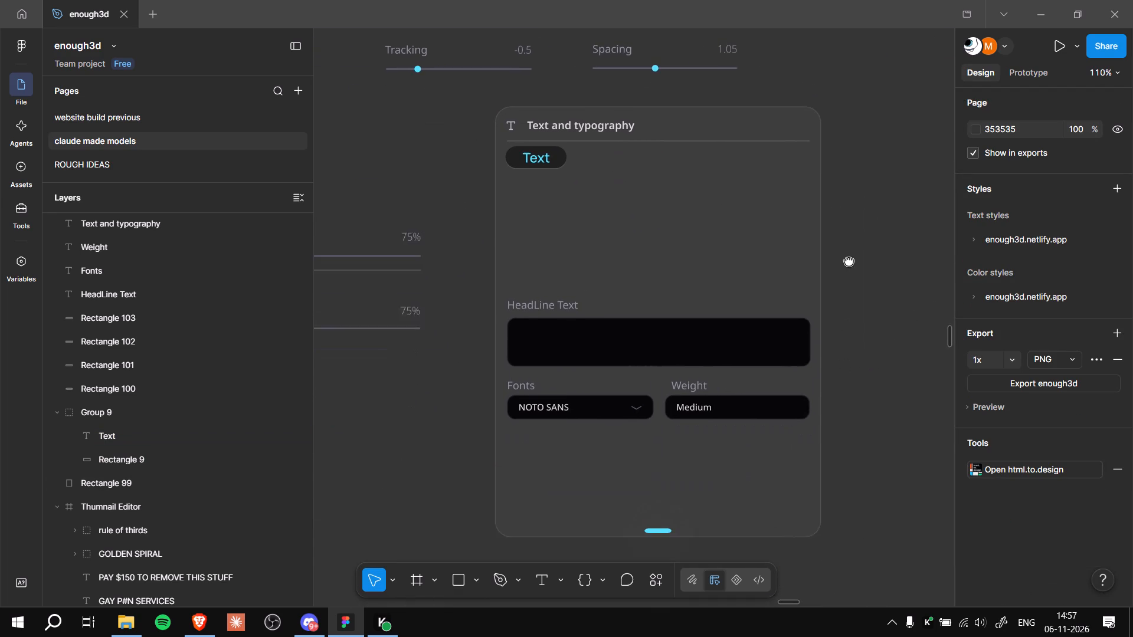
middle_click_drag(849, 261, 849, 259, "ctrl")
scroll(849, 259, "down", 4, "ctrl")
middle_click_drag(857, 238, 858, 386, "ctrl")
scroll(831, 296, "up", 6, "ctrl")
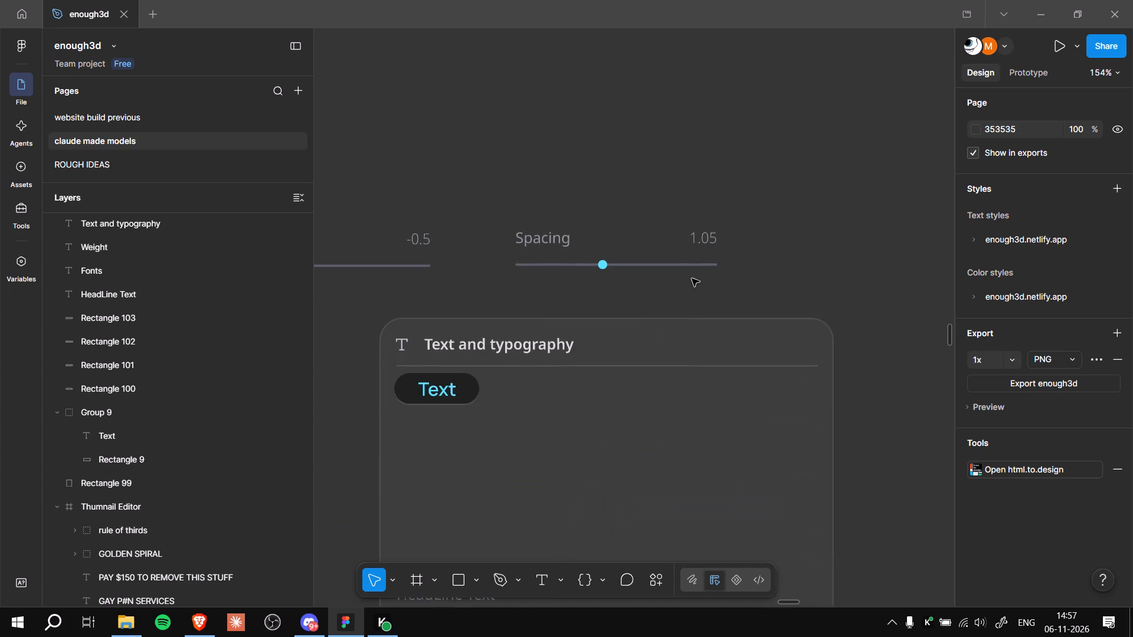
scroll(692, 278, "up", 1, "ctrl")
middle_click_drag(692, 278, 751, 275, "ctrl")
scroll(724, 270, "up", 3, "ctrl")
middle_click_drag(714, 280, 769, 270, "ctrl")
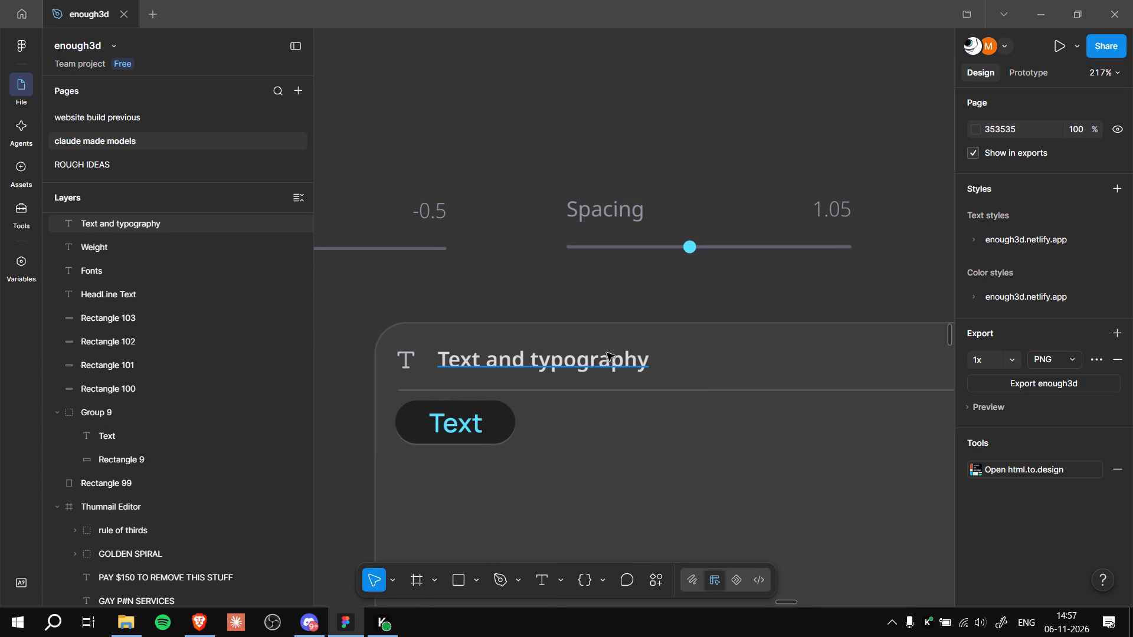
left_click(583, 359)
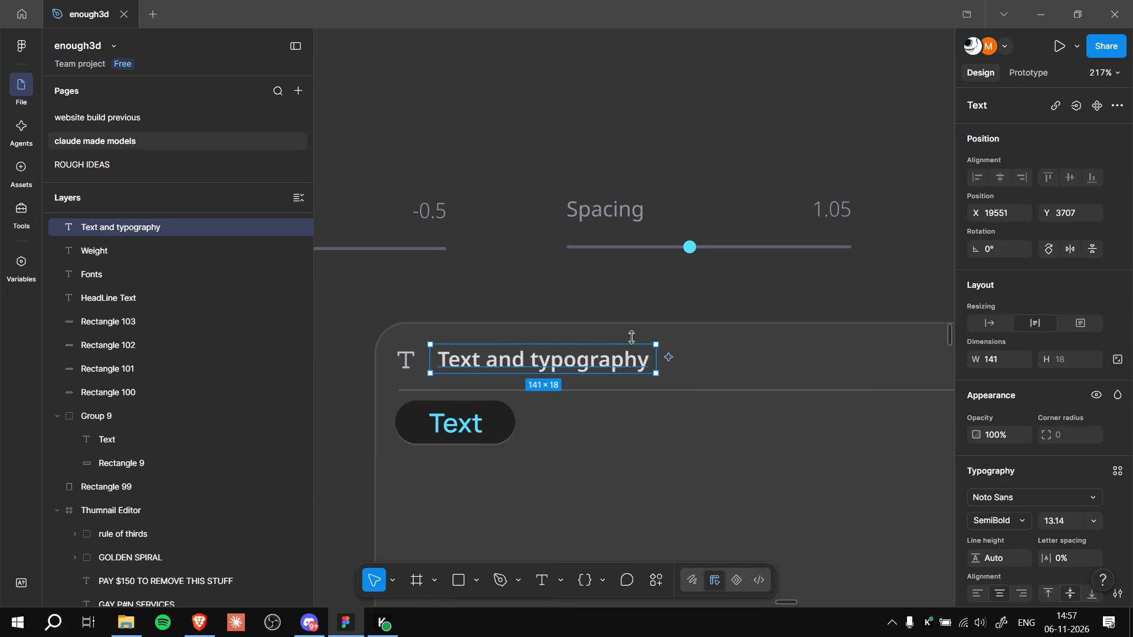
scroll(771, 199, "down", 12, "ctrl")
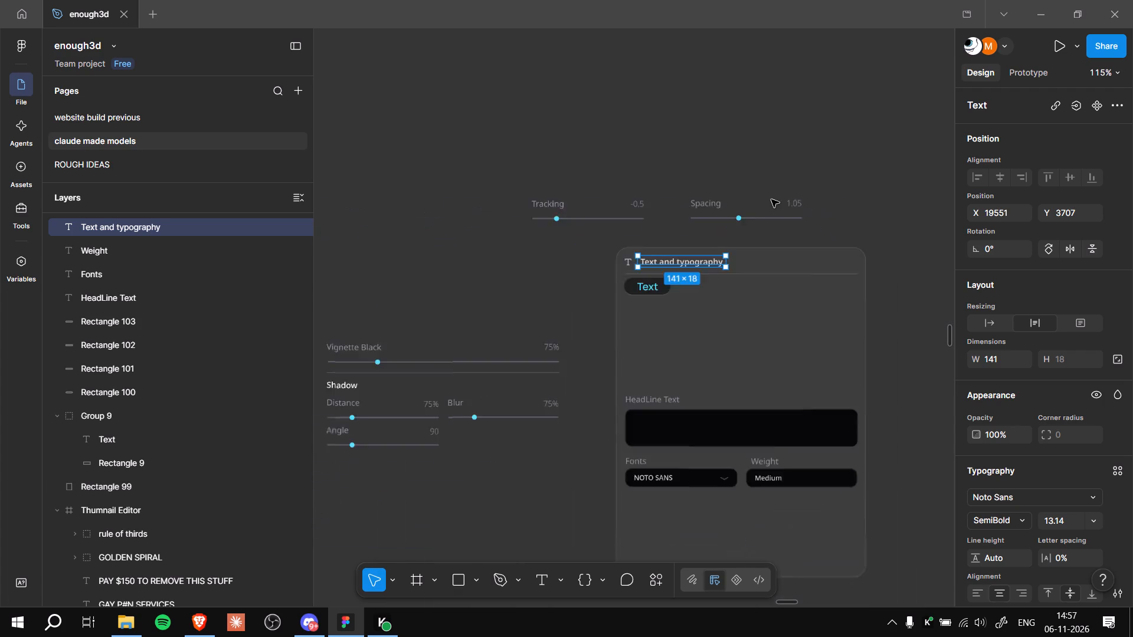
scroll(771, 199, "down", 8, "ctrl")
middle_click_drag(866, 406, 587, 400, "ctrl")
middle_click_drag(823, 358, 480, 317, "ctrl")
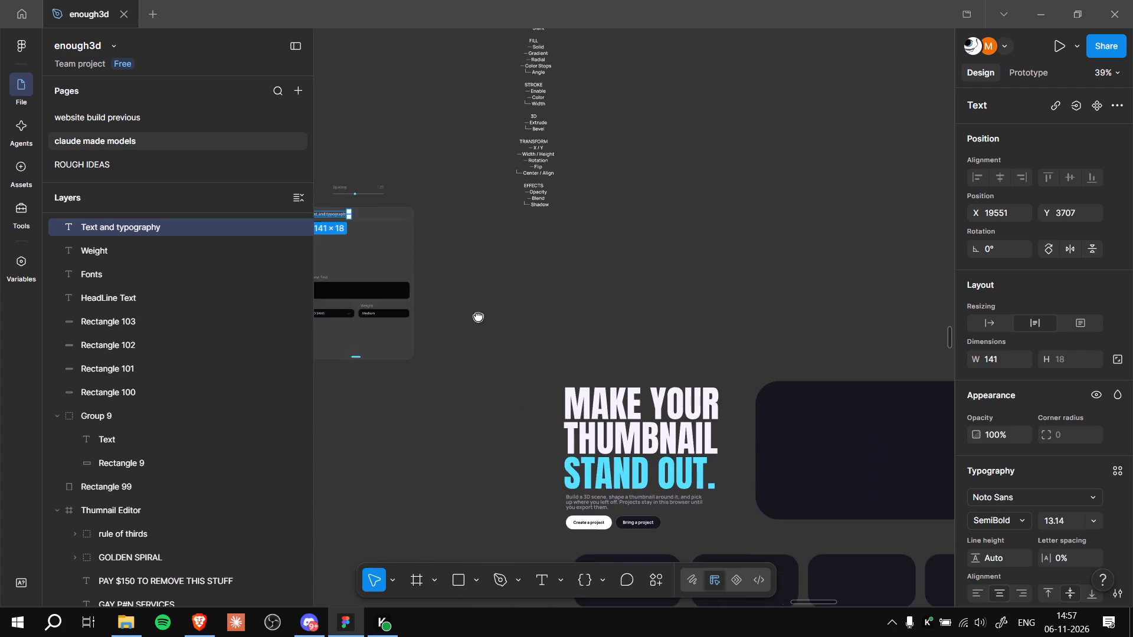
middle_click_drag(750, 297, 506, 272, "ctrl")
scroll(523, 272, "down", 9, "ctrl")
middle_click_drag(806, 408, 618, 359, "ctrl")
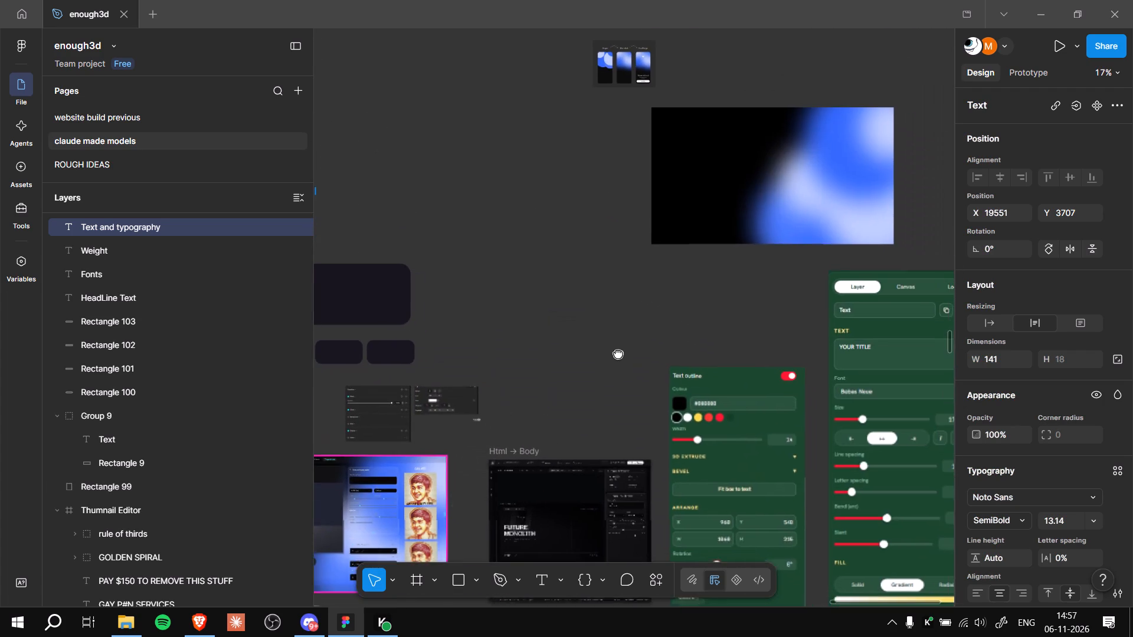
scroll(689, 317, "up", 2, "ctrl")
middle_click_drag(784, 308, 636, 316, "ctrl")
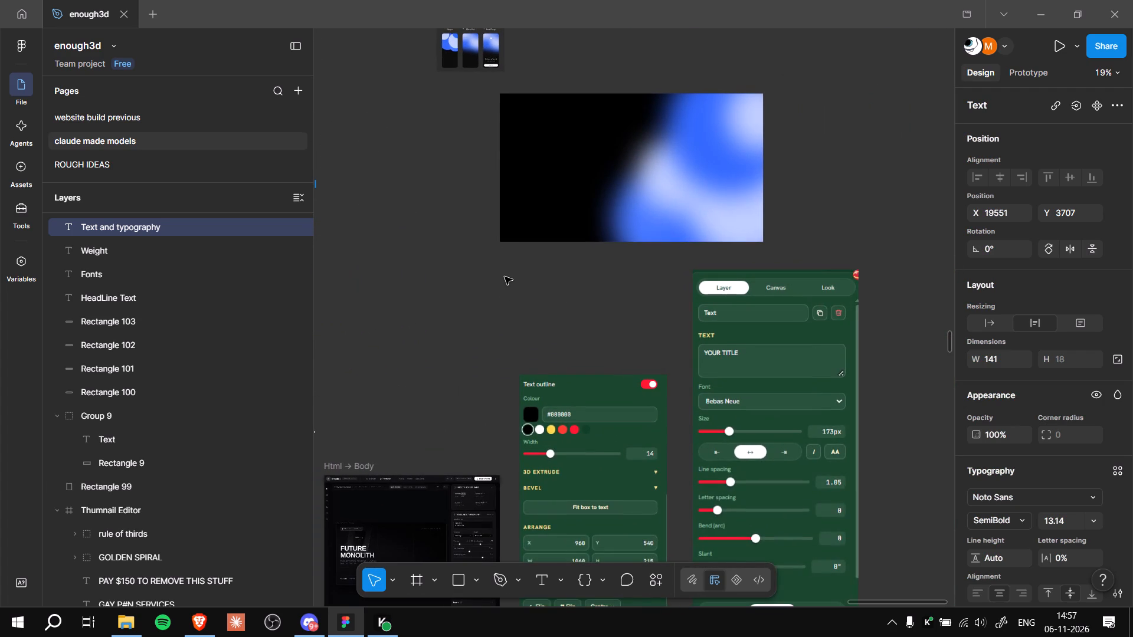
middle_click_drag(500, 277, 751, 354, "ctrl")
middle_click_drag(516, 244, 767, 362, "ctrl")
scroll(514, 244, "up", 1, "ctrl")
middle_click_drag(526, 249, 745, 320, "ctrl")
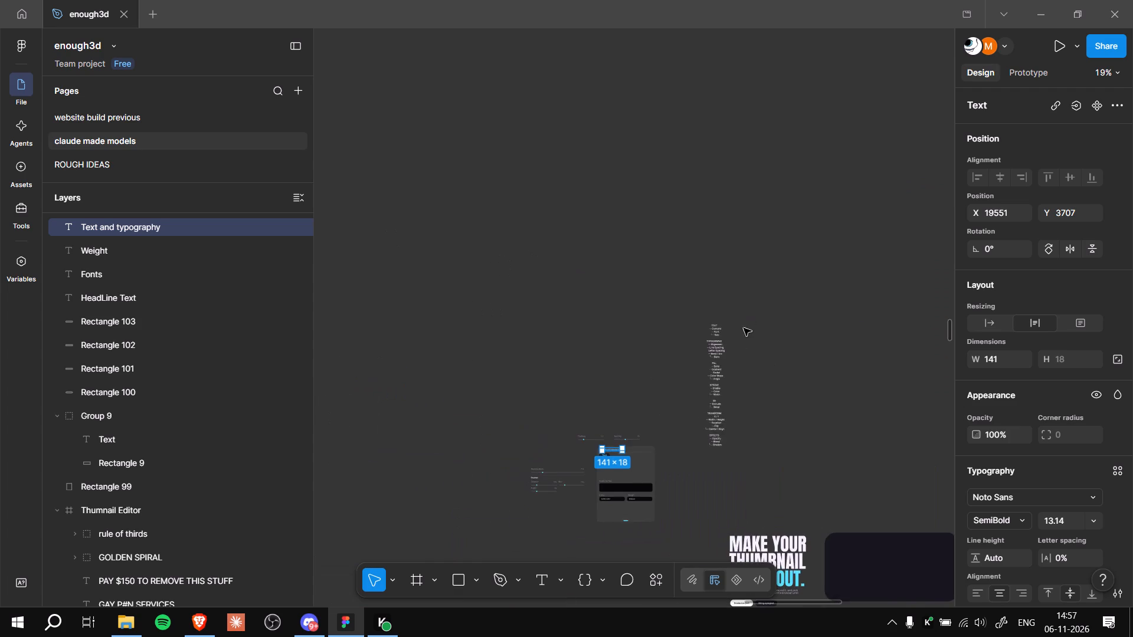
Capitalise the second word of the panel heading so it reads "Text and Typography".
scroll(680, 381, "up", 8, "ctrl")
middle_click_drag(649, 418, 674, 314, "ctrl")
scroll(653, 403, "up", 7, "ctrl")
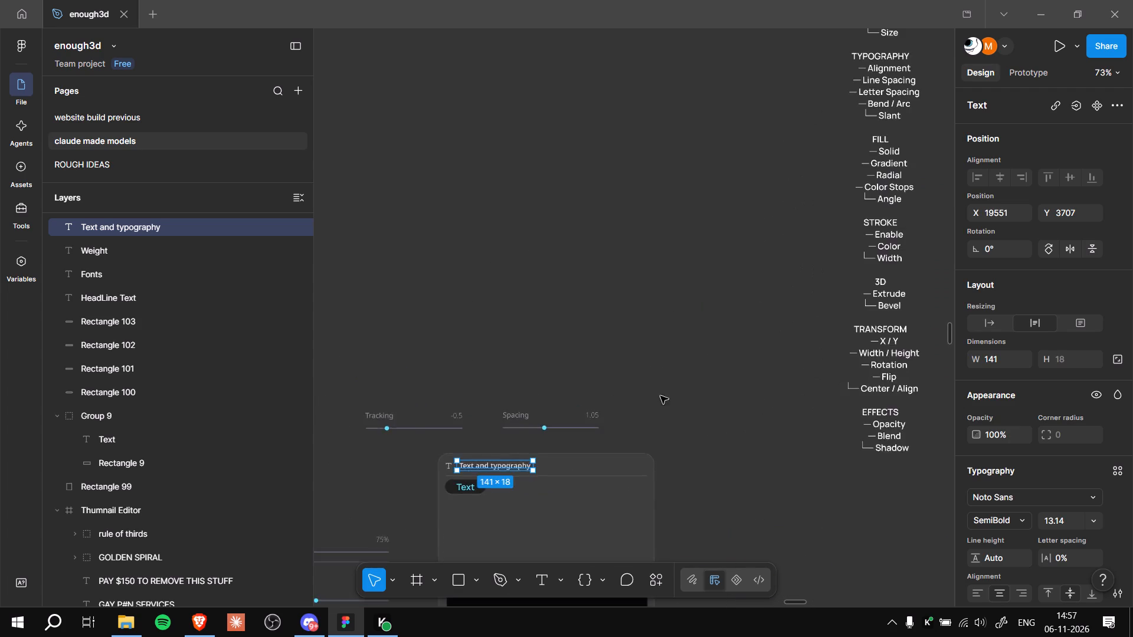
scroll(660, 396, "up", 4, "ctrl")
scroll(678, 461, "up", 1, "ctrl")
middle_click_drag(678, 461, 766, 311, "ctrl")
middle_click_drag(781, 461, 822, 380, "ctrl")
scroll(781, 462, "up", 1, "ctrl")
scroll(820, 381, "up", 3, "ctrl")
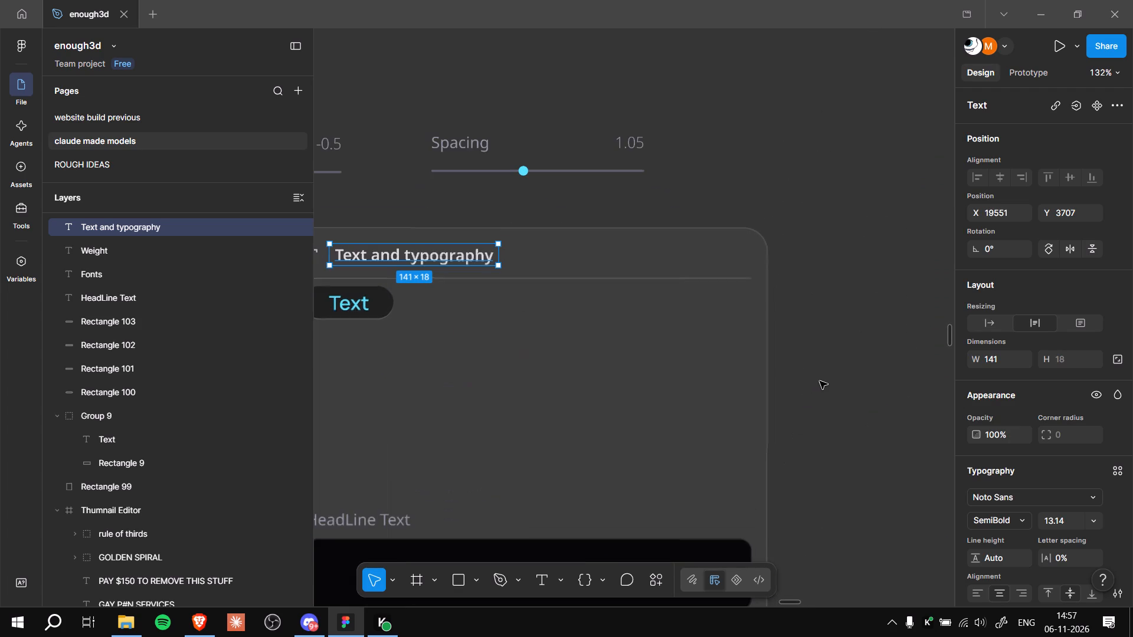
middle_click_drag(821, 381, 936, 458, "ctrl")
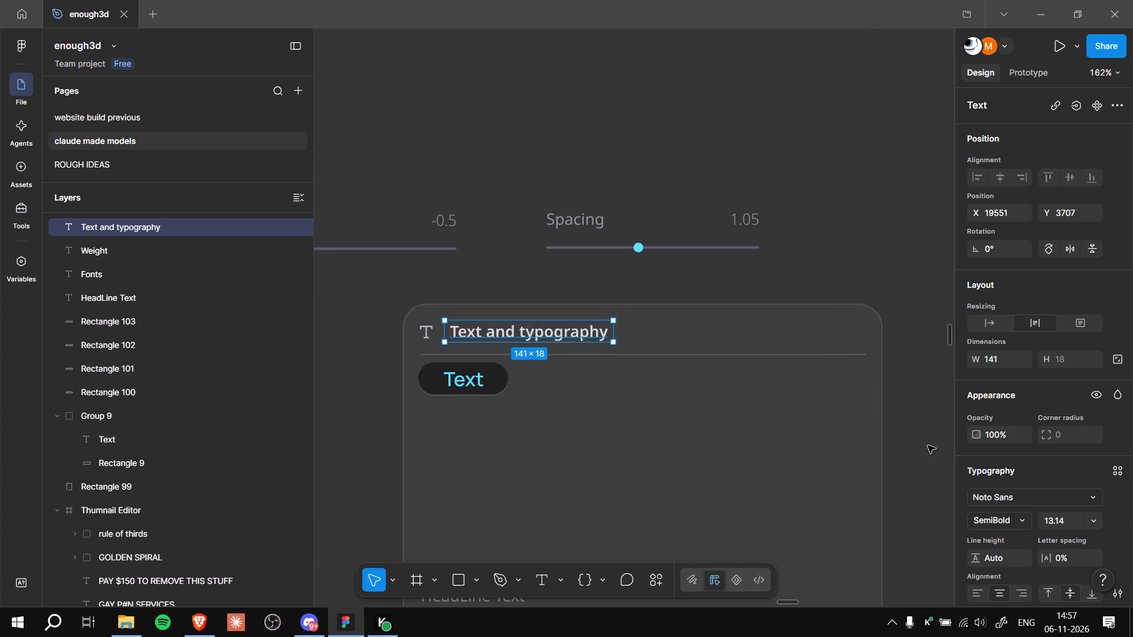
scroll(885, 406, "up", 5, "ctrl")
double_click(418, 308)
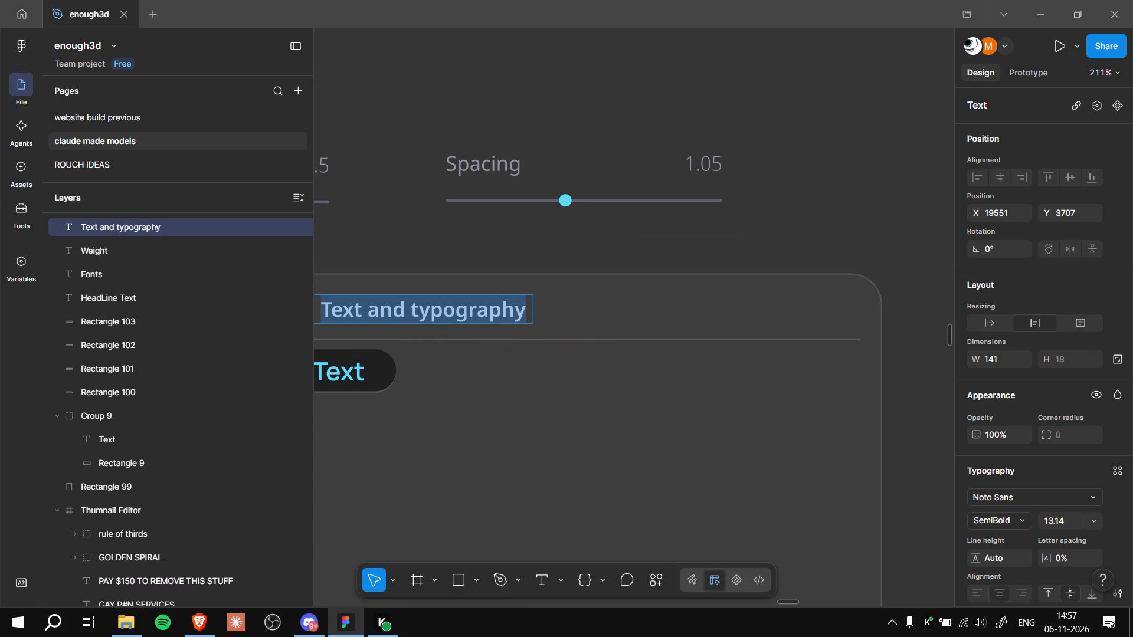
left_click(418, 310)
key("BackSpace")
key("shift+t")
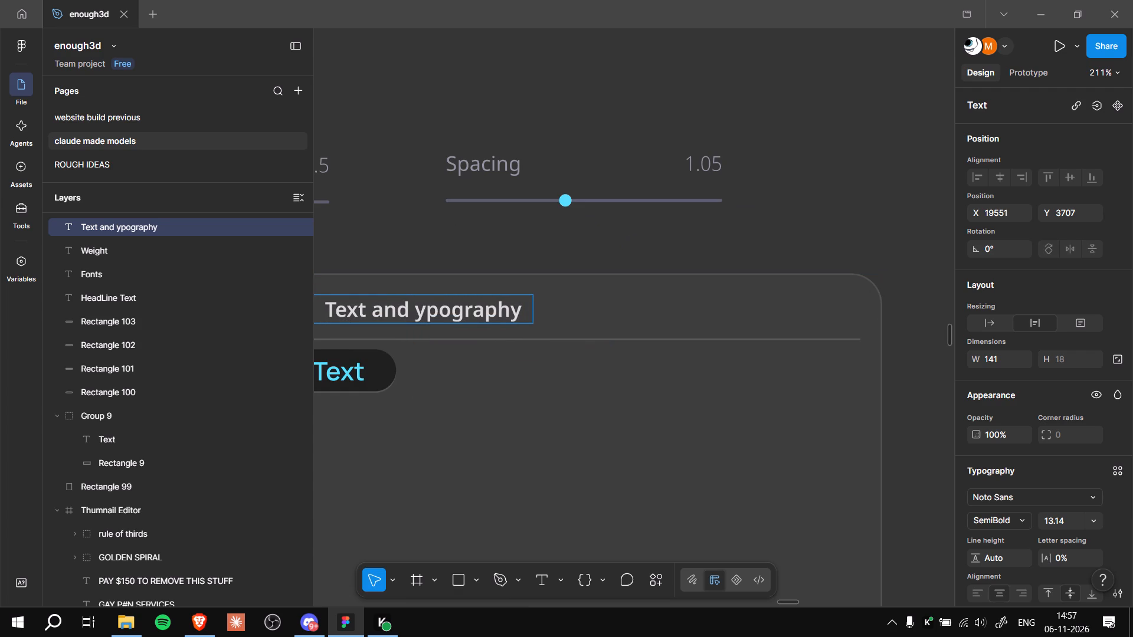
left_click(750, 73)
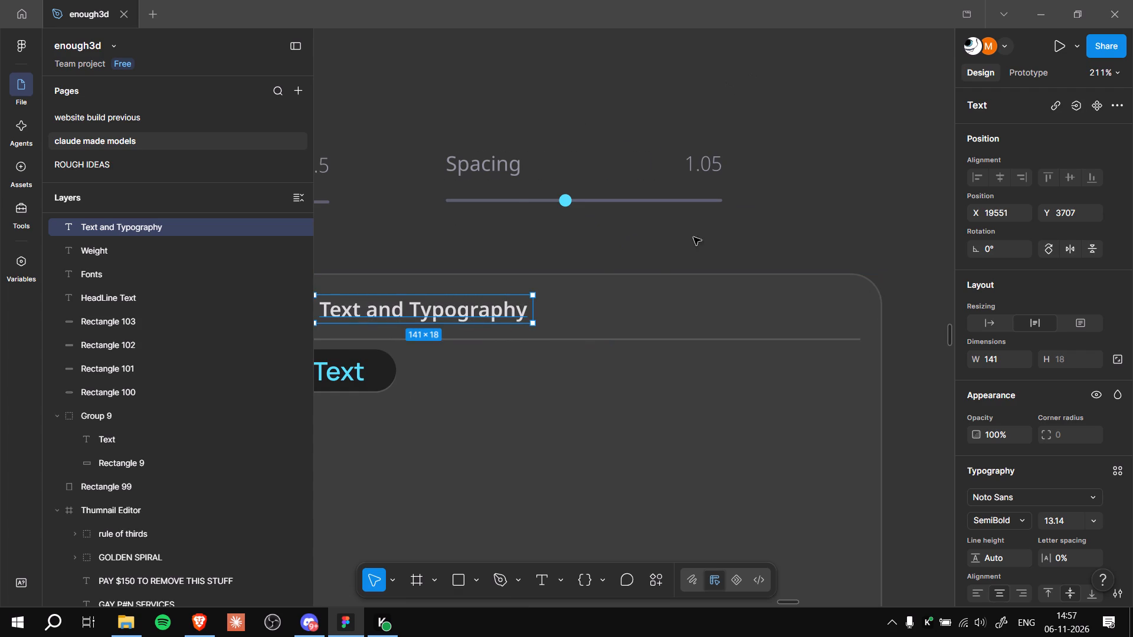
Rename the pill's group layer "Group 9" as "Text".
middle_click_drag(582, 249, 686, 232)
scroll(648, 238, "up", 1)
scroll(654, 245, "up", 2, "ctrl")
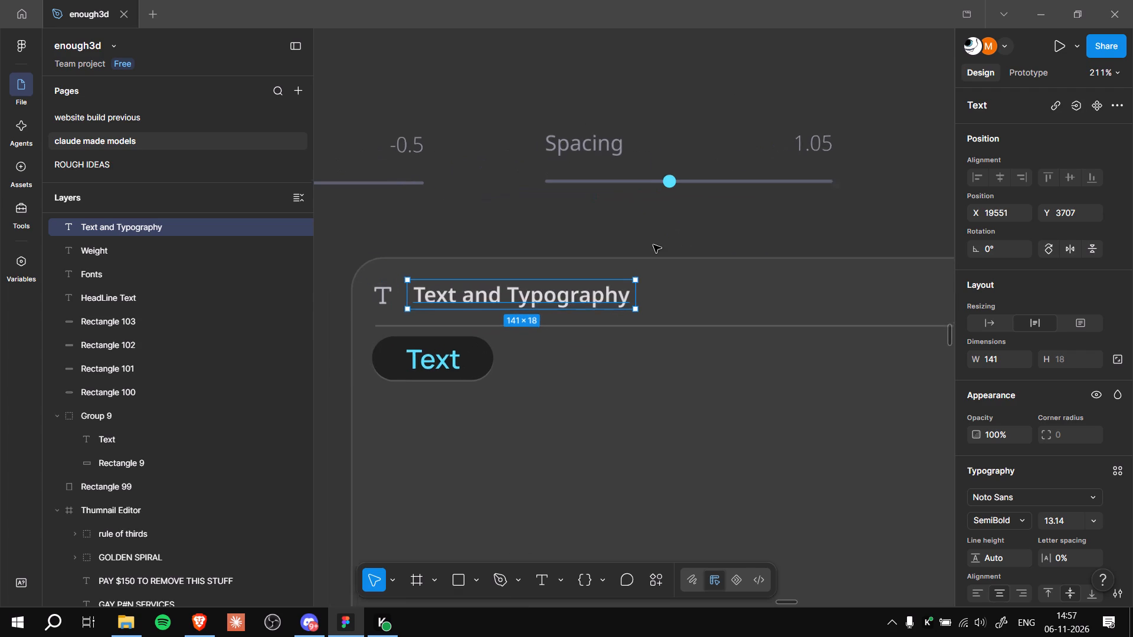
scroll(653, 245, "down", 1, "ctrl")
left_click(720, 234)
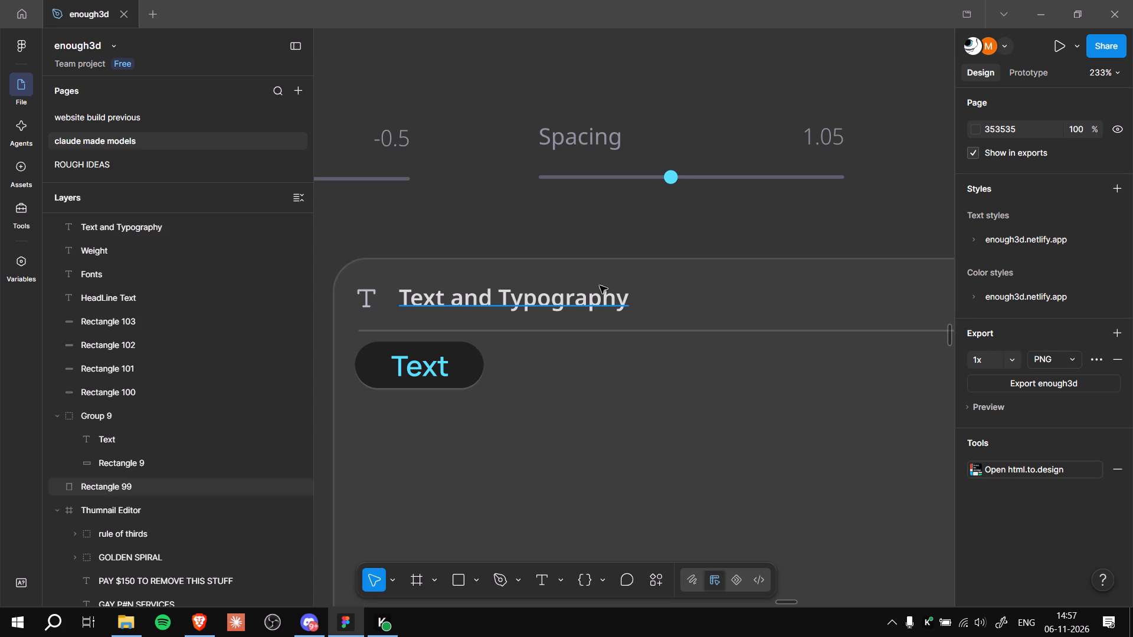
scroll(548, 306, "down", 6, "ctrl")
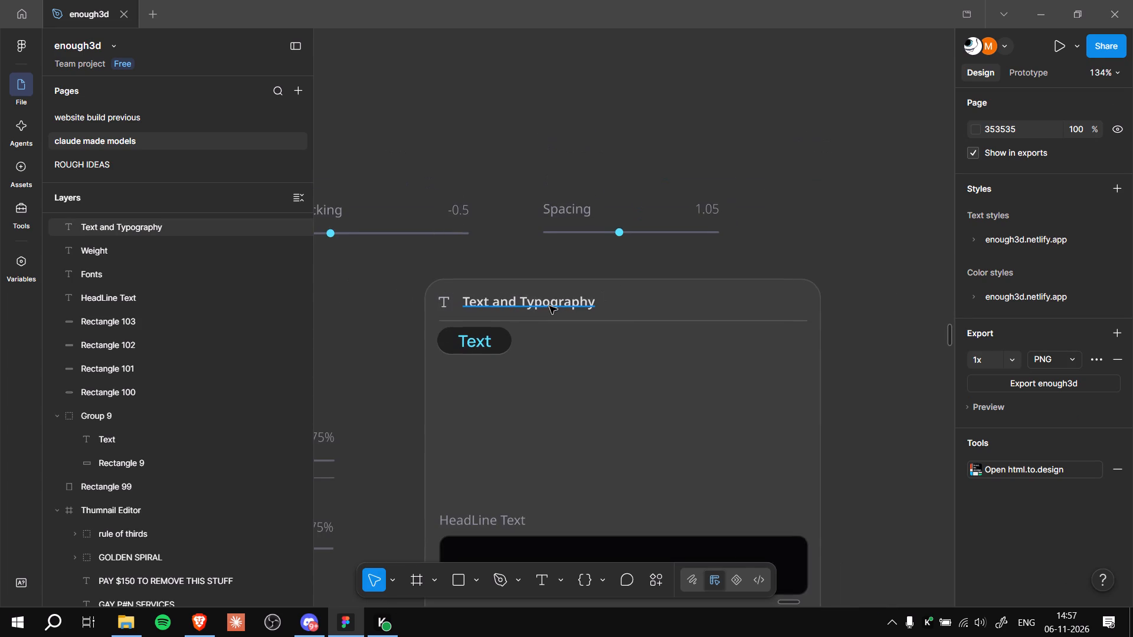
scroll(549, 306, "down", 4, "ctrl")
scroll(549, 306, "up", 6, "ctrl")
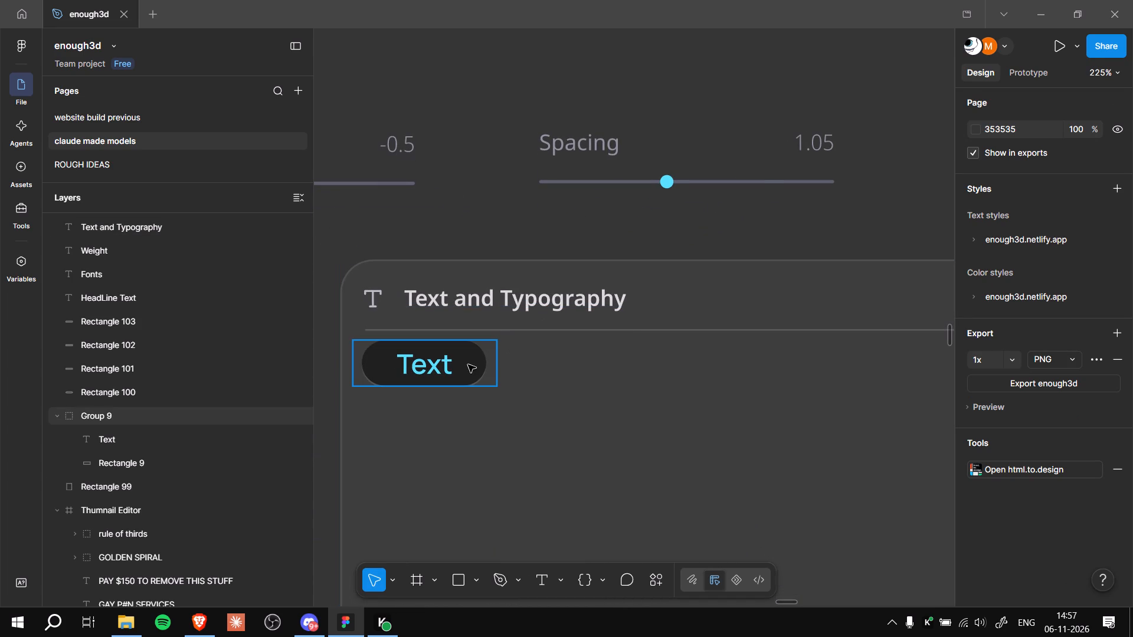
left_click(468, 366)
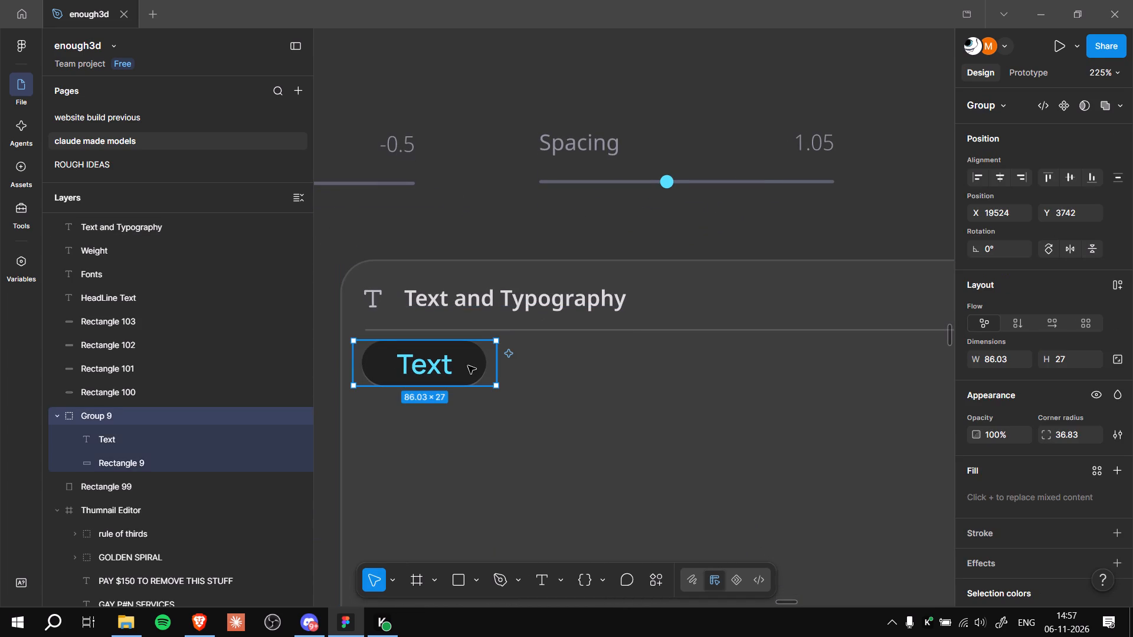
double_click(110, 417)
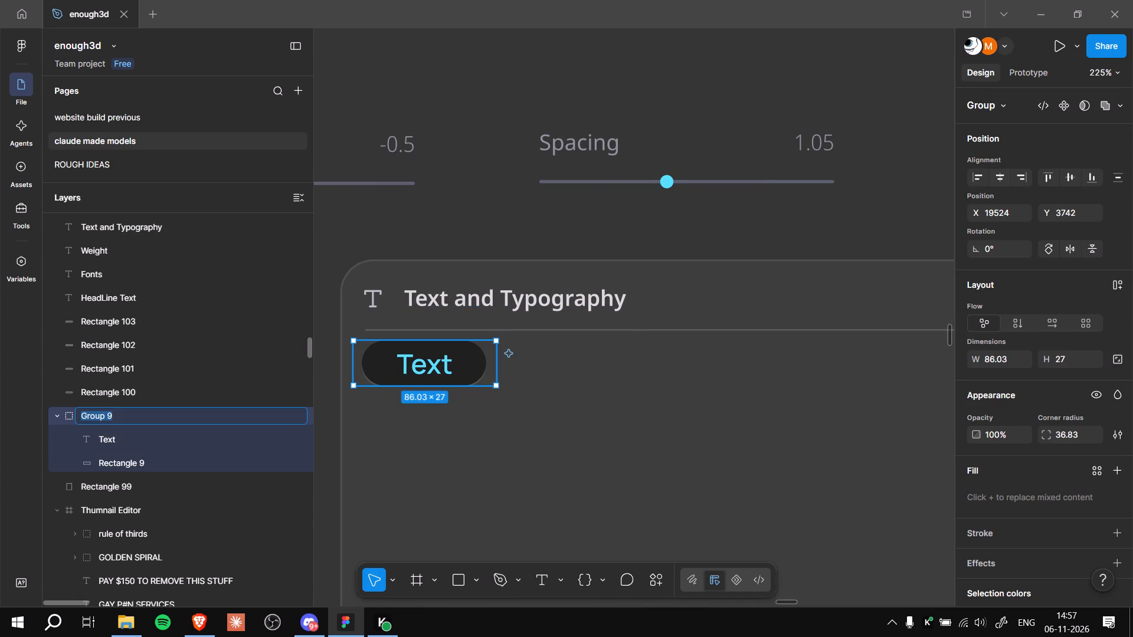
type("Text")
left_click(847, 216)
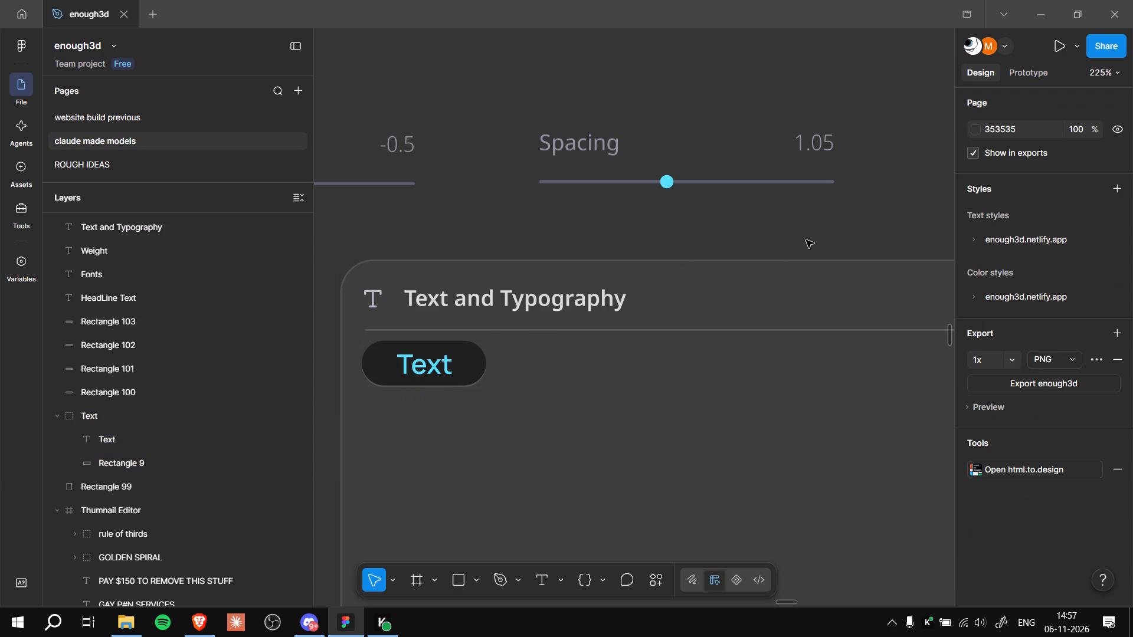
Duplicate the "Text" pill group and place the copy beside the original on the same row, at X 19606, Y 3742.
left_click(468, 366)
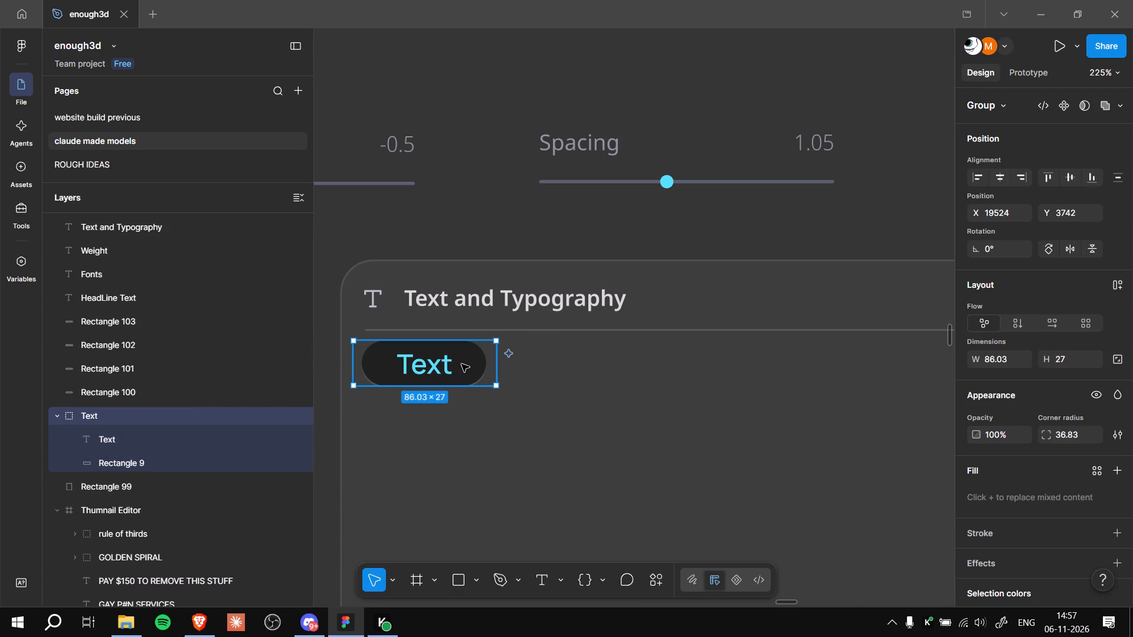
left_click_drag(461, 364, 495, 364, "alt")
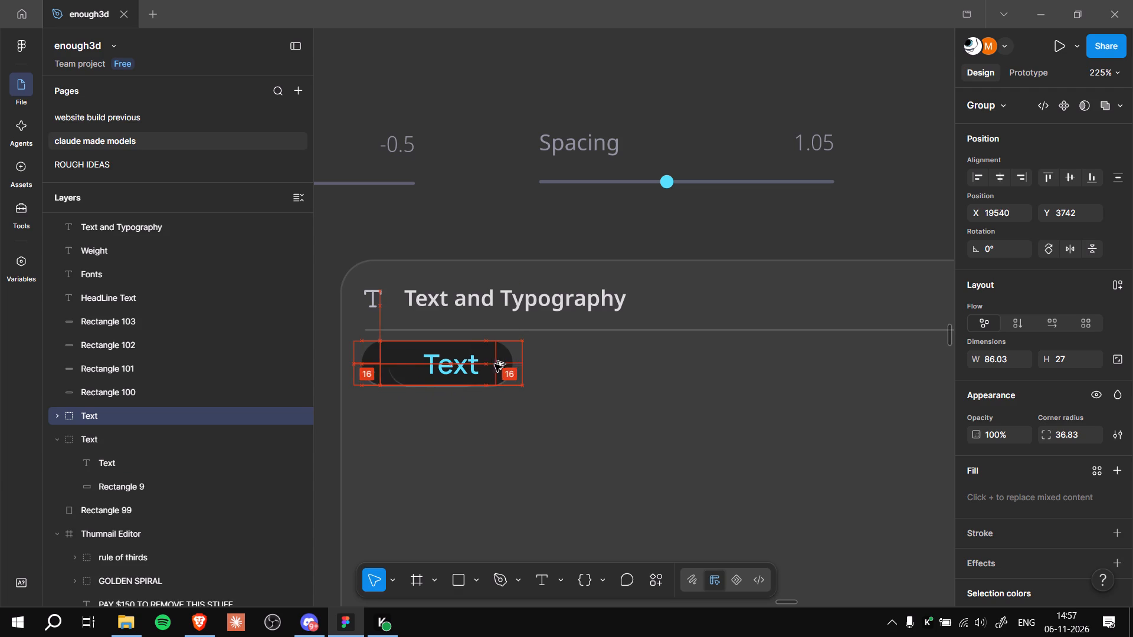
left_click_drag(495, 364, 599, 364, "alt")
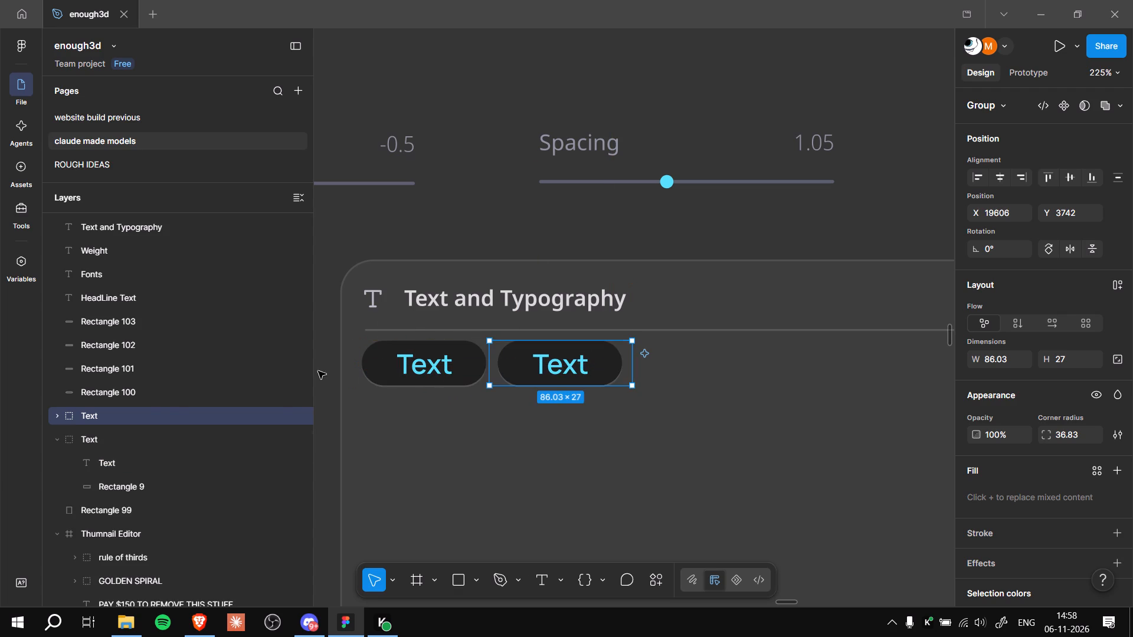
Delete the dark pill background, Rectangle 9, from the second "Text" group in the panel, leaving only its label.
left_click(58, 417)
left_click(132, 465)
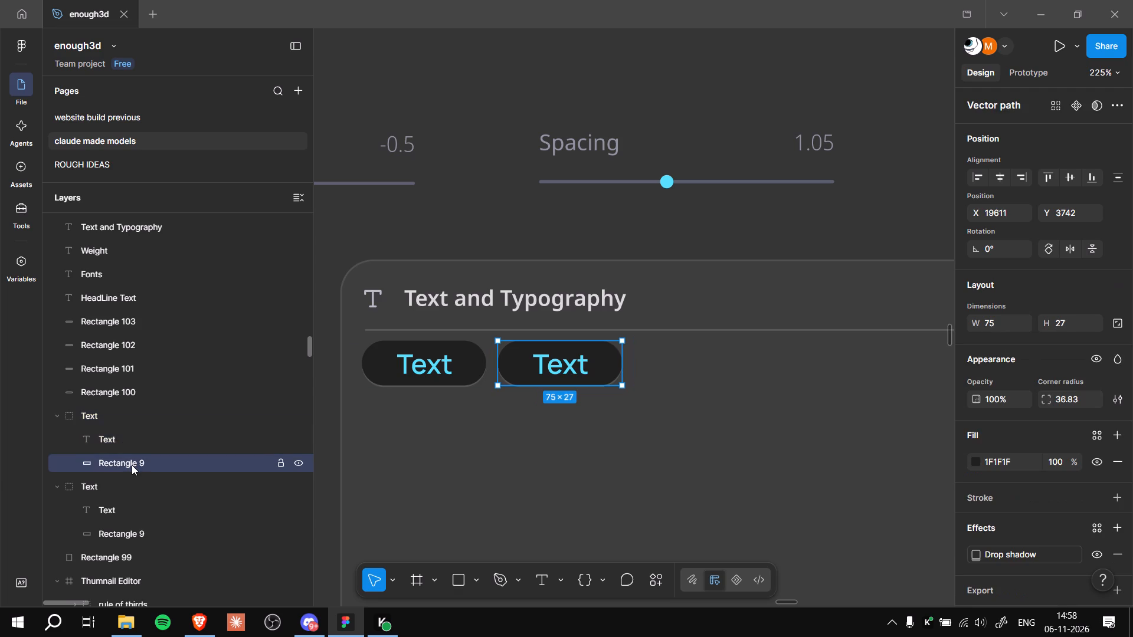
key("Delete")
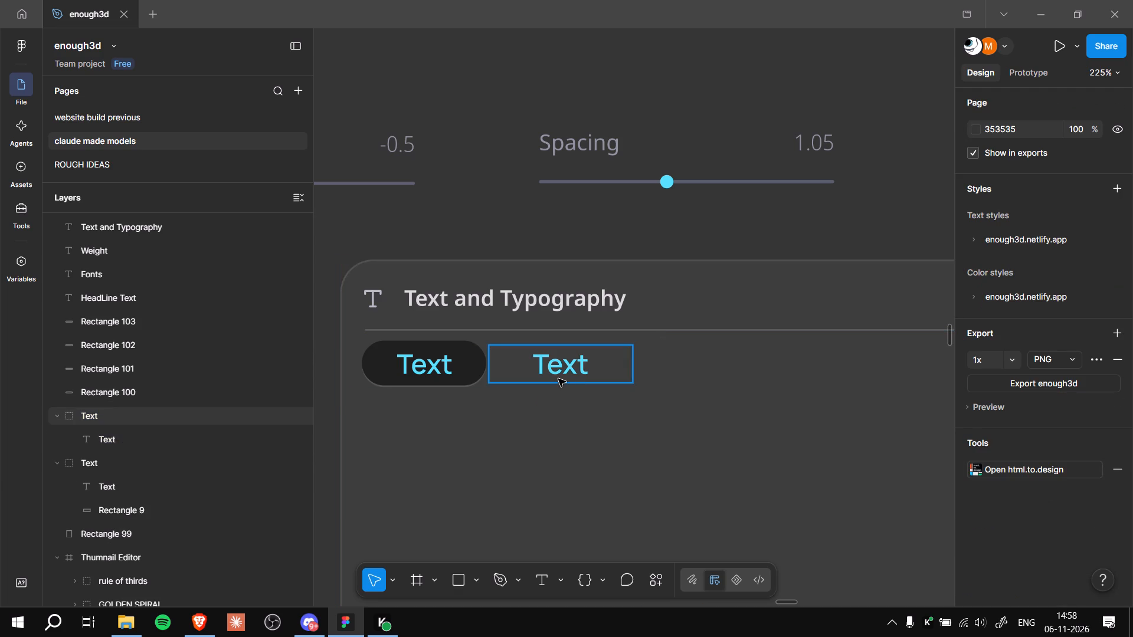
Examine the grouped controls list, from TEXT through EFFECTS, against the Text and Typography panel's pill row.
scroll(802, 213, "down", 6, "ctrl")
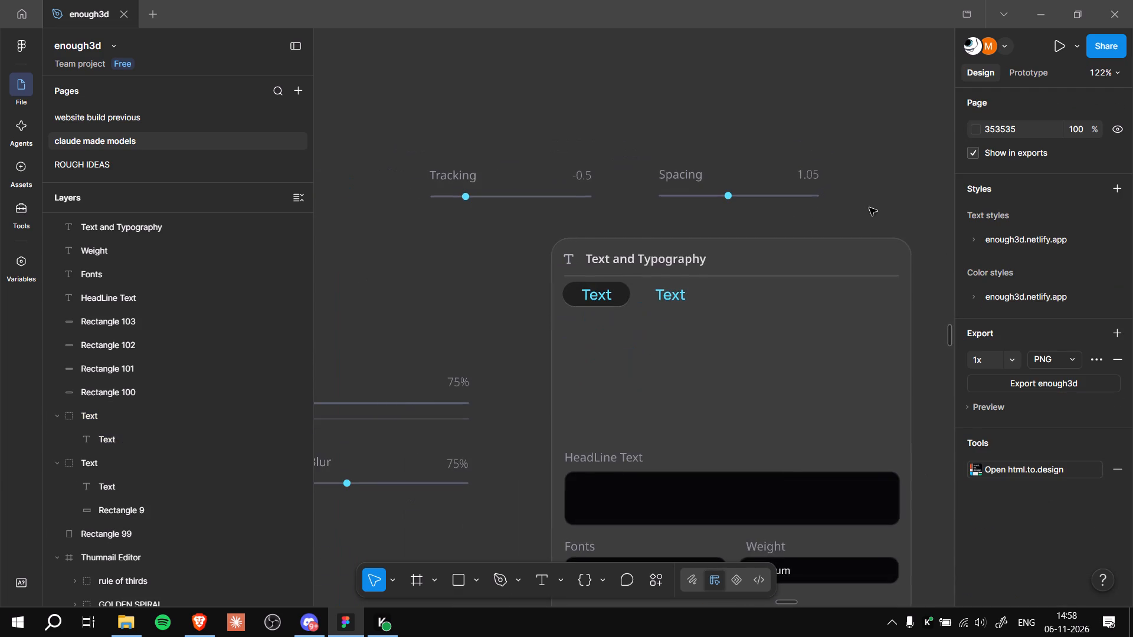
middle_click_drag(877, 209, 709, 238, "ctrl")
middle_click_drag(834, 199, 736, 300, "ctrl")
scroll(736, 300, "down", 5, "ctrl")
middle_click_drag(774, 274, 704, 438, "ctrl")
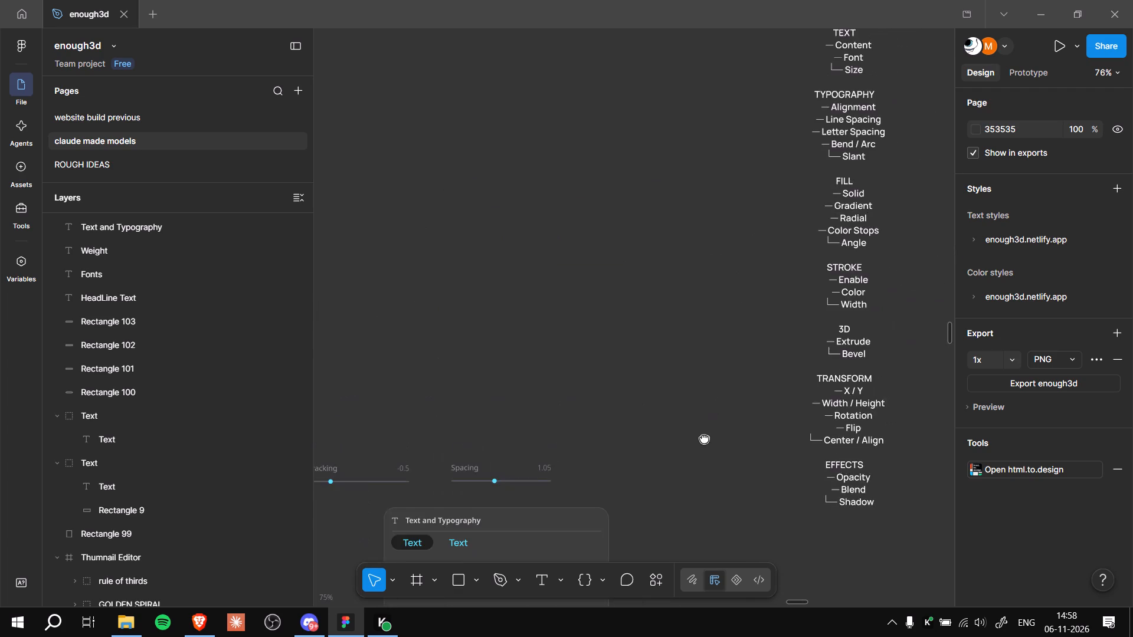
middle_click_drag(718, 272, 669, 451, "ctrl")
scroll(669, 451, "down", 2, "ctrl")
middle_click_drag(636, 485, 710, 341, "ctrl")
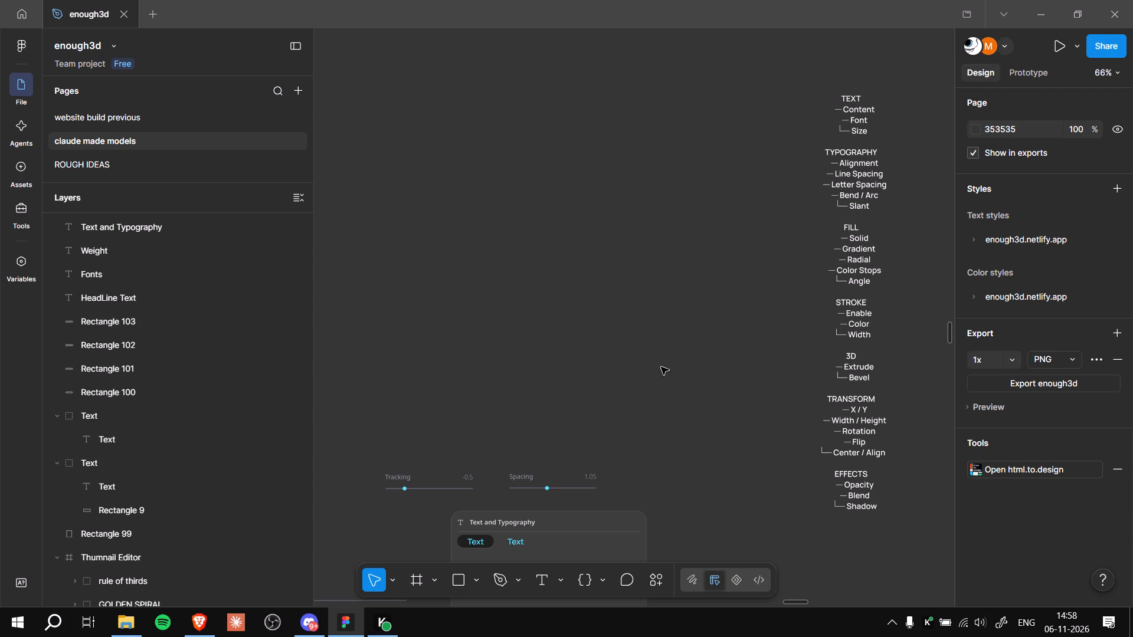
scroll(774, 252, "up", 3, "ctrl")
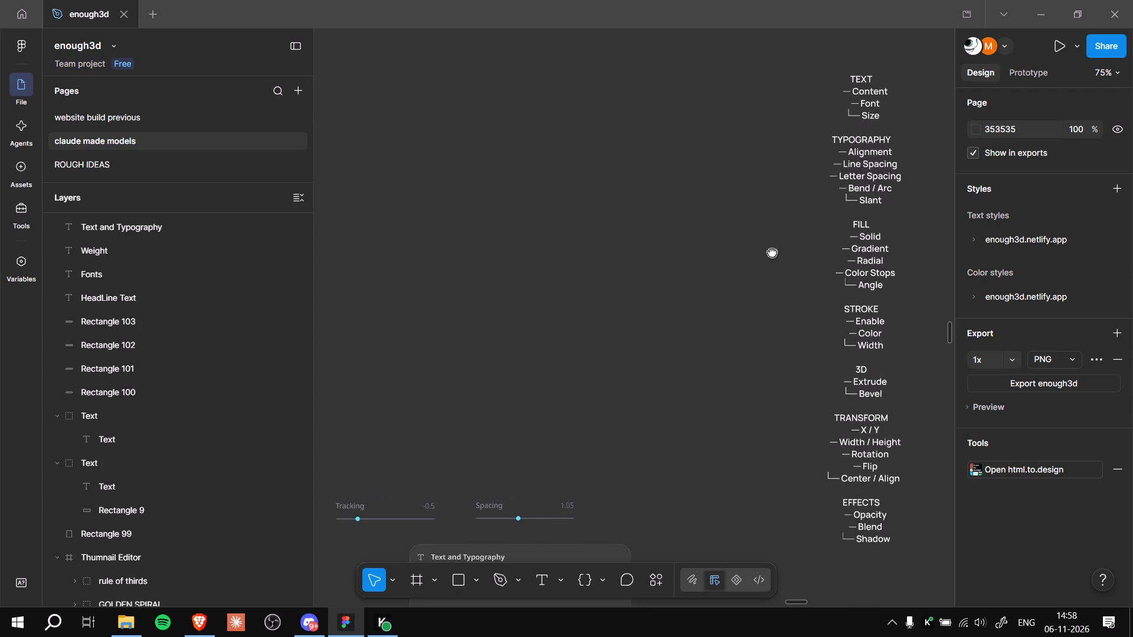
middle_click_drag(773, 252, 716, 398, "ctrl")
scroll(712, 385, "up", 6, "ctrl")
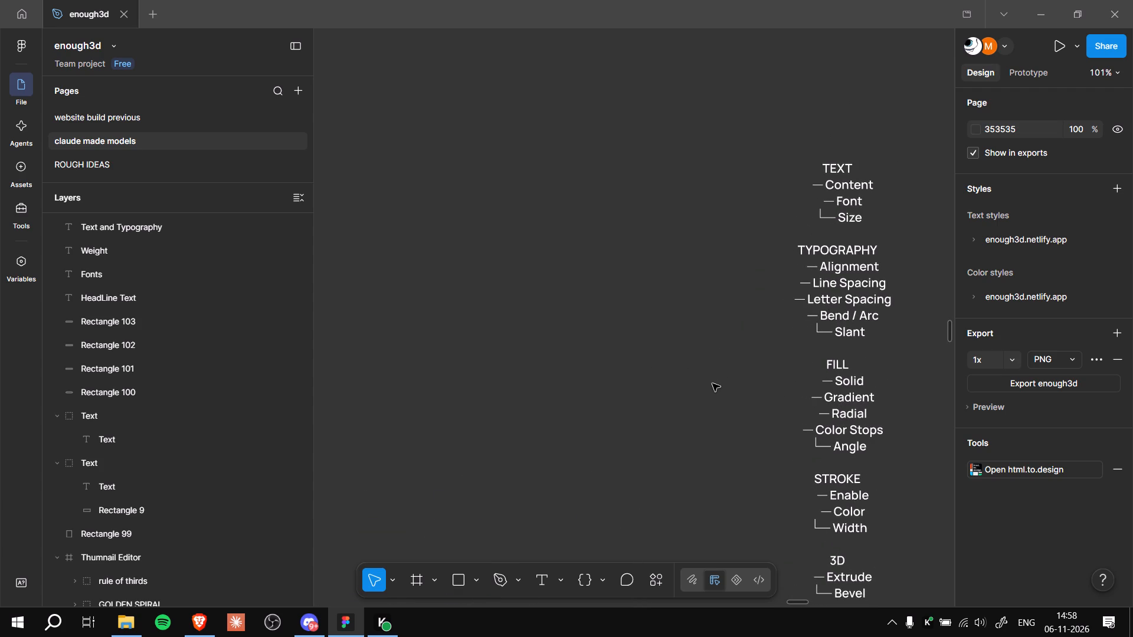
middle_click_drag(686, 461, 729, 273, "ctrl")
scroll(729, 273, "down", 4, "ctrl")
middle_click_drag(651, 332, 680, 301, "ctrl")
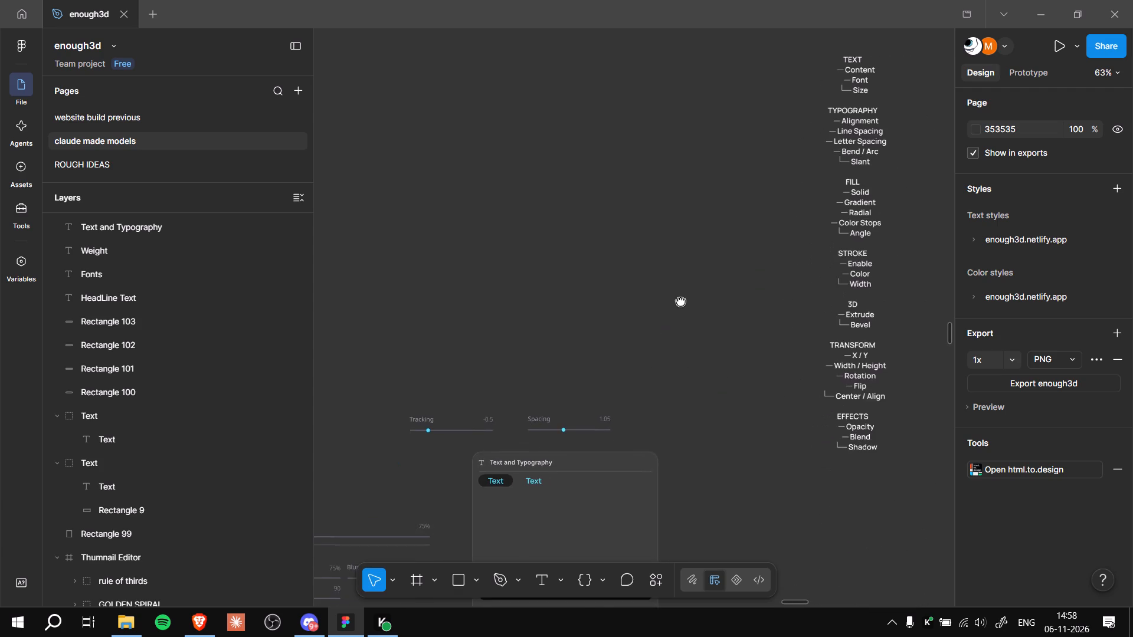
middle_click_drag(680, 301, 676, 242, "ctrl")
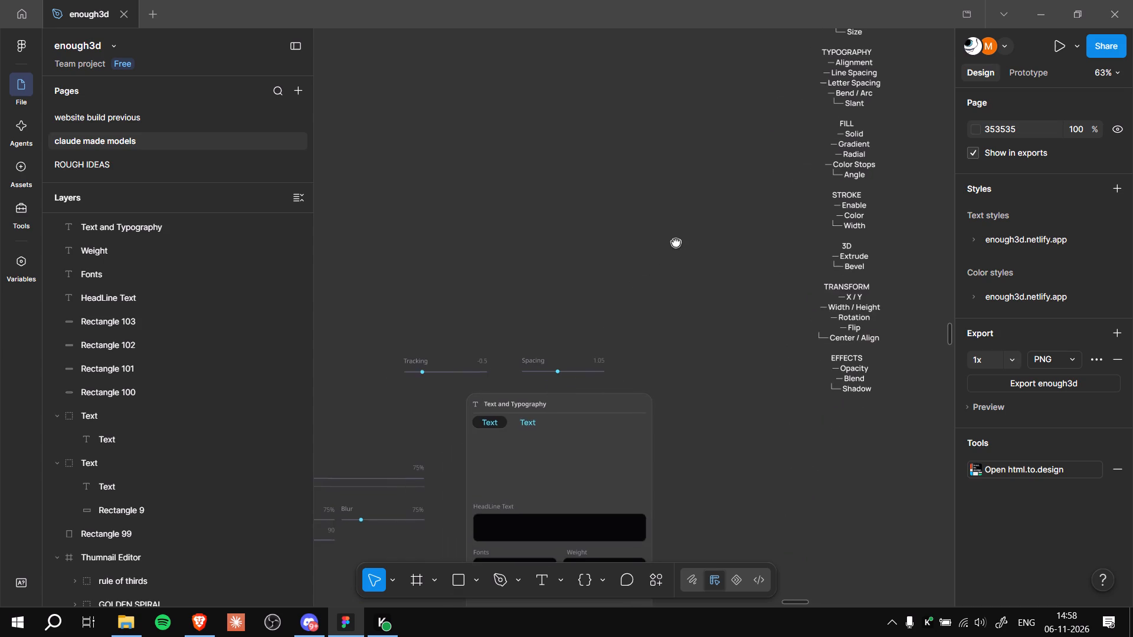
middle_click_drag(676, 242, 679, 238, "ctrl")
scroll(643, 279, "up", 4, "ctrl")
middle_click_drag(643, 301, 706, 155, "ctrl")
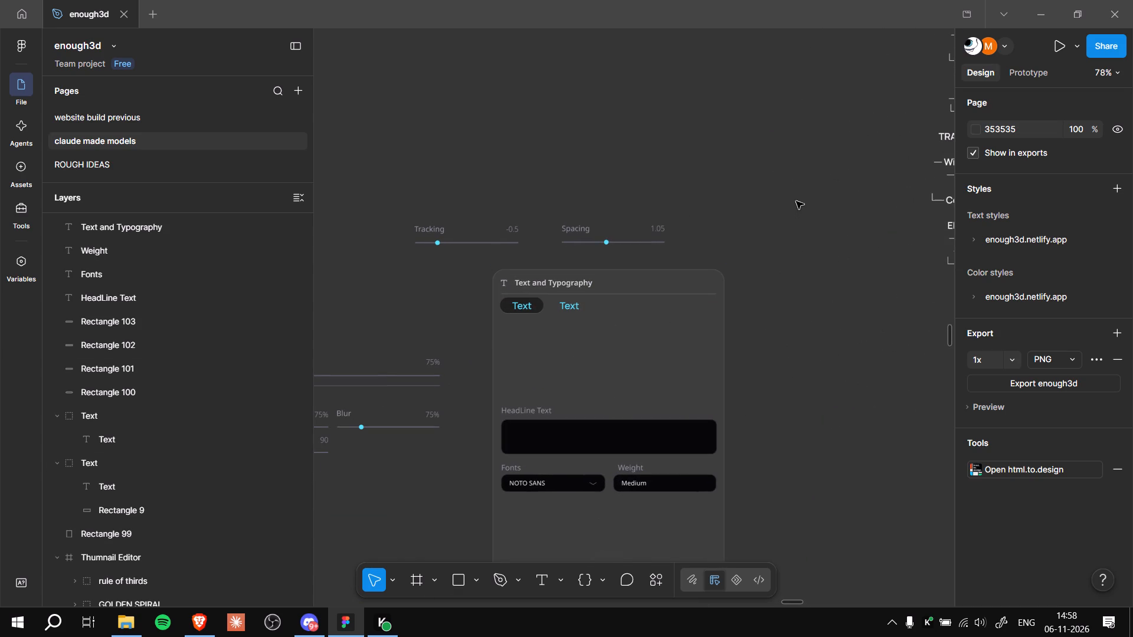
middle_click_drag(794, 214, 767, 410, "ctrl")
scroll(765, 297, "down", 3, "ctrl")
middle_click_drag(784, 200, 729, 353, "ctrl")
scroll(728, 270, "up", 4, "ctrl")
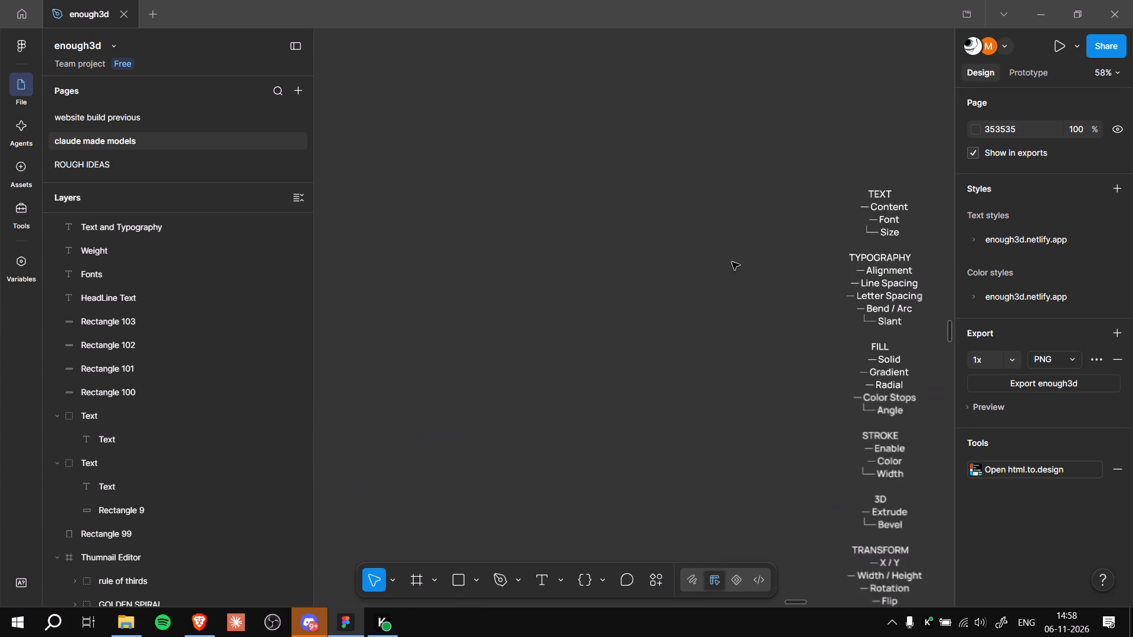
middle_click_drag(810, 234, 647, 241)
middle_click_drag(615, 339, 731, 119)
middle_click_drag(669, 318, 772, 96, "ctrl")
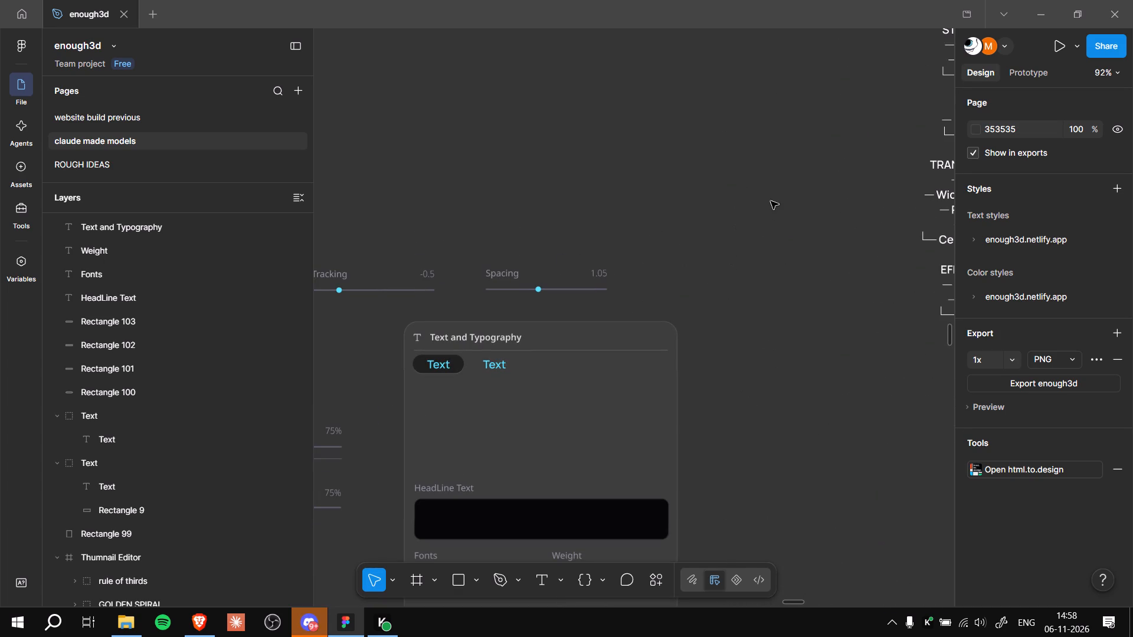
middle_click_drag(781, 183, 738, 393, "ctrl")
scroll(737, 295, "down", 4, "ctrl")
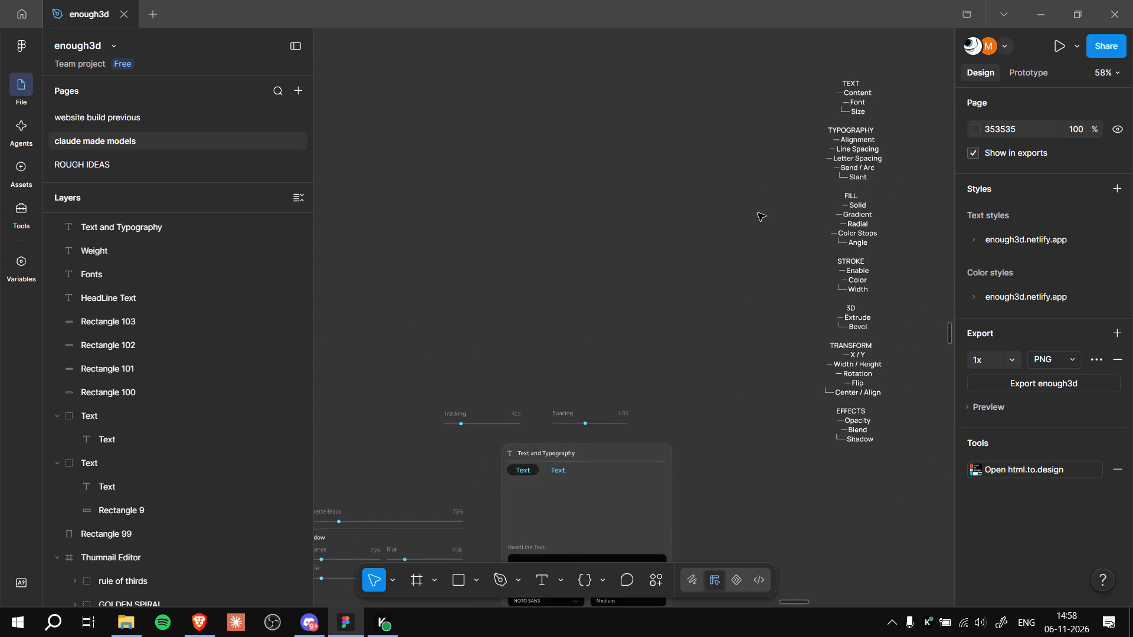
middle_click_drag(766, 192, 732, 330, "ctrl")
scroll(732, 330, "up", 3, "ctrl")
scroll(733, 296, "down", 4, "ctrl")
middle_click_drag(702, 350, 746, 156, "ctrl")
scroll(746, 156, "up", 1, "ctrl")
scroll(744, 239, "up", 7, "ctrl")
middle_click_drag(778, 197, 716, 383, "ctrl")
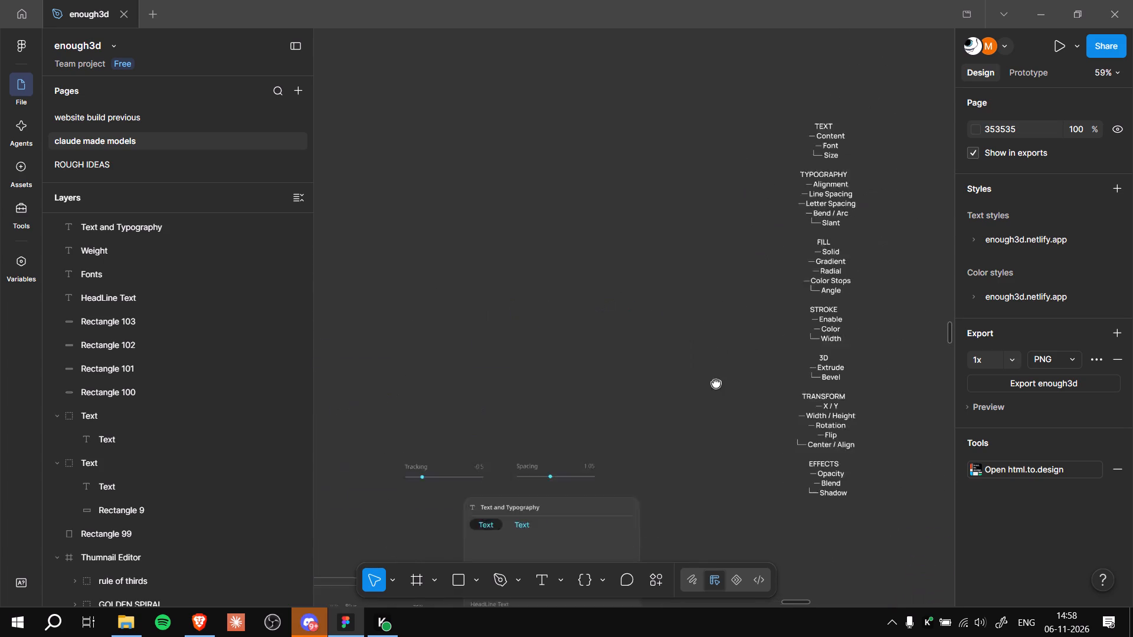
middle_click_drag(716, 383, 718, 380, "ctrl")
middle_click_drag(718, 229, 679, 346, "ctrl")
scroll(679, 346, "up", 5, "ctrl")
middle_click_drag(706, 274, 594, 287, "ctrl")
scroll(706, 274, "up", 1, "ctrl")
scroll(594, 287, "down", 1, "ctrl")
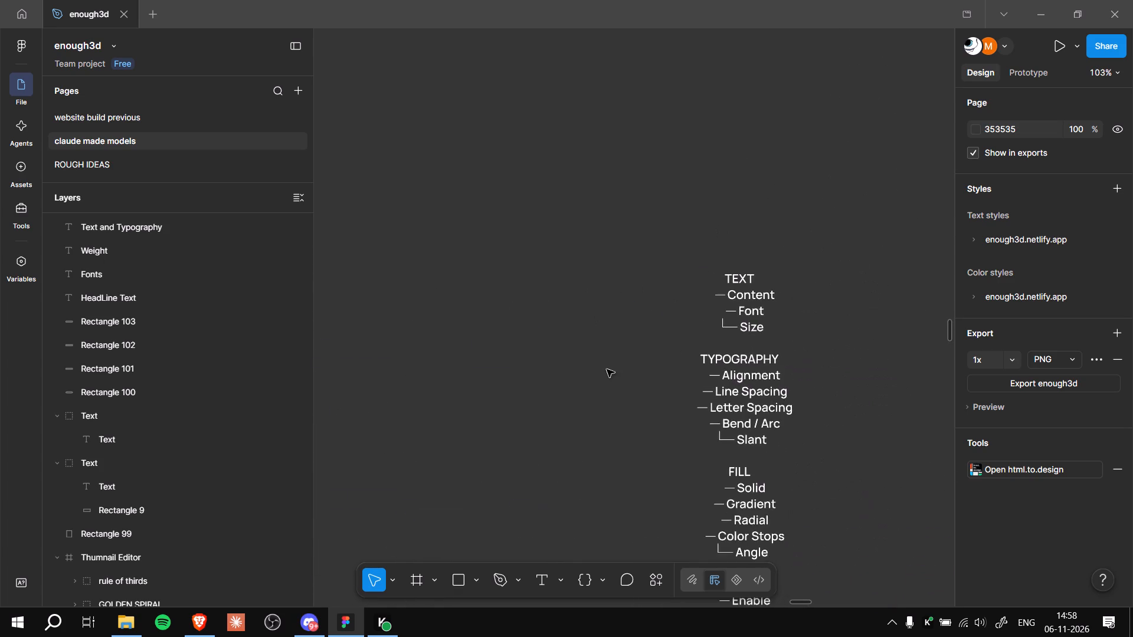
middle_click_drag(608, 370, 664, 242, "ctrl")
scroll(664, 242, "down", 3, "ctrl")
scroll(666, 242, "up", 5, "ctrl")
middle_click_drag(729, 190, 611, 305, "ctrl")
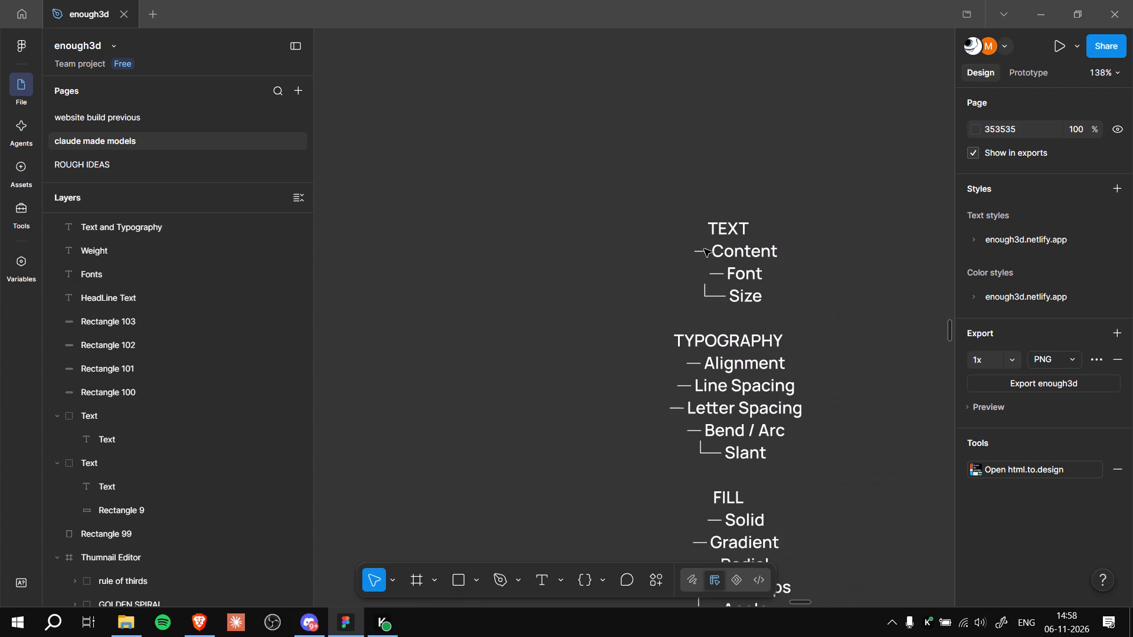
scroll(557, 306, "down", 3, "ctrl")
middle_click_drag(518, 396, 611, 212, "ctrl")
scroll(611, 212, "down", 4, "ctrl")
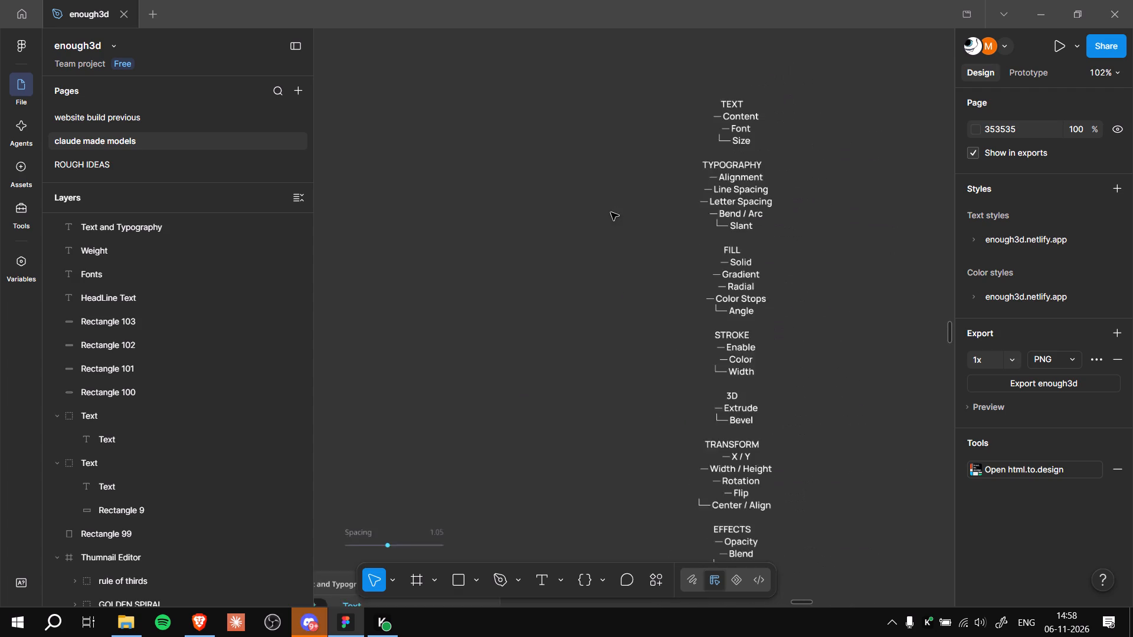
middle_click_drag(571, 330, 710, 117, "ctrl")
scroll(677, 320, "up", 1, "ctrl")
middle_click_drag(679, 320, 710, 278, "ctrl")
scroll(710, 317, "up", 4, "ctrl")
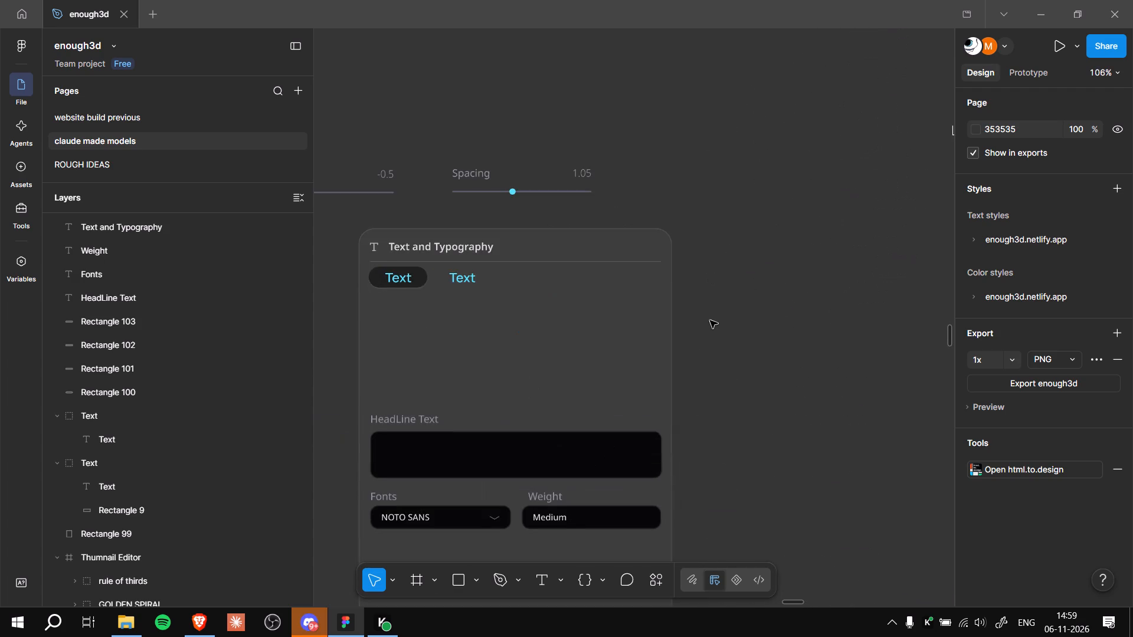
scroll(715, 349, "up", 2, "ctrl")
middle_click_drag(718, 341, 794, 363, "ctrl")
scroll(798, 353, "up", 2, "ctrl")
middle_click_drag(798, 352, 840, 327, "ctrl")
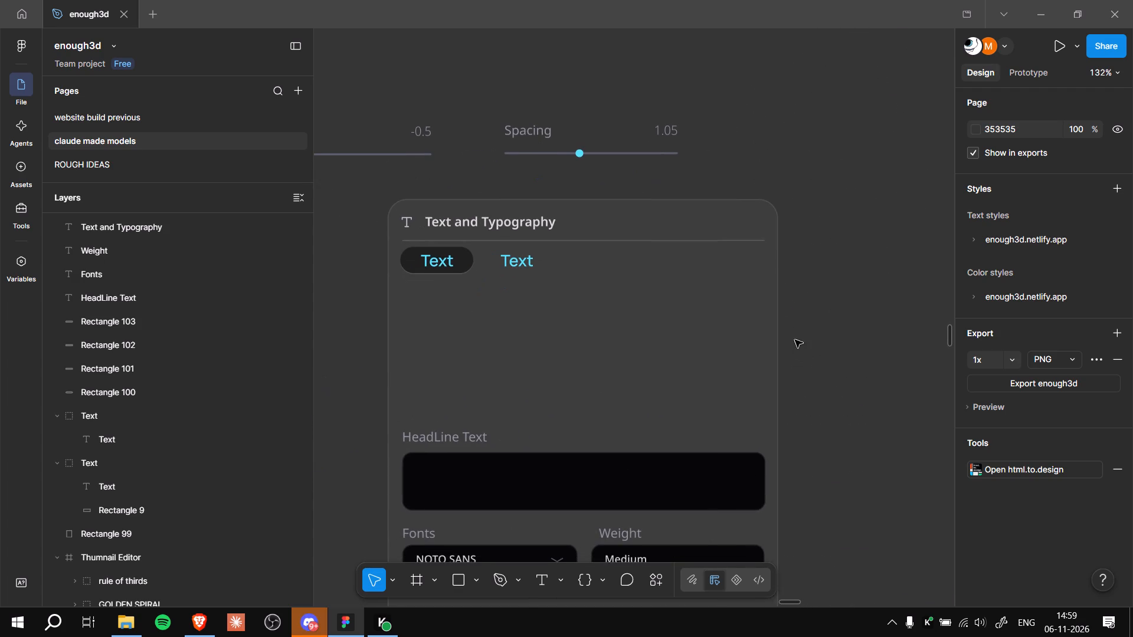
Duplicate the black rounded background of the 3D Editor/Thumbnail toggle and place the copy above the Thumnail Editor frame, at X 21136, Y 5586.
scroll(852, 332, "down", 9)
middle_click_drag(891, 420, 726, 259, "ctrl")
scroll(726, 257, "down", 5, "ctrl")
middle_click_drag(700, 435, 626, 204, "ctrl")
middle_click_drag(853, 307, 696, 306, "ctrl")
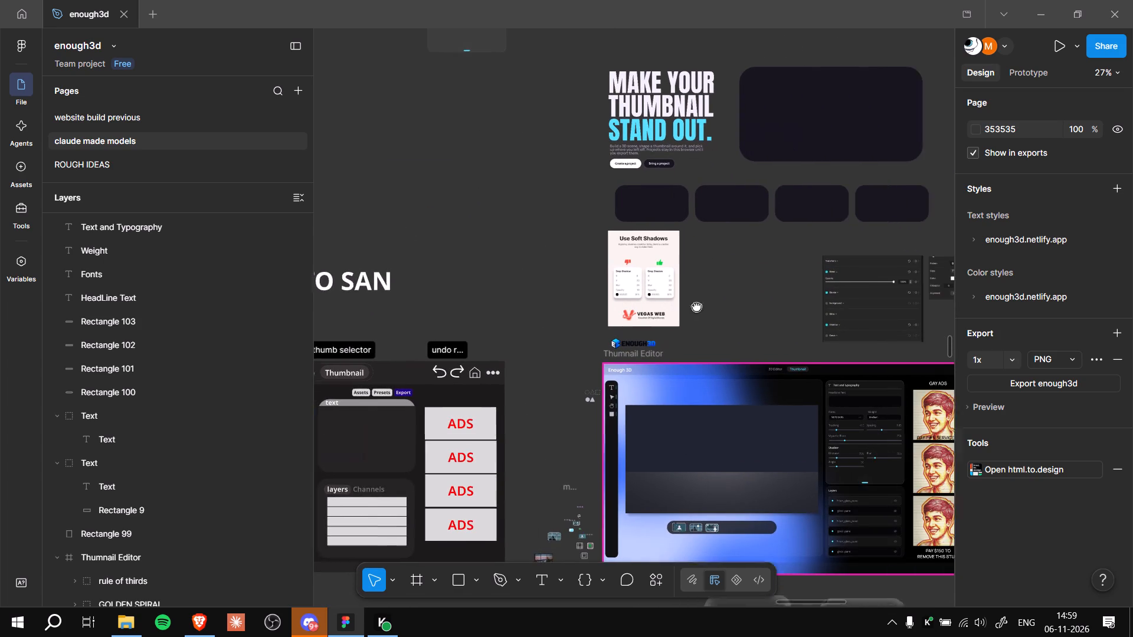
middle_click_drag(696, 306, 667, 301, "ctrl")
scroll(708, 293, "up", 9, "ctrl")
middle_click_drag(687, 326, 618, 216, "ctrl")
scroll(687, 326, "up", 1, "ctrl")
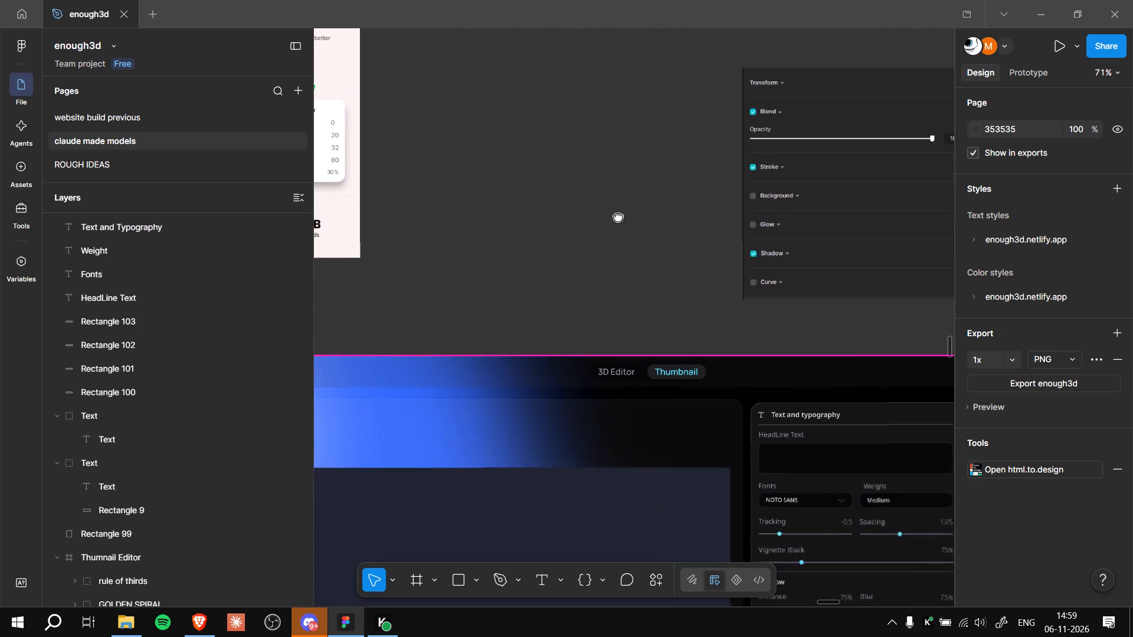
scroll(616, 217, "up", 5, "ctrl")
middle_click_drag(615, 251, 581, 97, "ctrl")
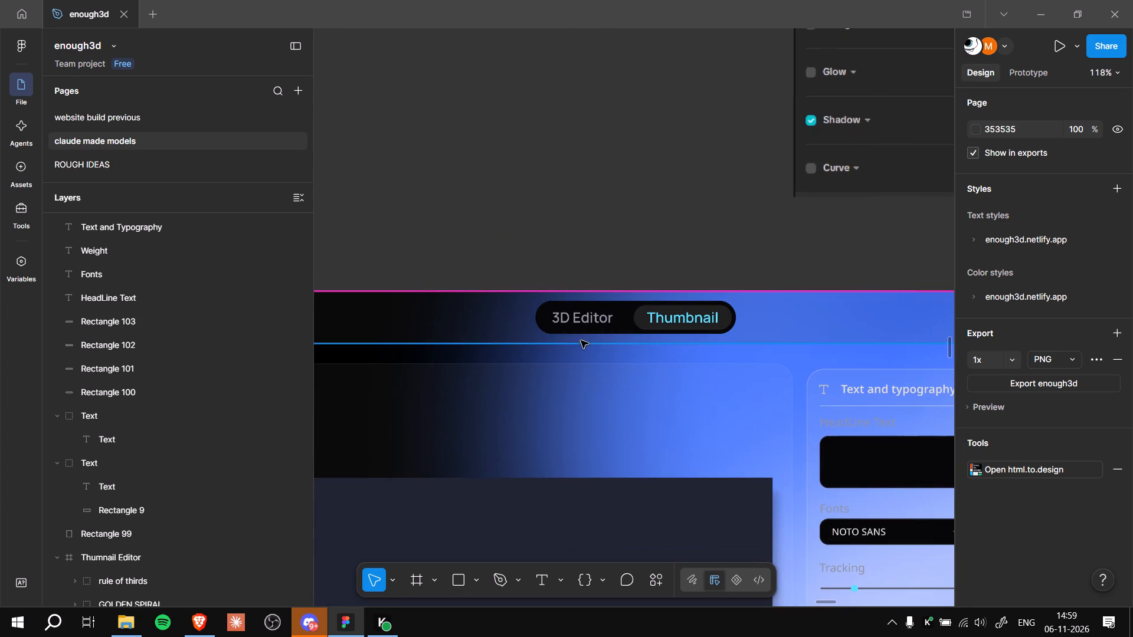
left_click(592, 333)
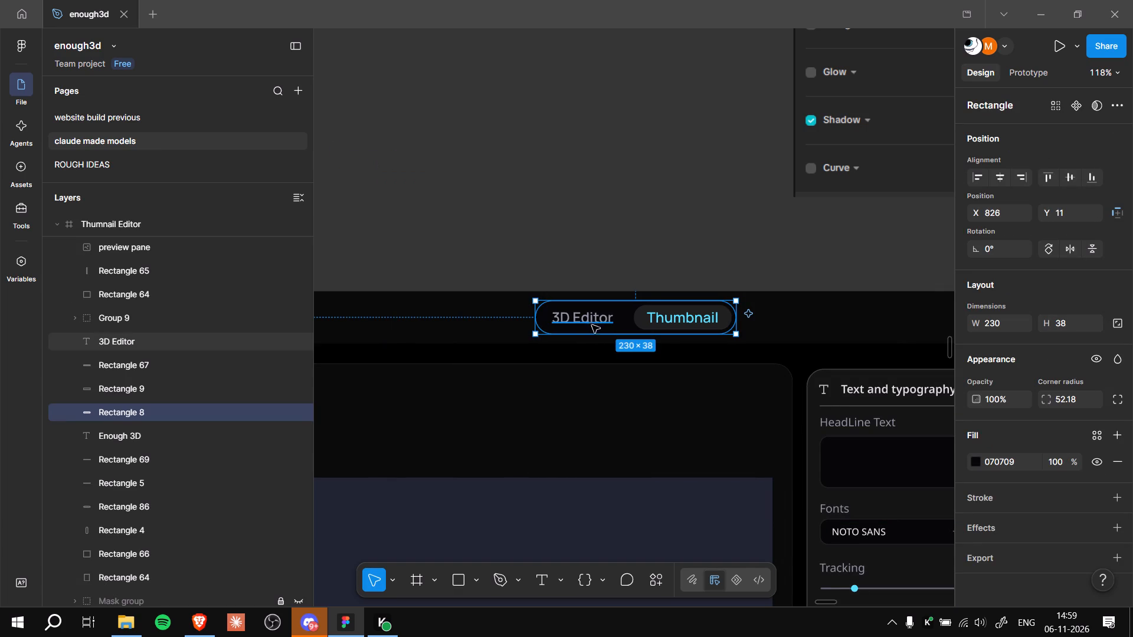
left_click_drag(597, 328, 566, 229, "alt")
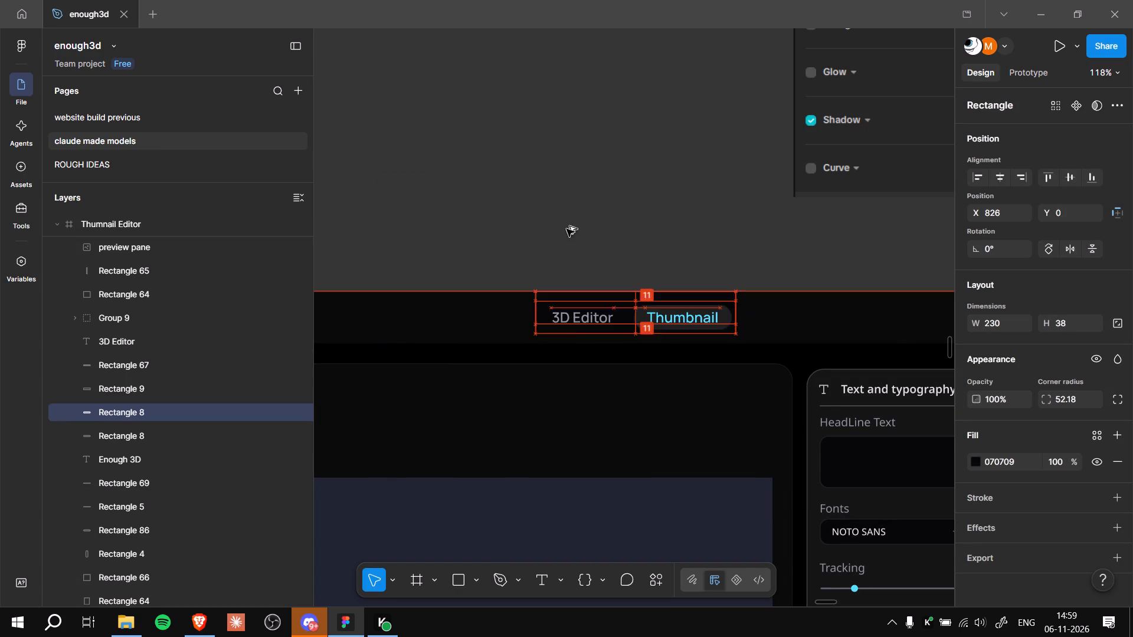
left_click_drag(566, 229, 510, 119, "alt")
Move the copied black rounded bar across the canvas to just below the Text and Typography panel's level, at X 19243, Y 4300.
scroll(610, 203, "down", 2, "ctrl")
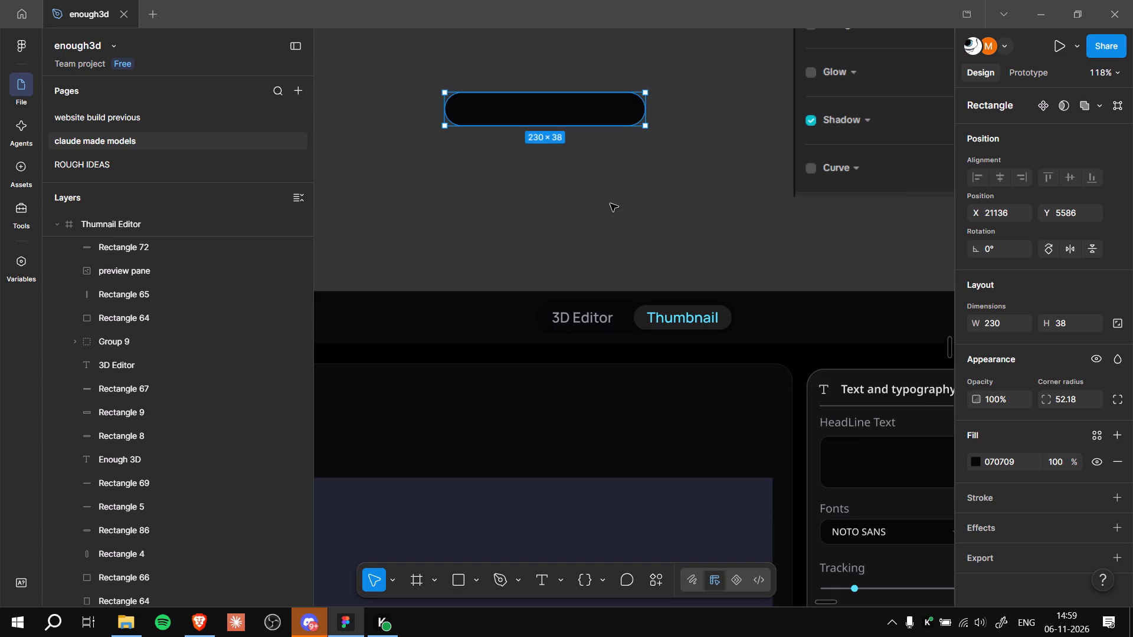
scroll(610, 203, "down", 8, "ctrl")
middle_click_drag(543, 193, 613, 205, "ctrl")
scroll(613, 205, "down", 7, "ctrl")
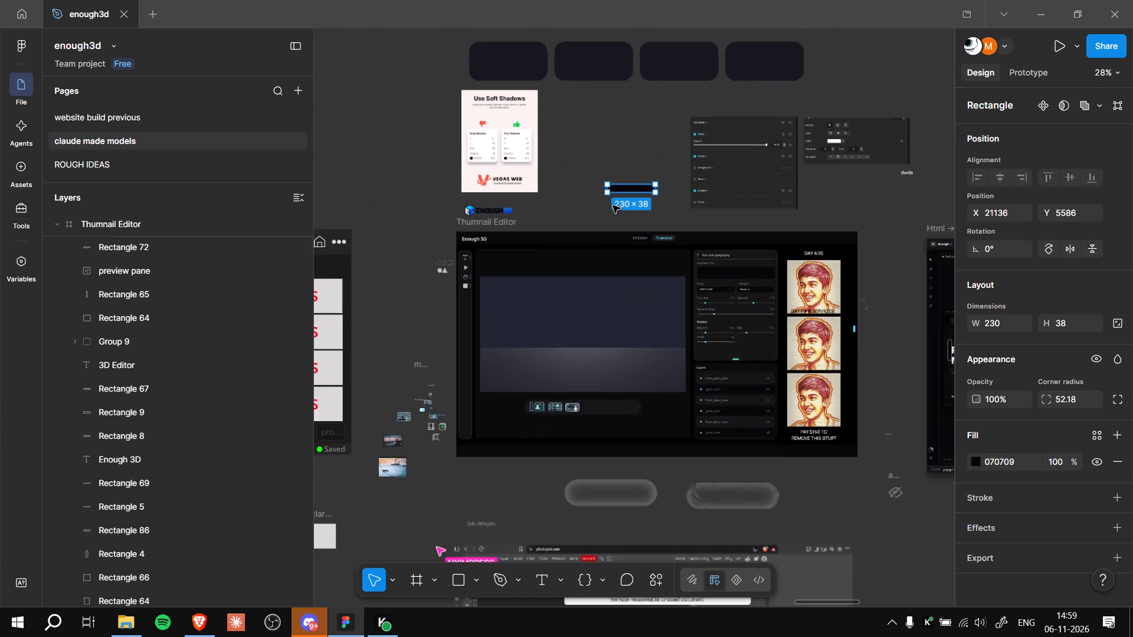
scroll(613, 205, "up", 15, "ctrl")
scroll(699, 212, "up", 4, "ctrl")
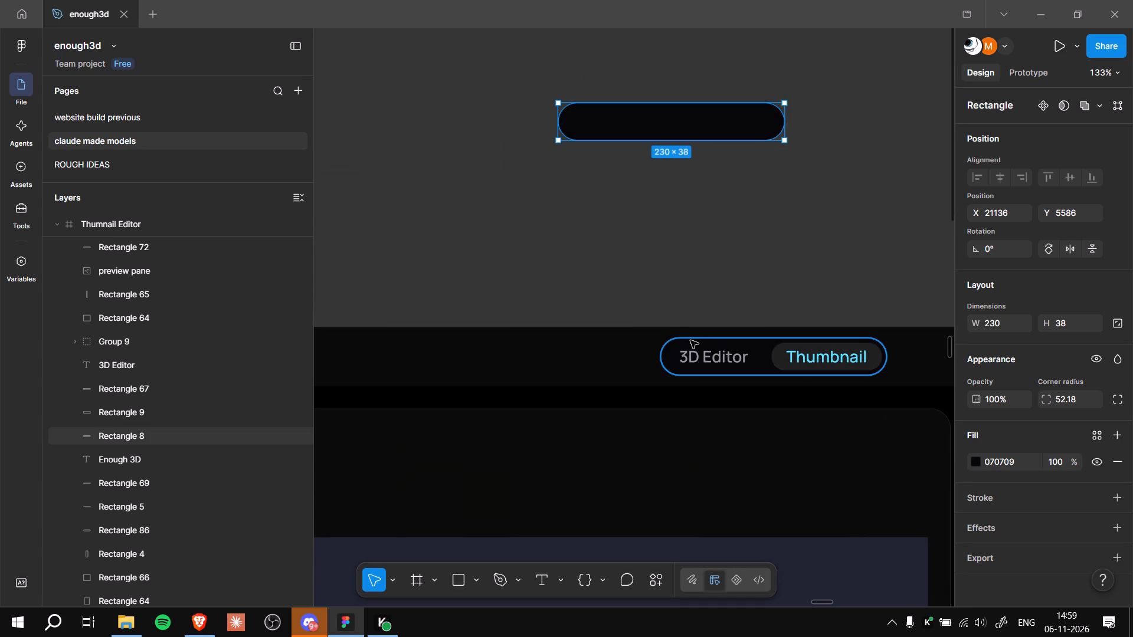
scroll(737, 229, "down", 10, "ctrl")
scroll(515, 191, "down", 6, "ctrl")
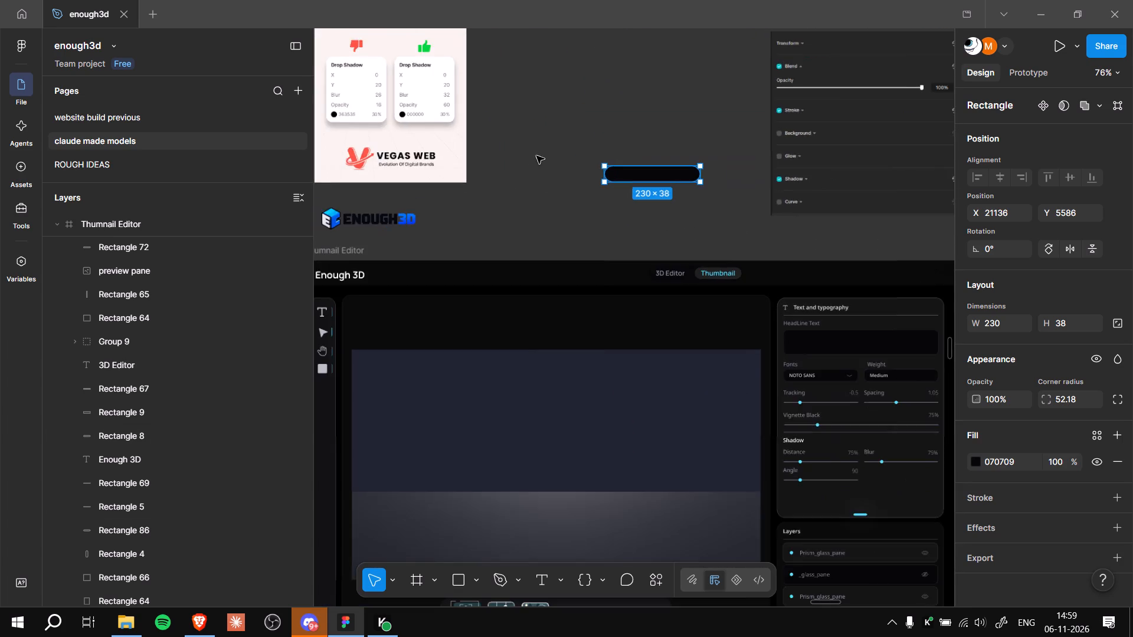
scroll(546, 139, "down", 5, "ctrl")
middle_click_drag(546, 134, 640, 305, "ctrl")
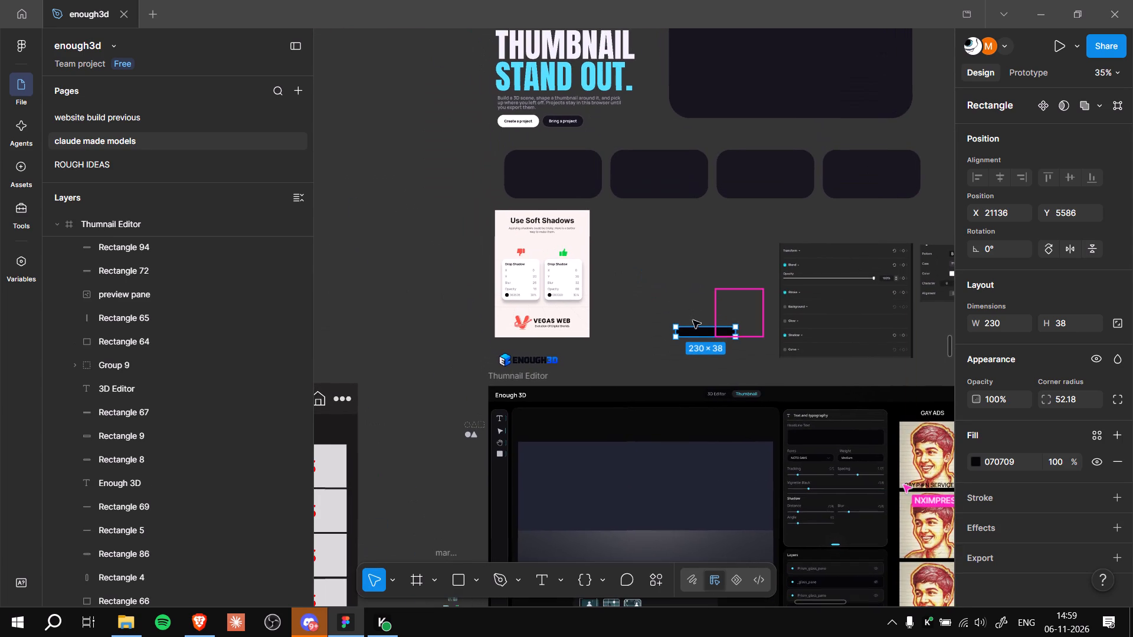
left_click_drag(697, 329, 573, 246)
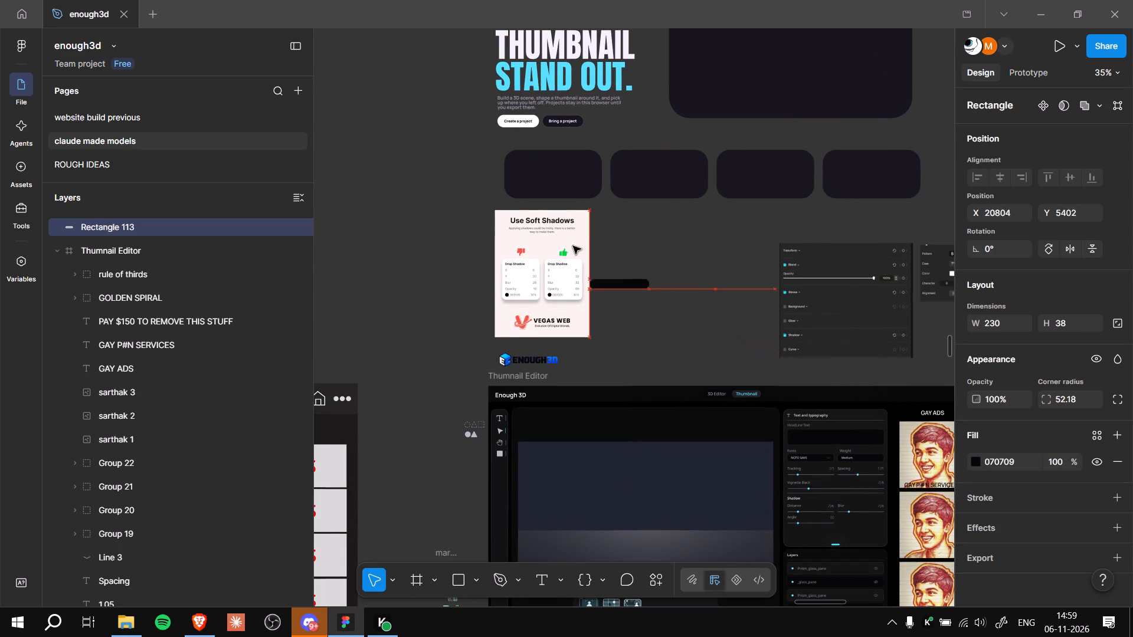
left_click_drag(573, 246, 388, 81)
middle_click_drag(408, 189, 515, 402)
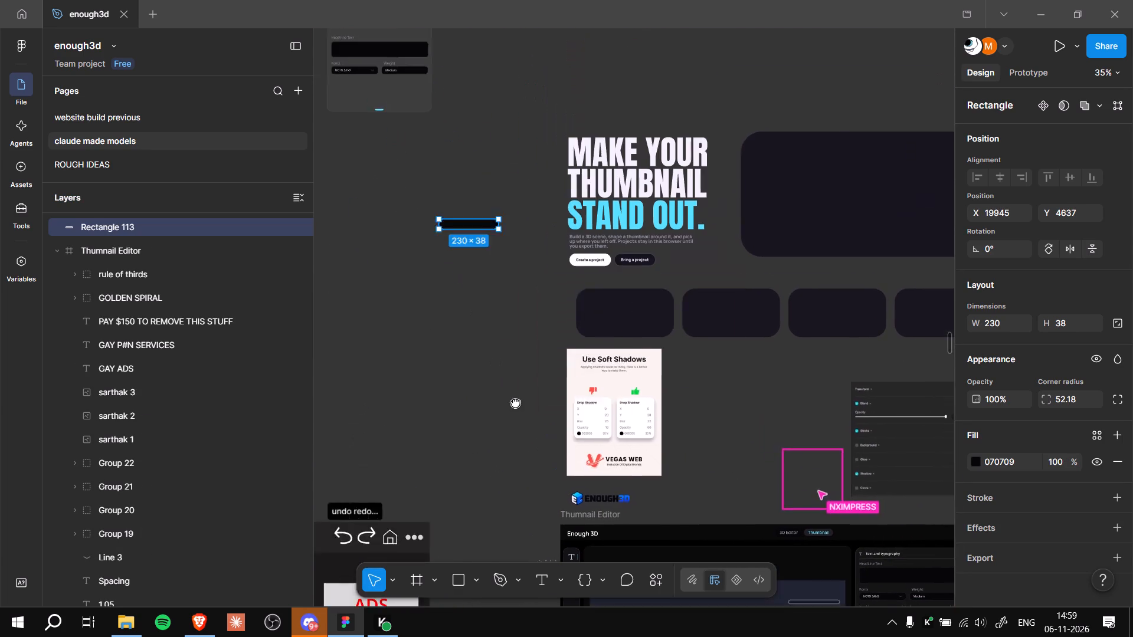
middle_click_drag(515, 402, 527, 423)
middle_click_drag(476, 400, 555, 461)
scroll(555, 461, "up", 3, "ctrl")
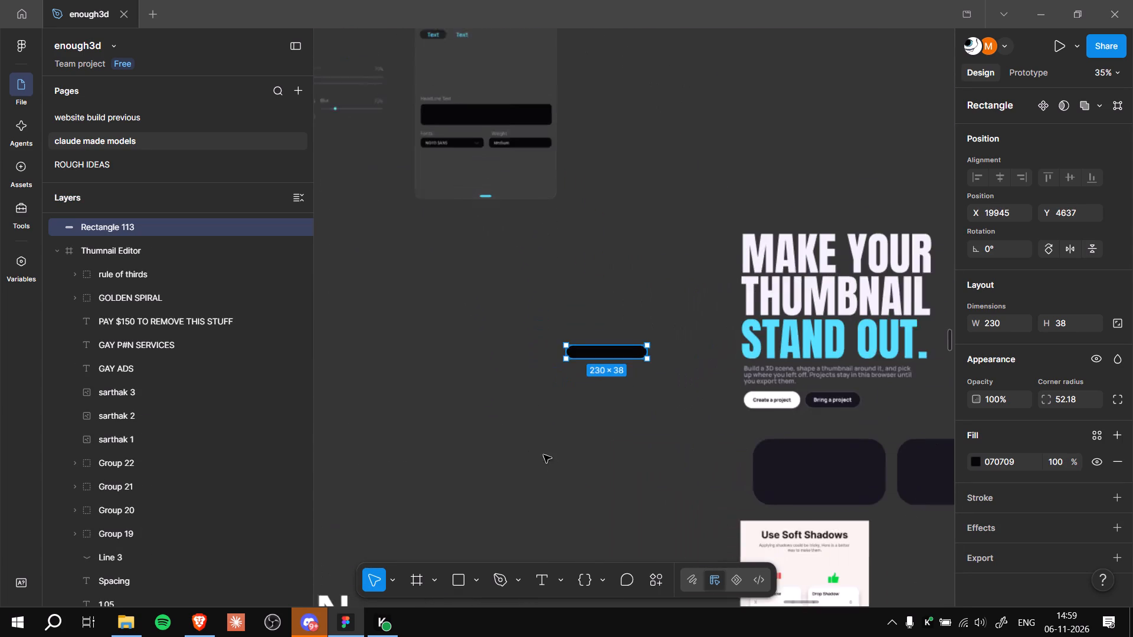
scroll(543, 455, "up", 2, "ctrl")
middle_click_drag(495, 425, 591, 556, "ctrl")
left_click_drag(709, 477, 703, 477)
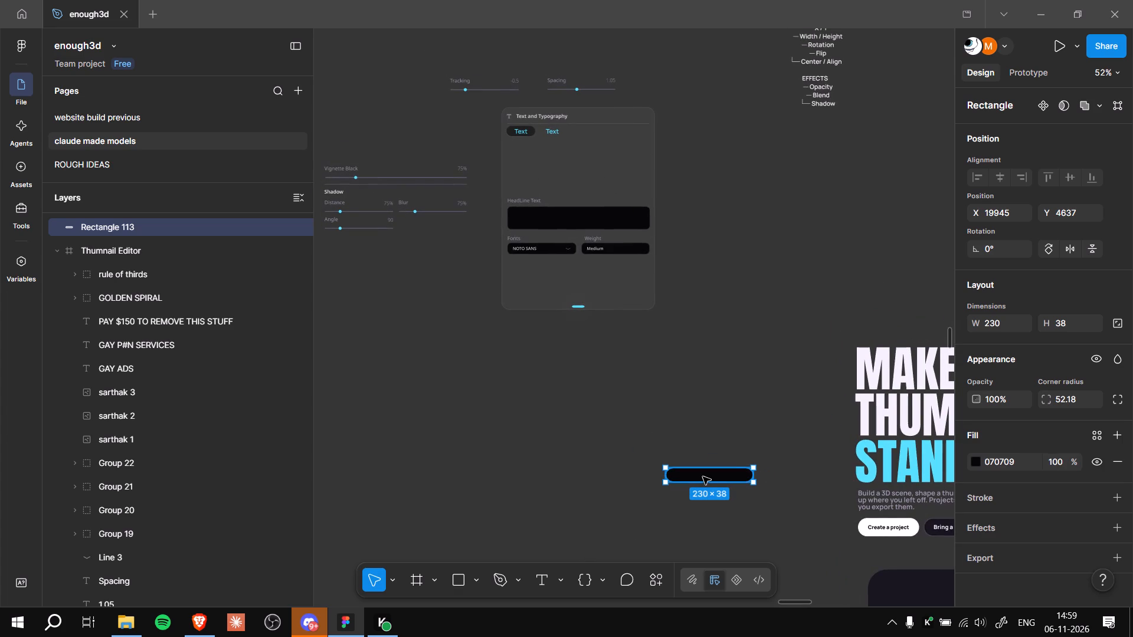
left_click_drag(703, 477, 441, 346)
scroll(518, 404, "up", 4, "ctrl")
middle_click_drag(501, 399, 702, 487, "ctrl")
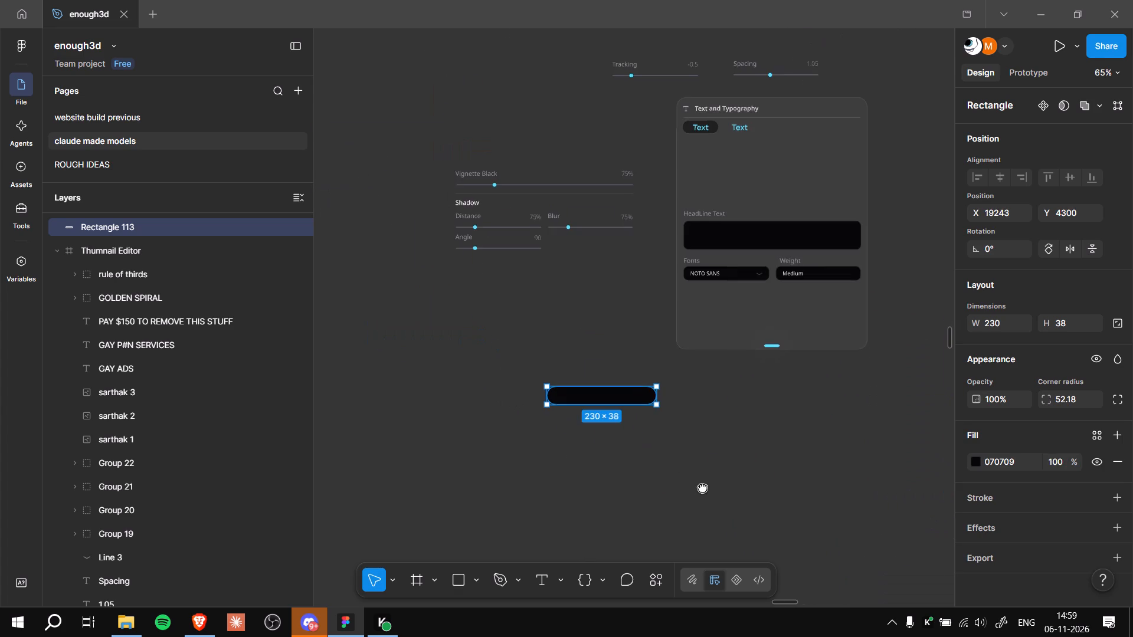
middle_click_drag(702, 487, 702, 488, "ctrl")
scroll(739, 451, "up", 4, "ctrl")
middle_click_drag(750, 435, 708, 552, "ctrl")
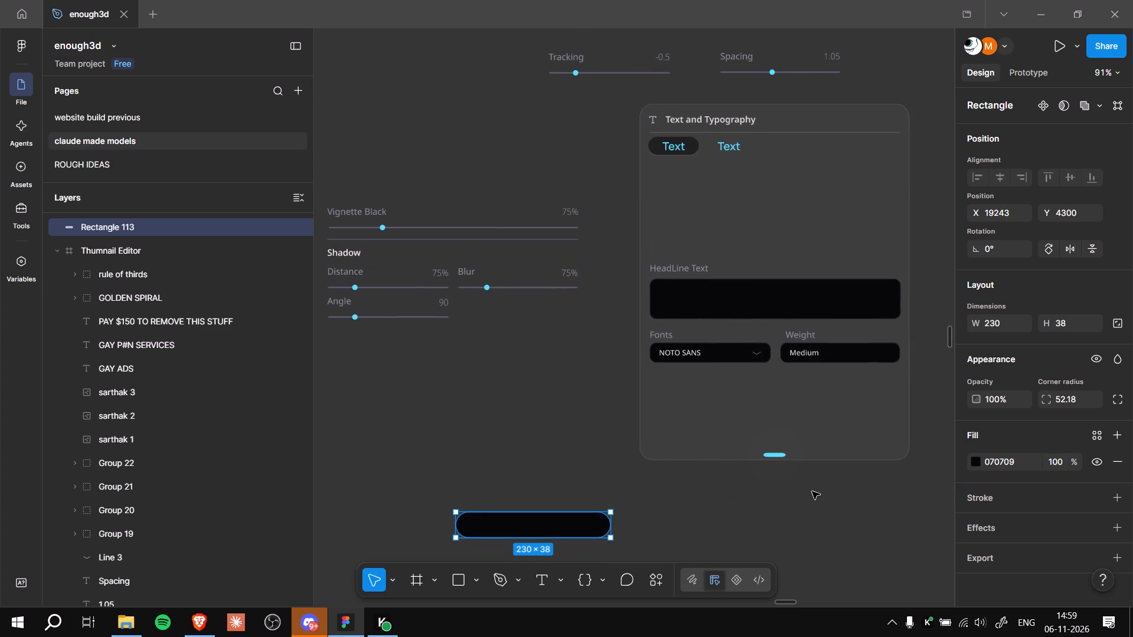
Look over the canvas from the Text and Typography panel to the Thumnail Editor frame and the green text-controls reference panels.
scroll(812, 491, "down", 5, "ctrl")
middle_click_drag(840, 491, 621, 437, "ctrl")
scroll(755, 494, "up", 1, "ctrl")
scroll(586, 417, "down", 5, "ctrl")
scroll(751, 347, "down", 5, "ctrl")
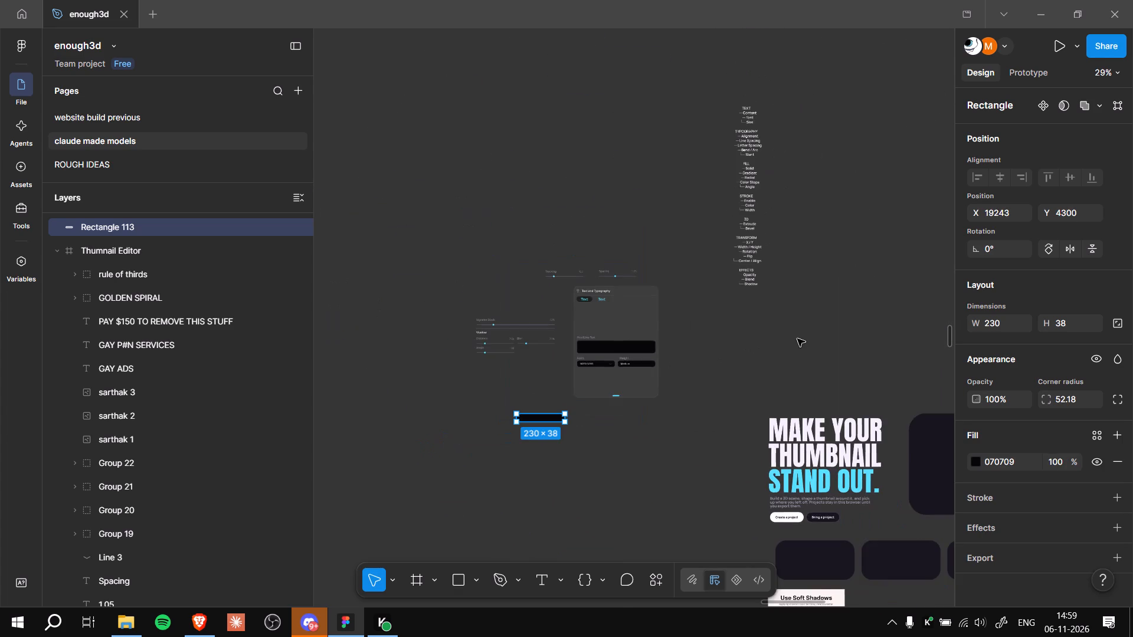
middle_click_drag(797, 339, 575, 280, "ctrl")
scroll(765, 291, "down", 5, "ctrl")
middle_click_drag(784, 294, 676, 113, "ctrl")
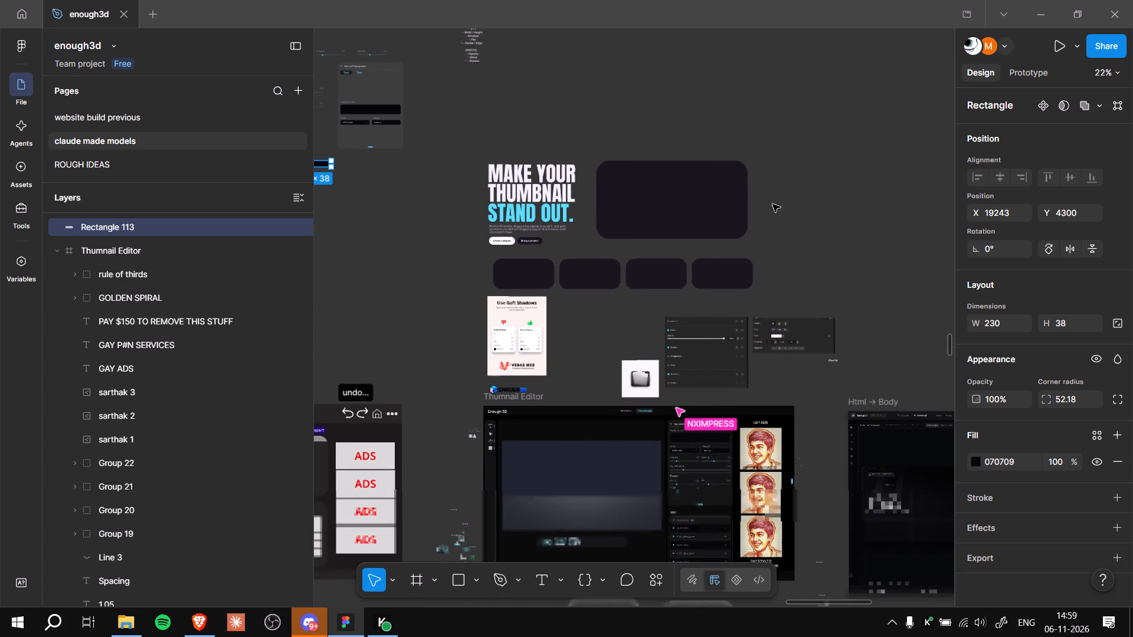
middle_click_drag(871, 308, 769, 160, "ctrl")
scroll(769, 160, "down", 4, "ctrl")
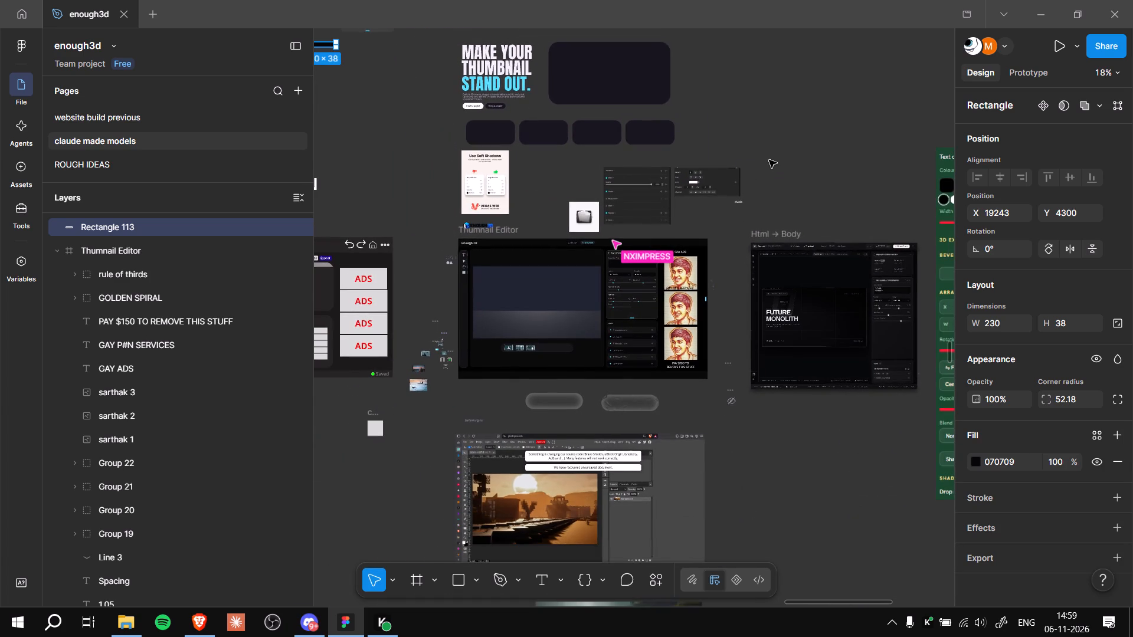
scroll(771, 155, "down", 5, "ctrl")
scroll(771, 155, "up", 2, "ctrl")
scroll(771, 155, "down", 2, "ctrl")
middle_click_drag(797, 113, 537, 243, "ctrl")
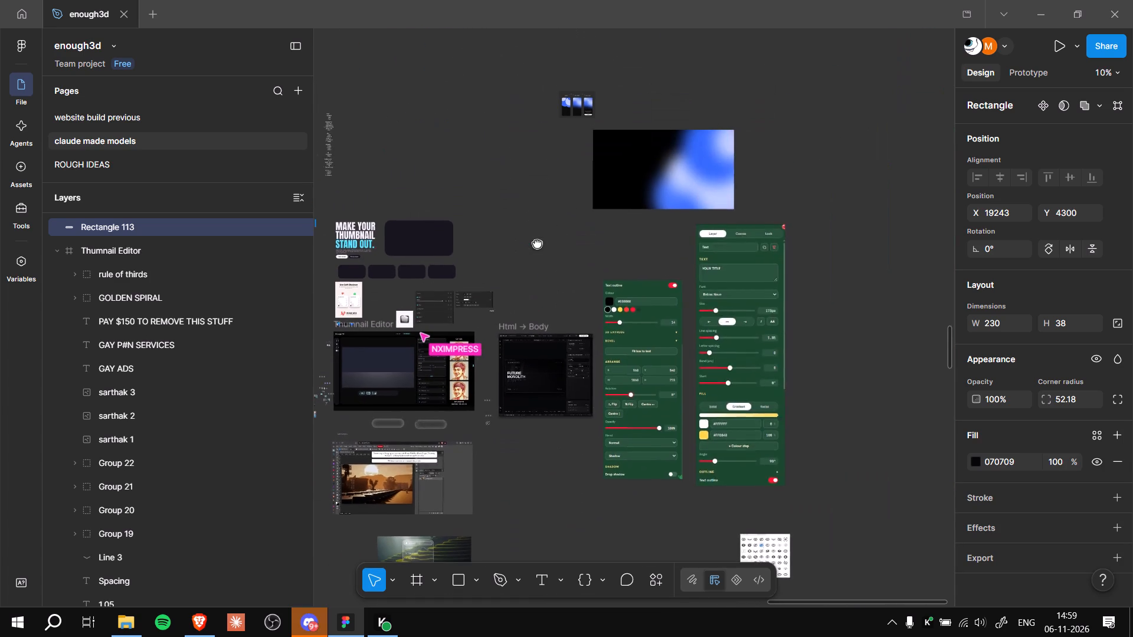
middle_click_drag(537, 243, 879, 278, "ctrl")
Move the black rounded bar into the Text and Typography panel, behind the two Text labels, at X 19524, Y 3736.
scroll(623, 243, "up", 19, "ctrl")
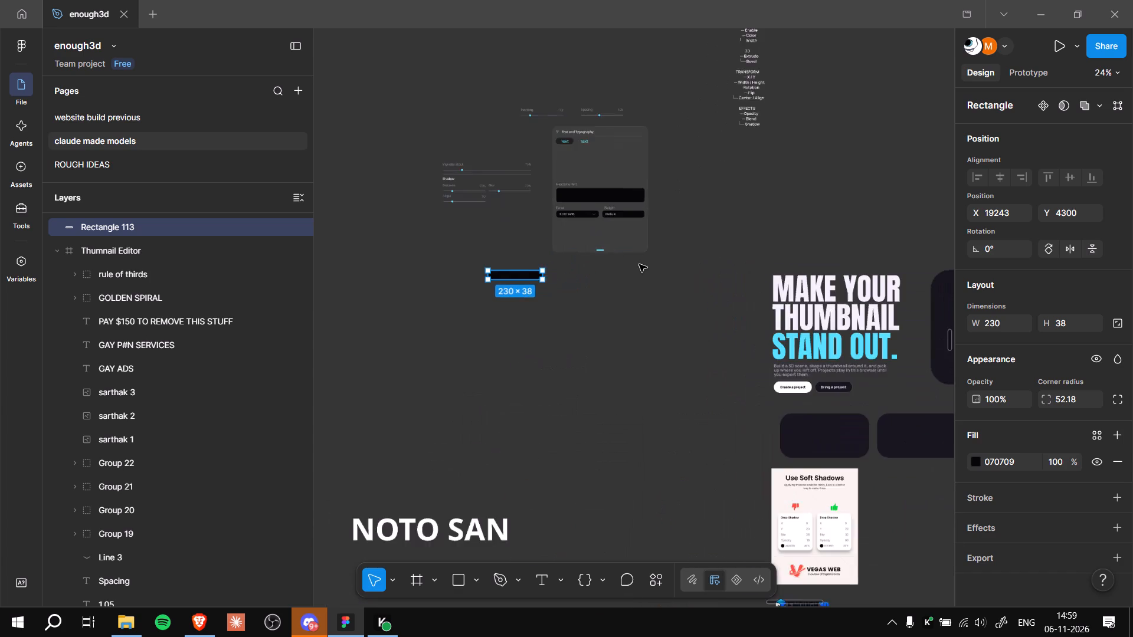
scroll(639, 264, "up", 6, "ctrl")
middle_click_drag(673, 222, 670, 343, "ctrl")
scroll(674, 329, "up", 8, "ctrl")
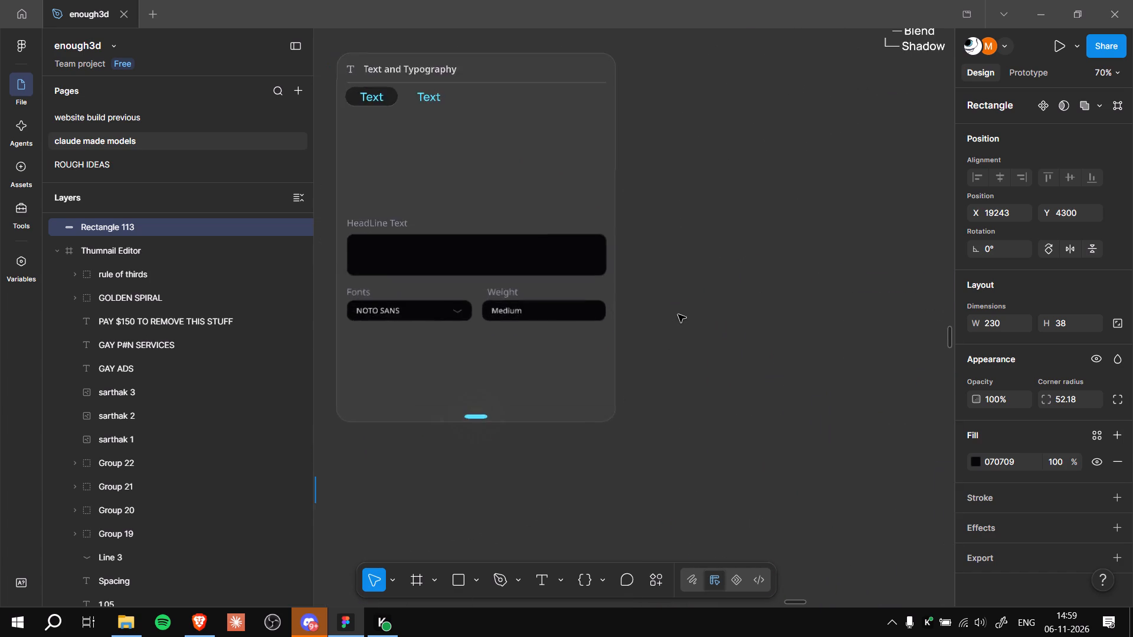
scroll(678, 314, "down", 2, "ctrl")
left_click_drag(331, 465, 430, 284)
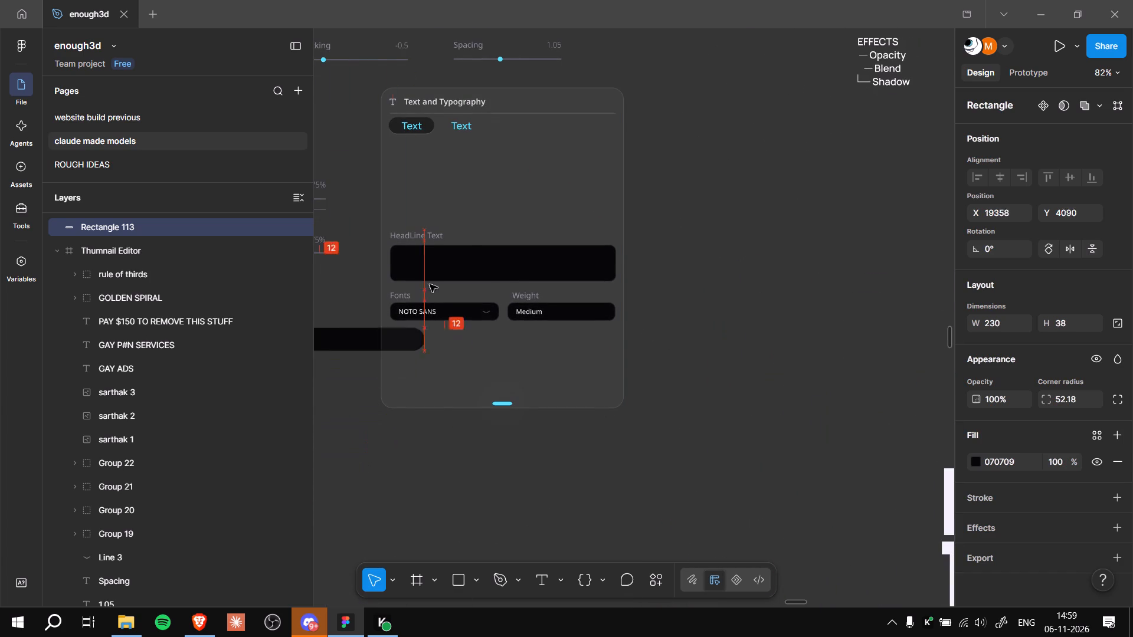
left_click_drag(430, 284, 506, 119)
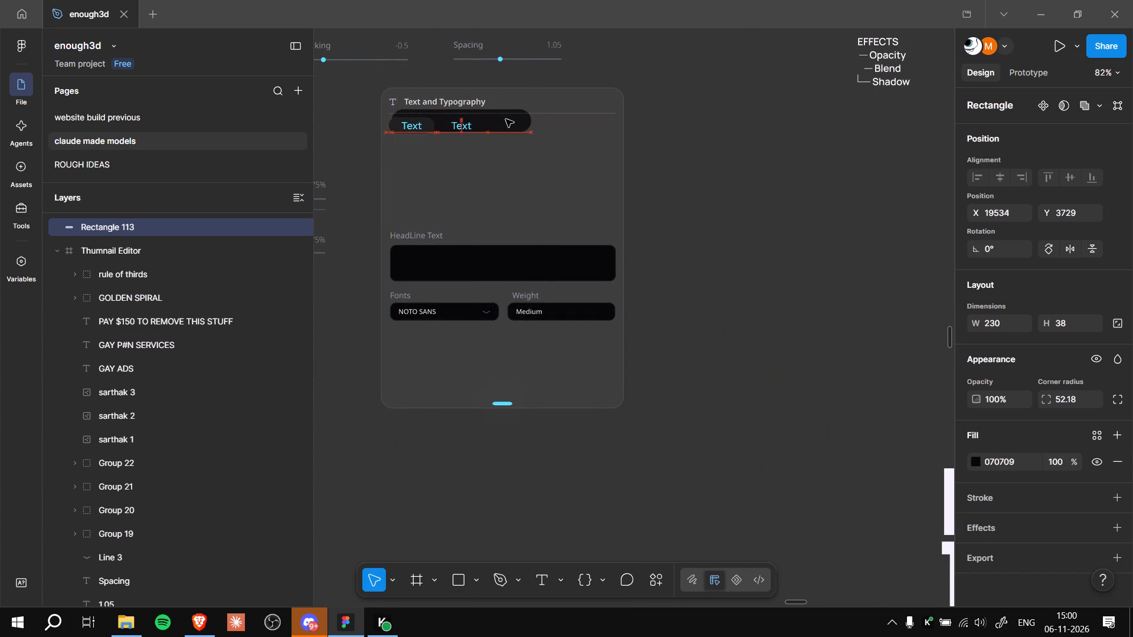
left_click_drag(506, 119, 504, 124)
scroll(633, 174, "up", 3, "ctrl")
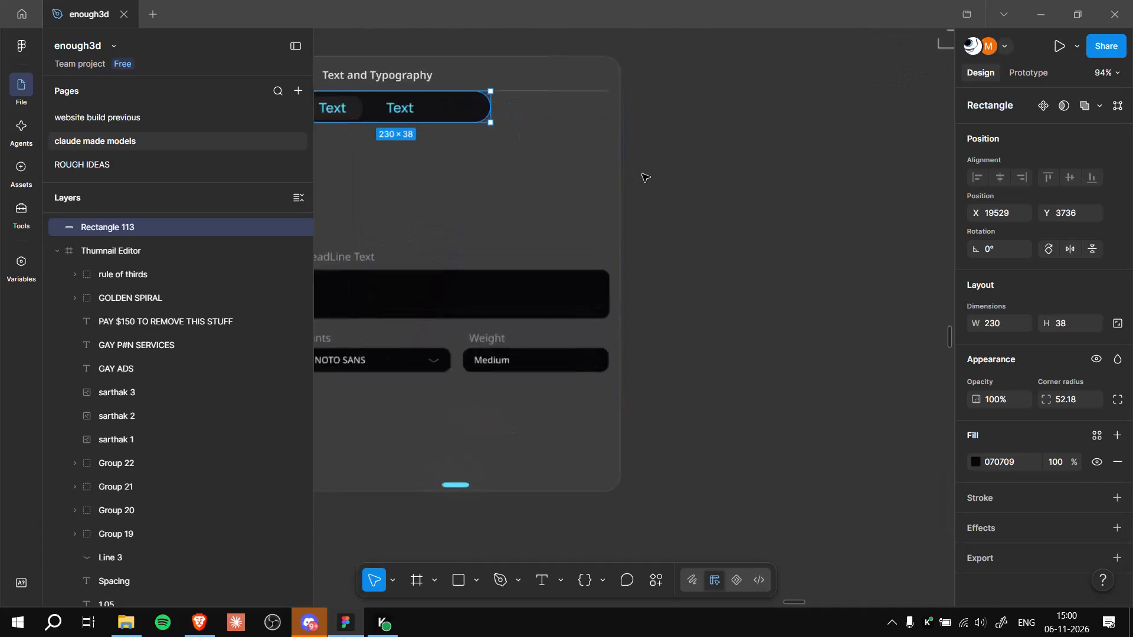
scroll(642, 174, "up", 2, "ctrl")
middle_click_drag(657, 173, 892, 323, "ctrl")
scroll(717, 85, "up", 5, "ctrl")
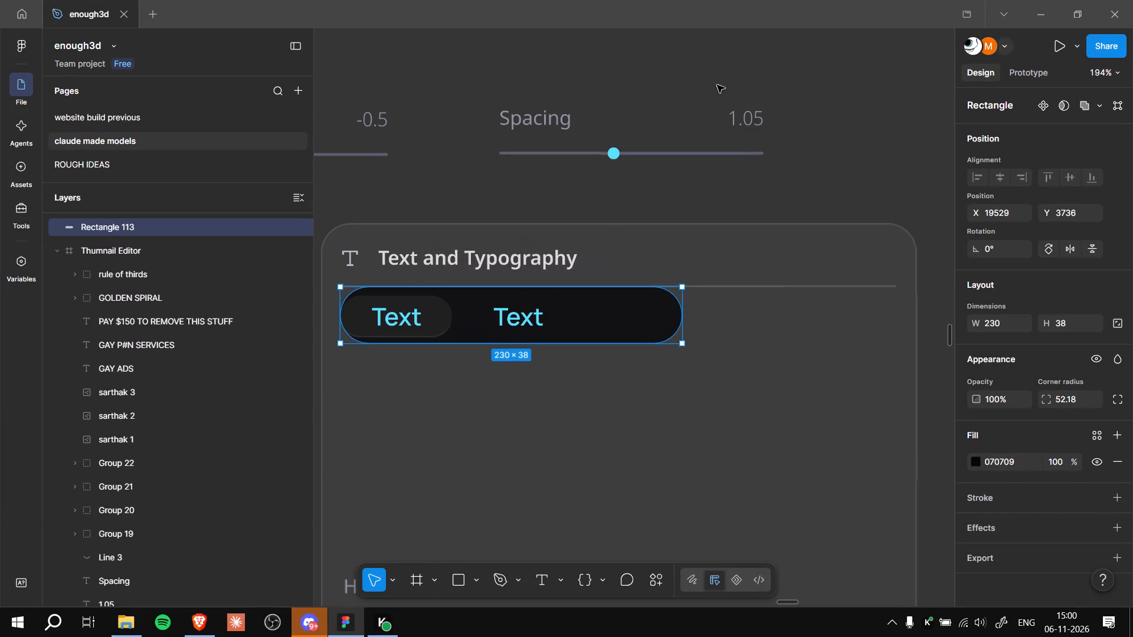
left_click_drag(621, 320, 613, 320)
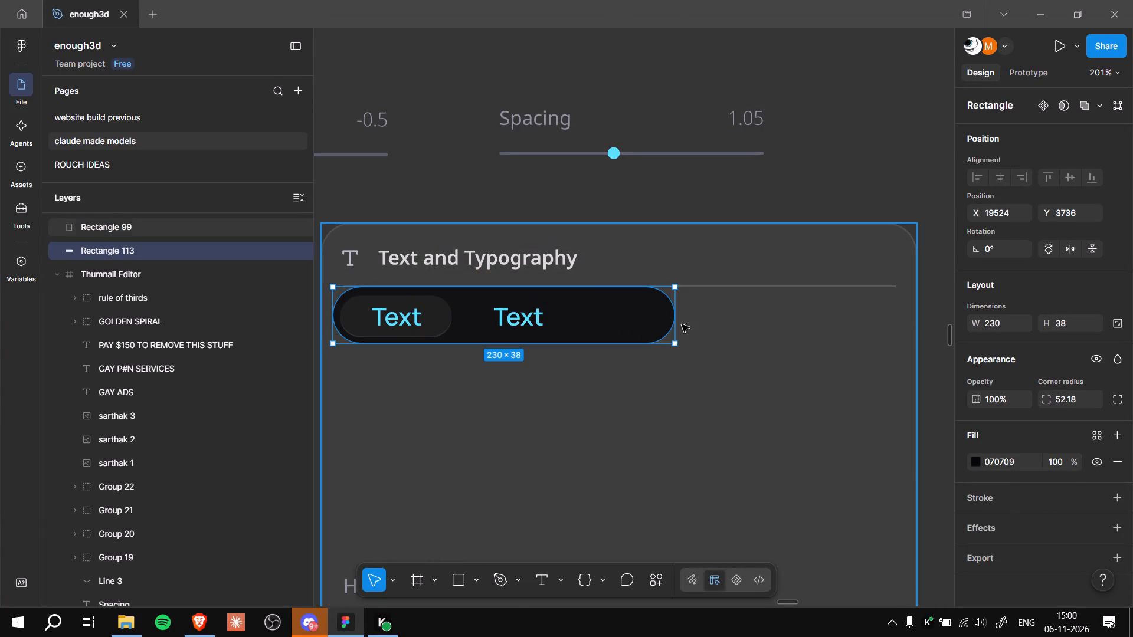
Widen the black bar behind the Text labels to 379, ending at the divider line's end, with a height of 38.
left_click_drag(676, 317, 715, 333, "shift")
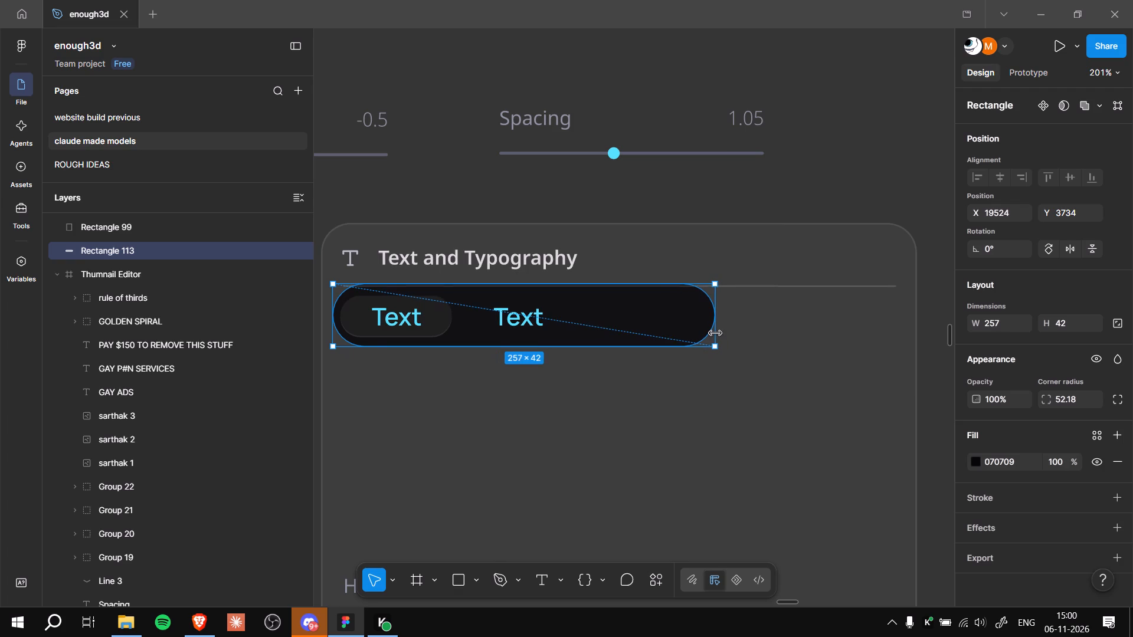
key("ctrl+z")
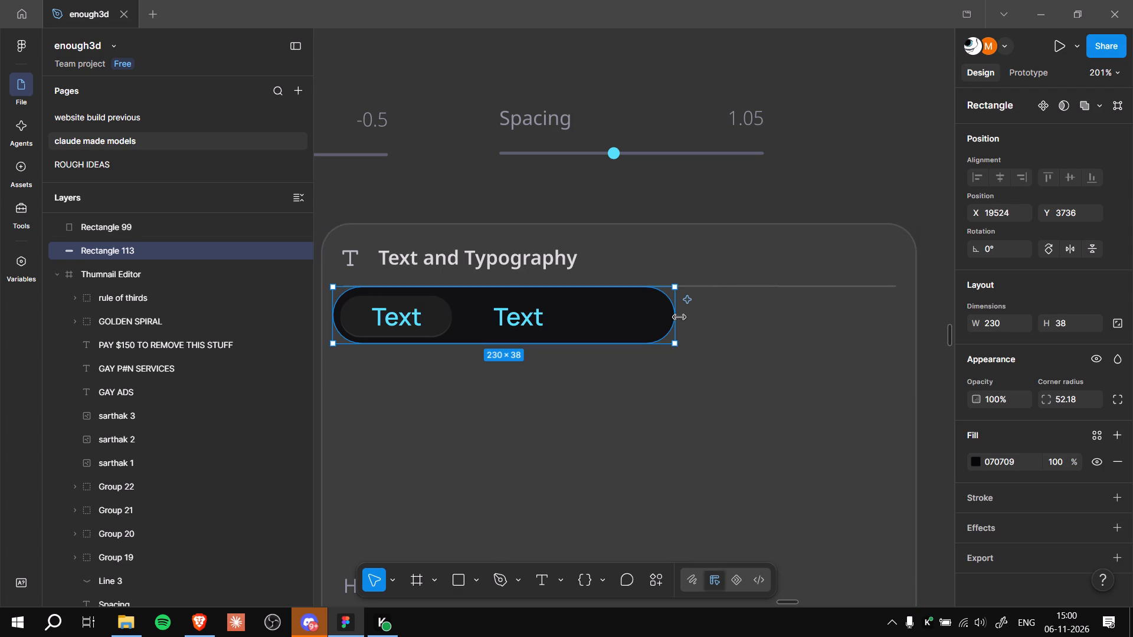
left_click_drag(670, 314, 672, 314)
left_click_drag(672, 314, 861, 318)
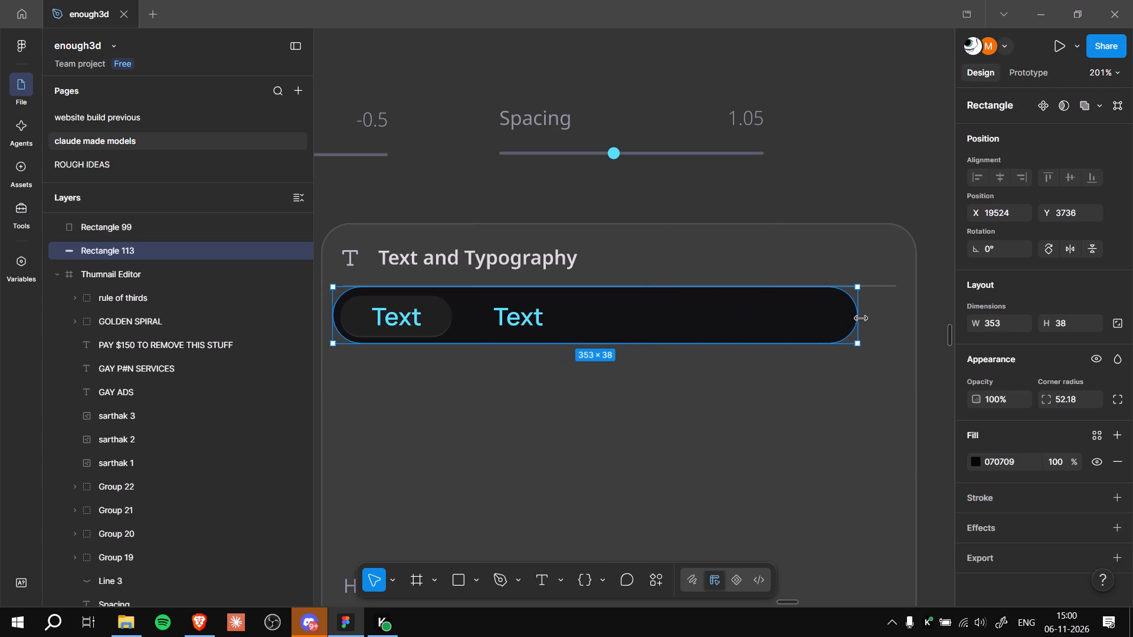
left_click_drag(861, 318, 891, 316)
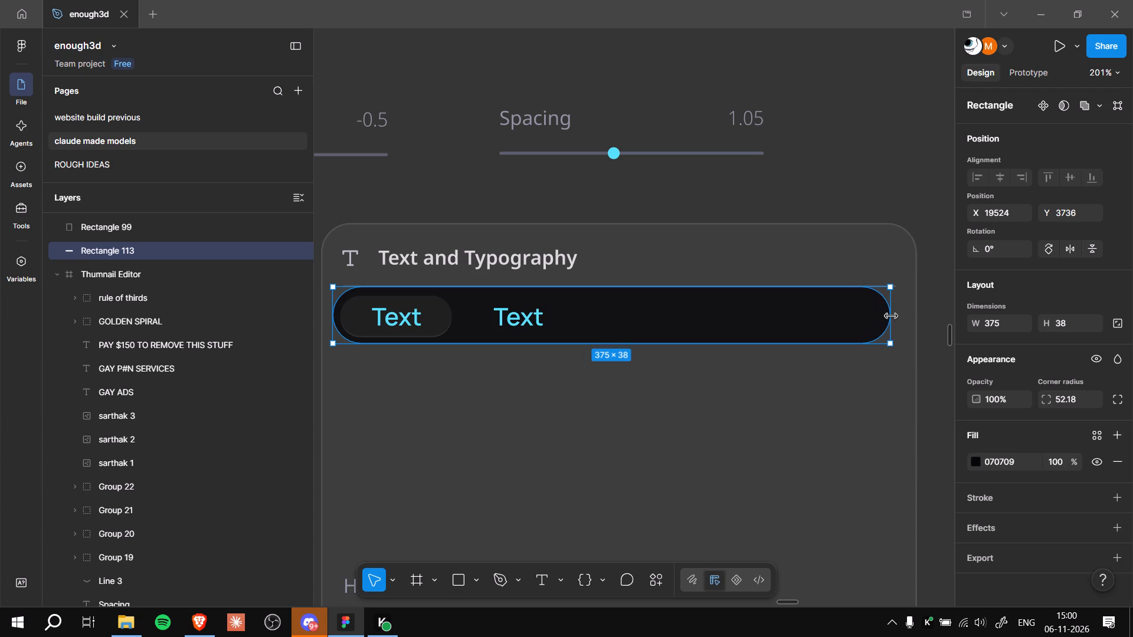
left_click_drag(891, 316, 896, 316)
left_click(865, 132)
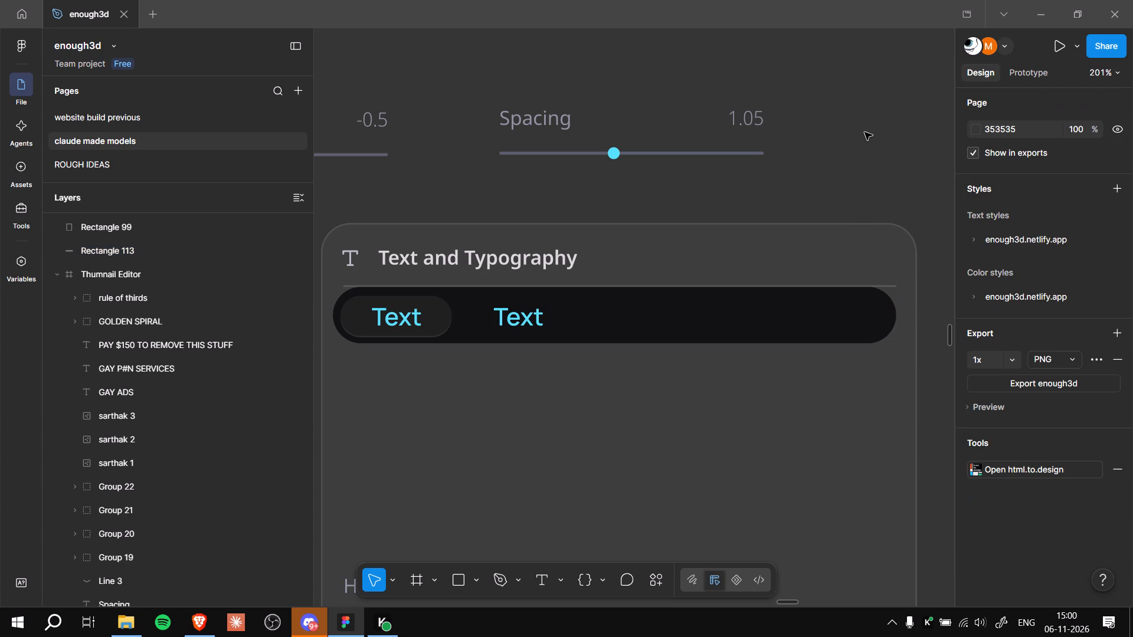
left_click(896, 288)
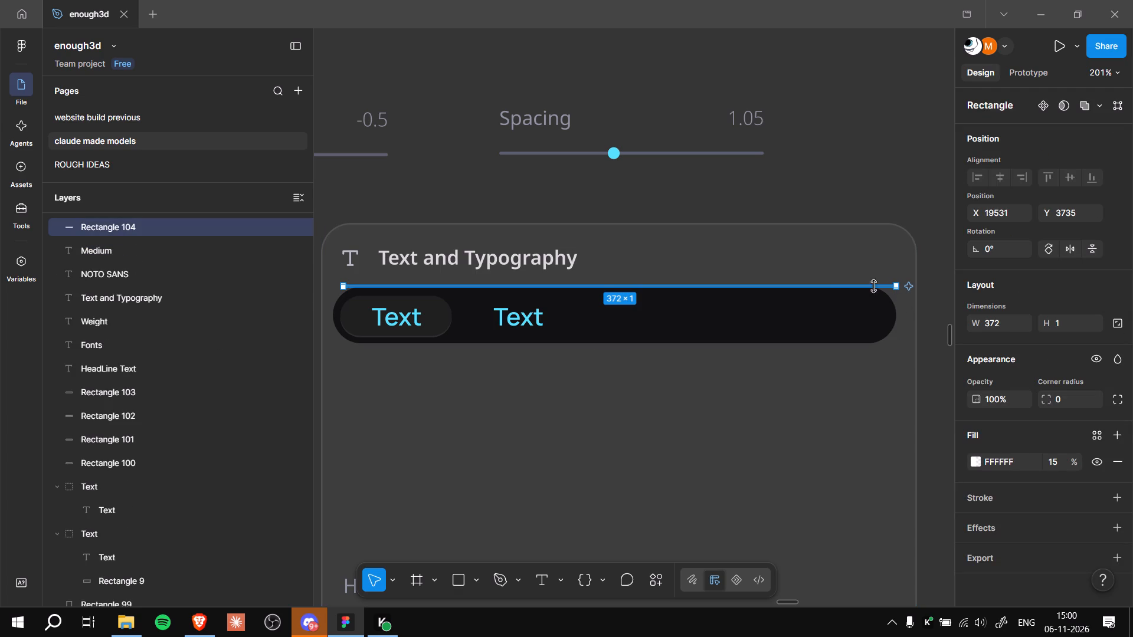
left_click(882, 134)
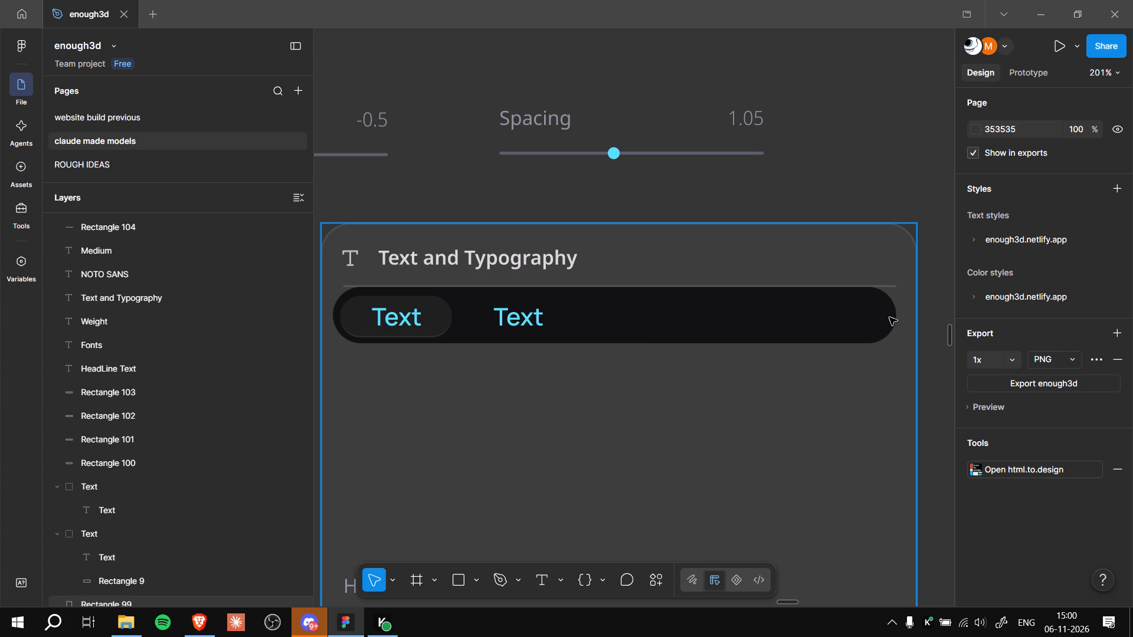
Recolor the fill of the wide bar, Rectangle 113, to the dark blue-grey 2C2C30.
left_click(681, 337)
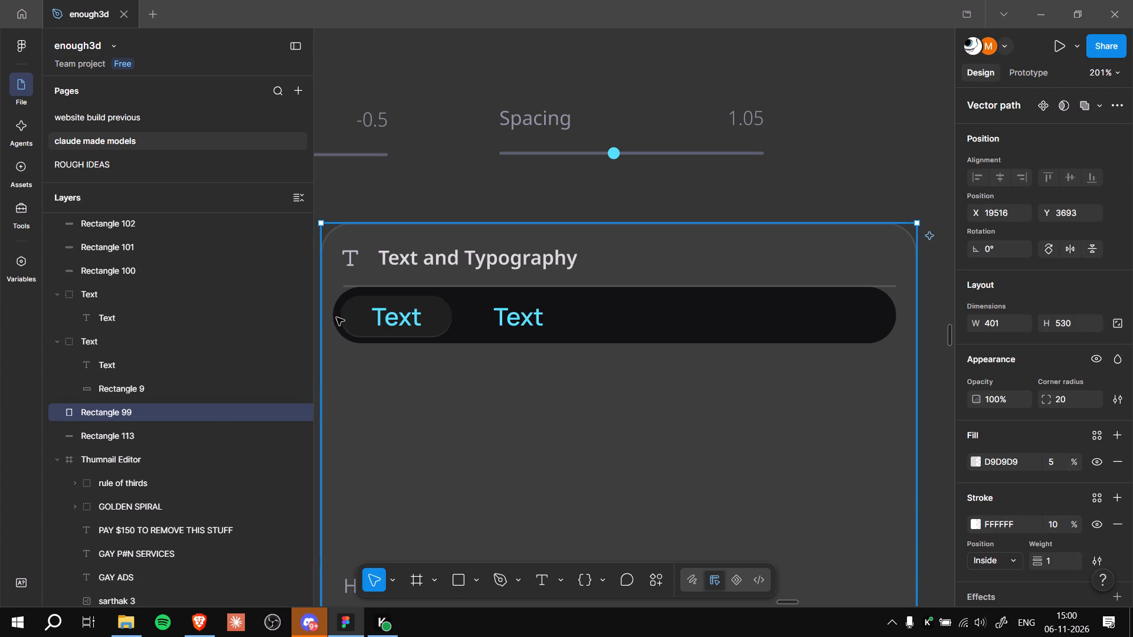
left_click(173, 433)
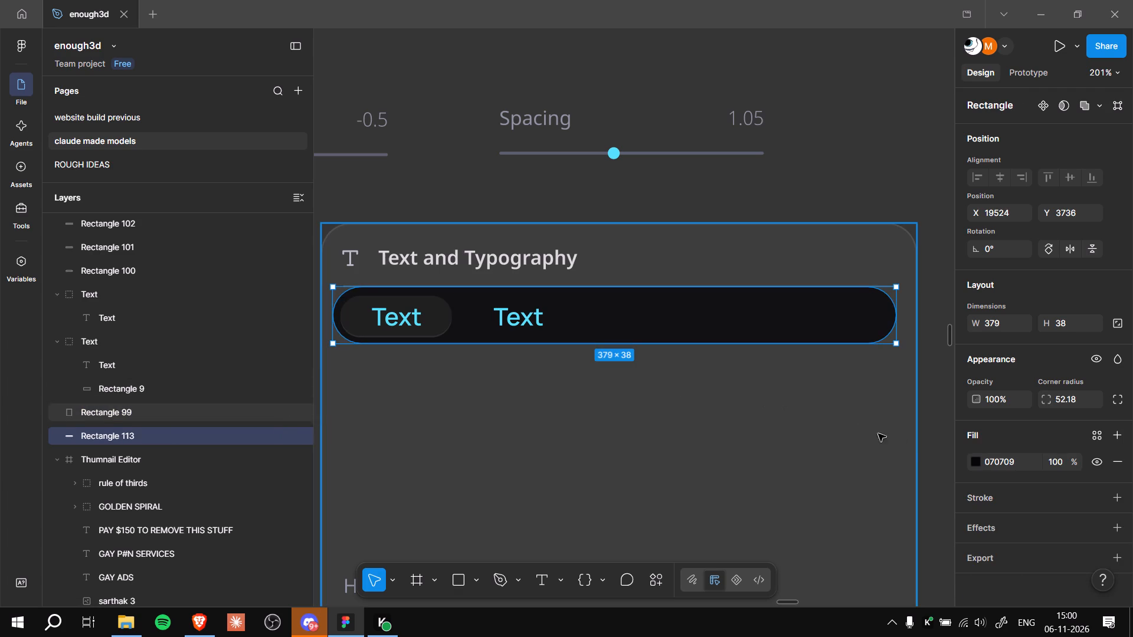
left_click(977, 464)
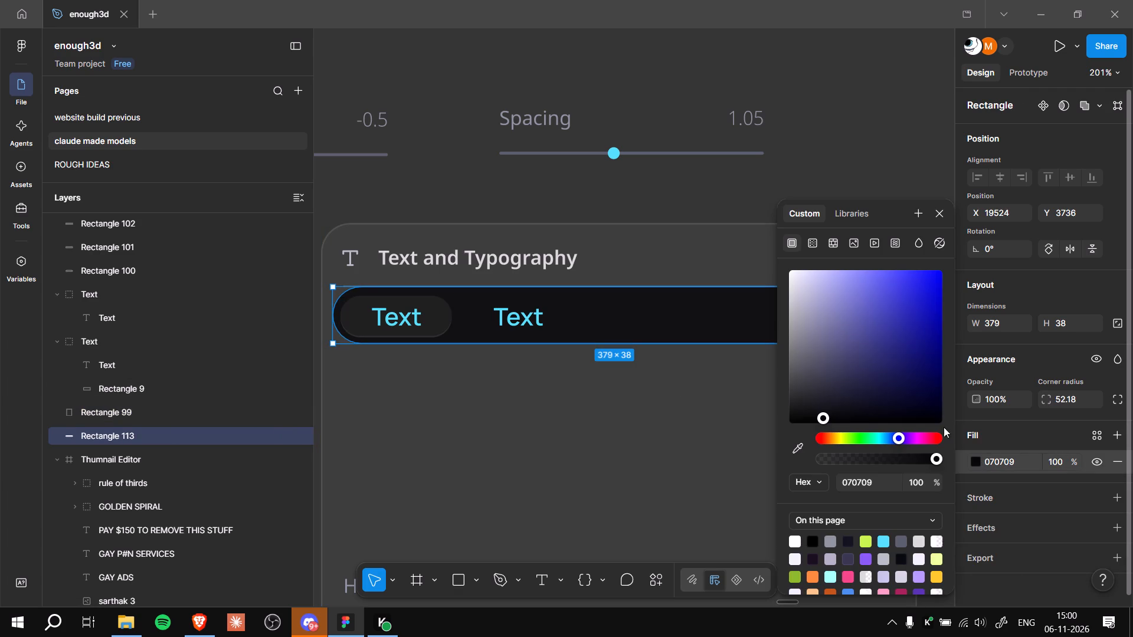
left_click_drag(816, 399, 793, 396)
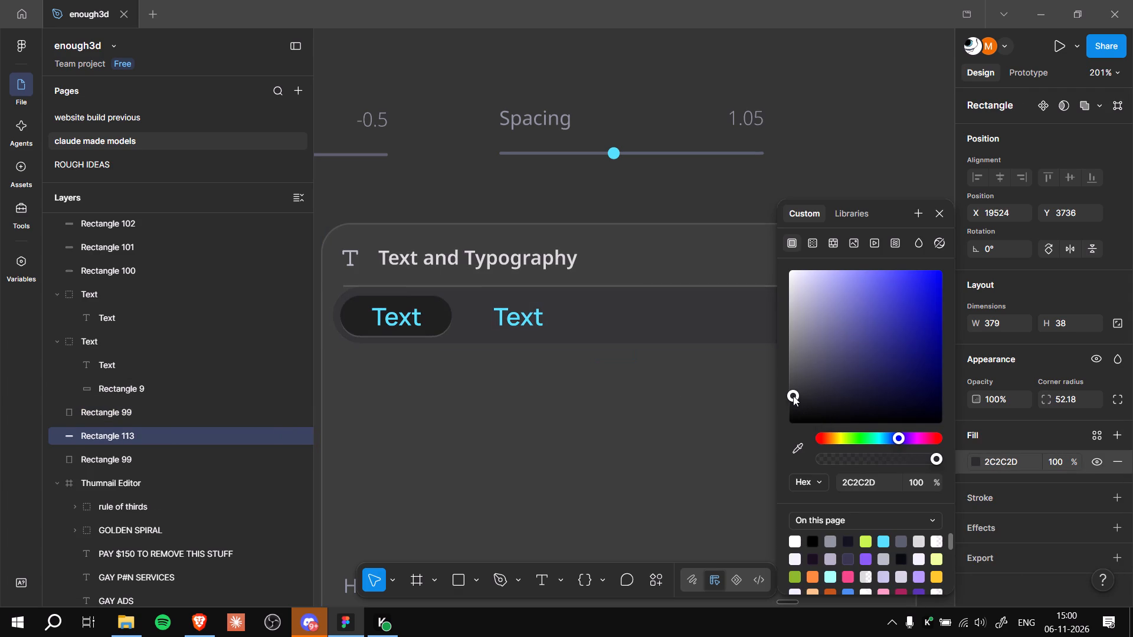
left_click_drag(793, 396, 810, 402)
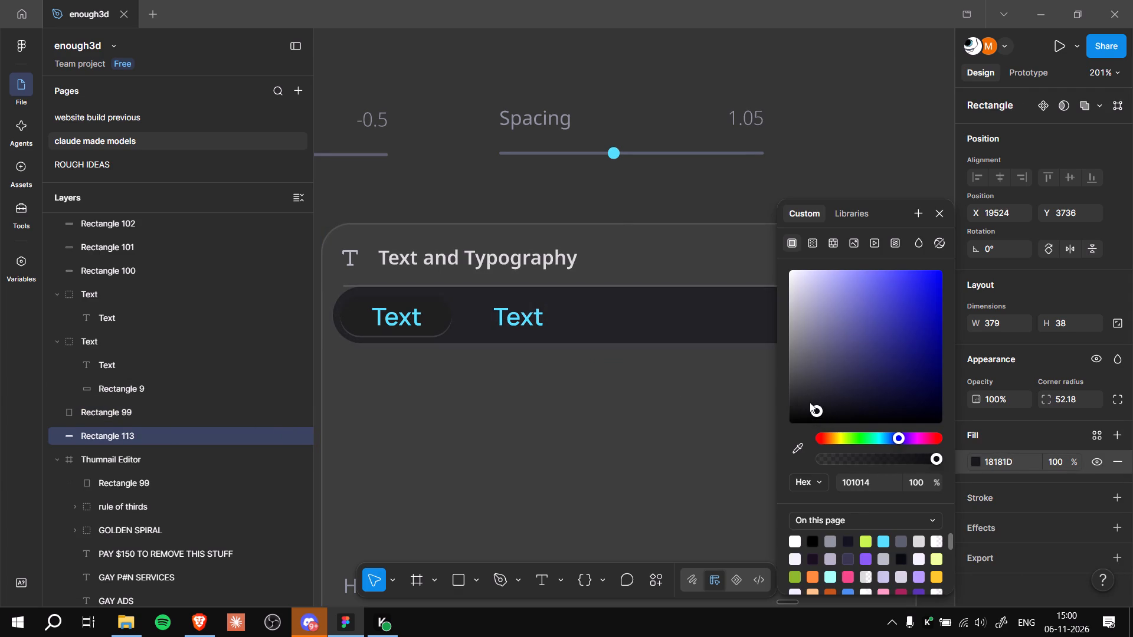
left_click_drag(810, 402, 786, 386)
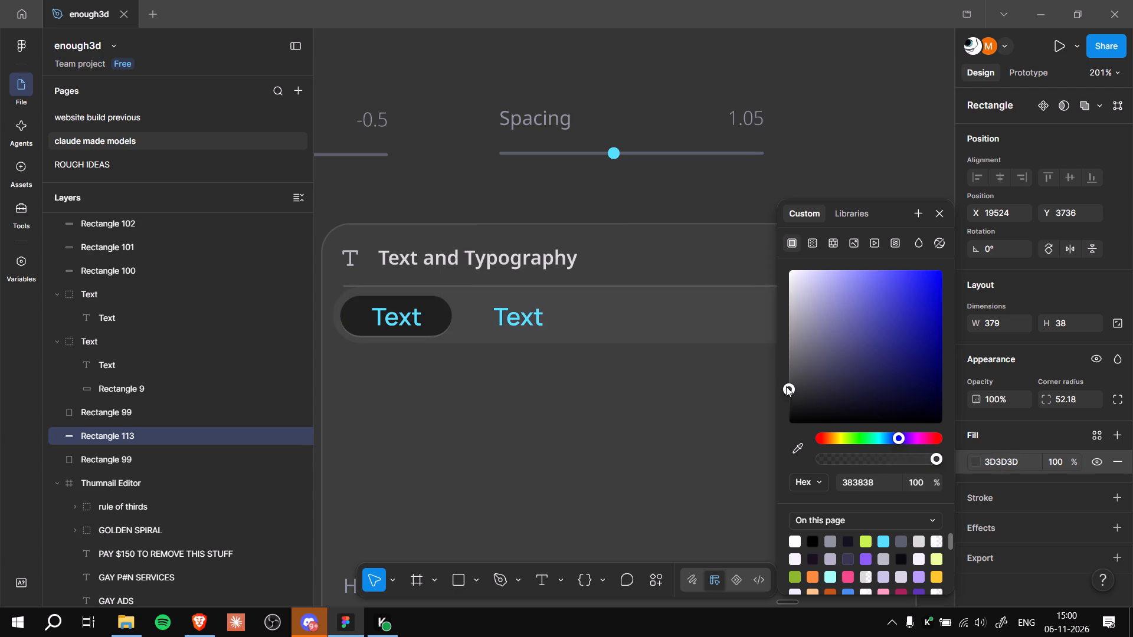
left_click_drag(786, 386, 787, 397)
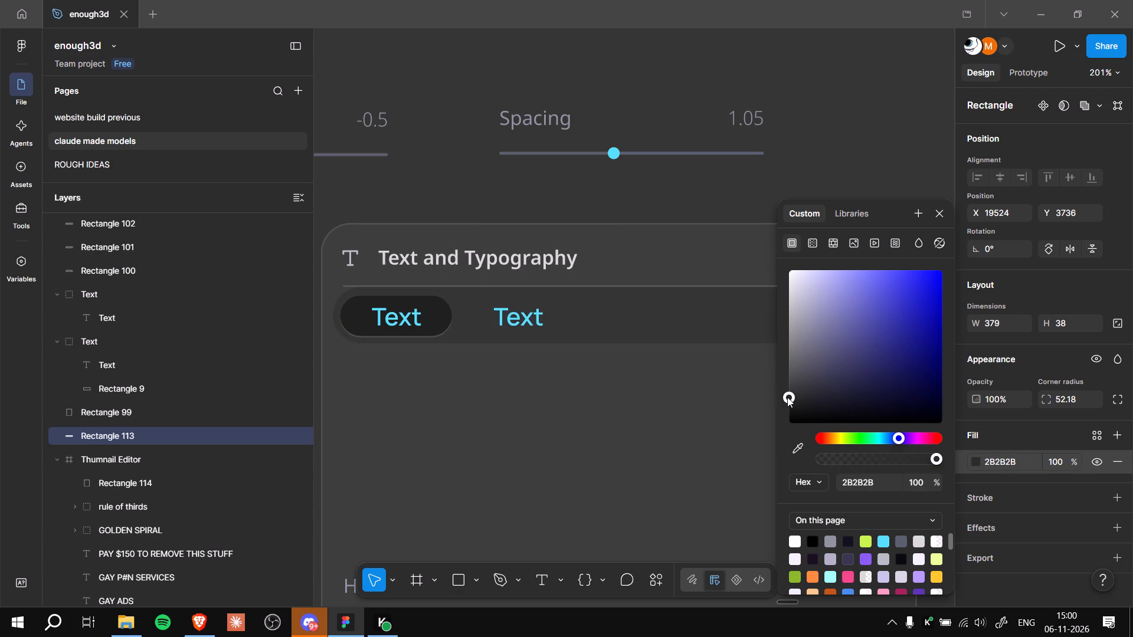
left_click_drag(787, 397, 798, 402)
left_click_drag(811, 388, 807, 388)
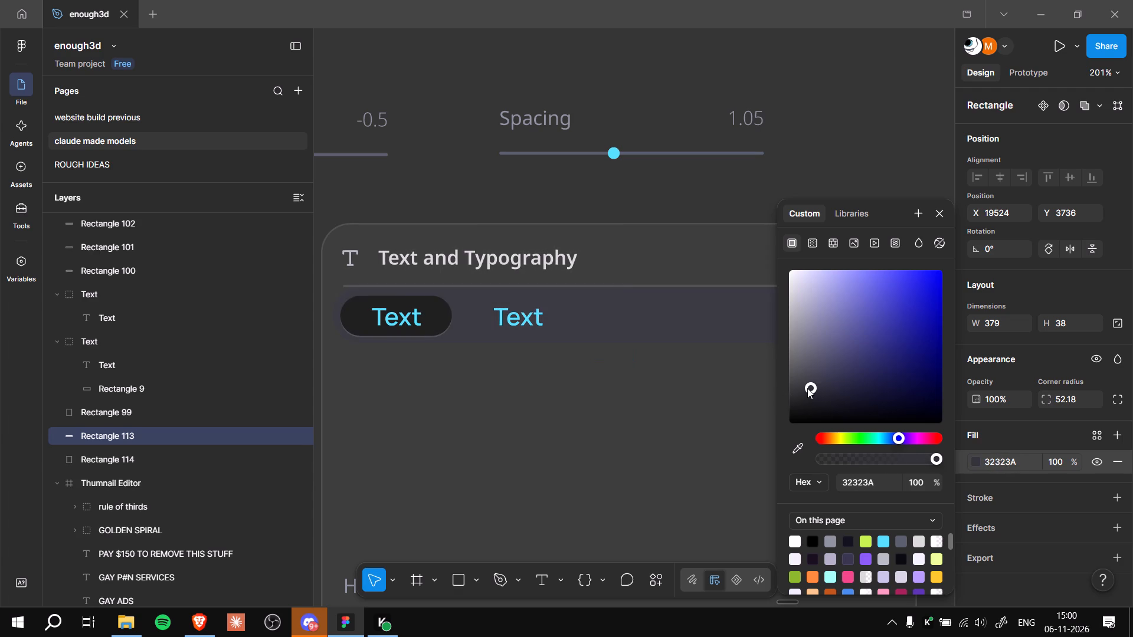
left_click_drag(807, 388, 811, 386)
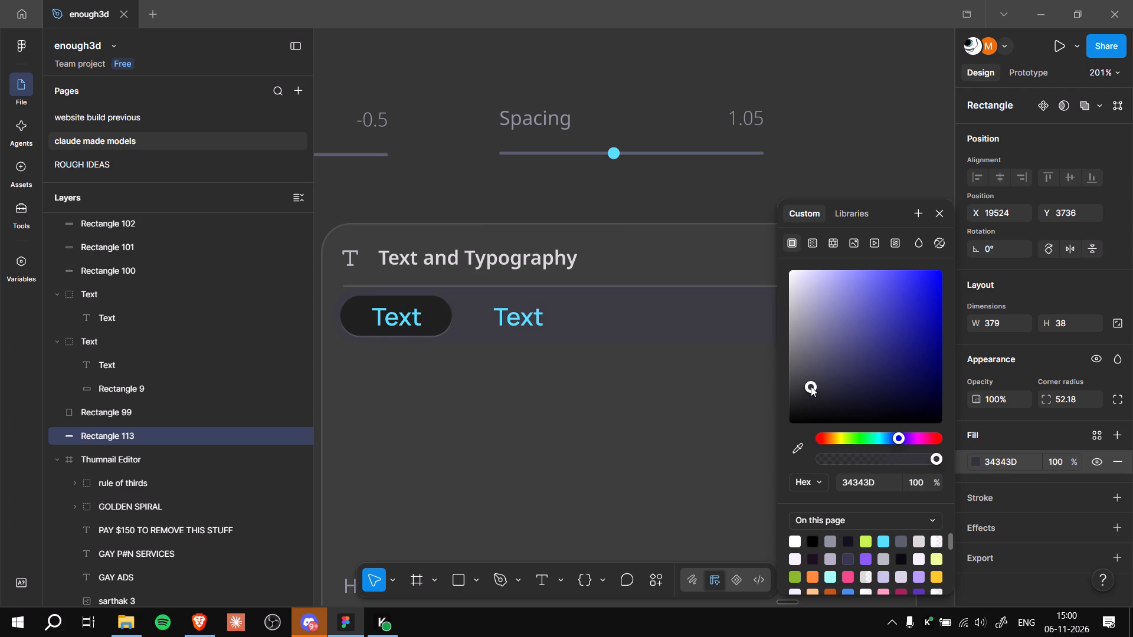
left_click_drag(811, 386, 803, 388)
left_click_drag(803, 388, 804, 394)
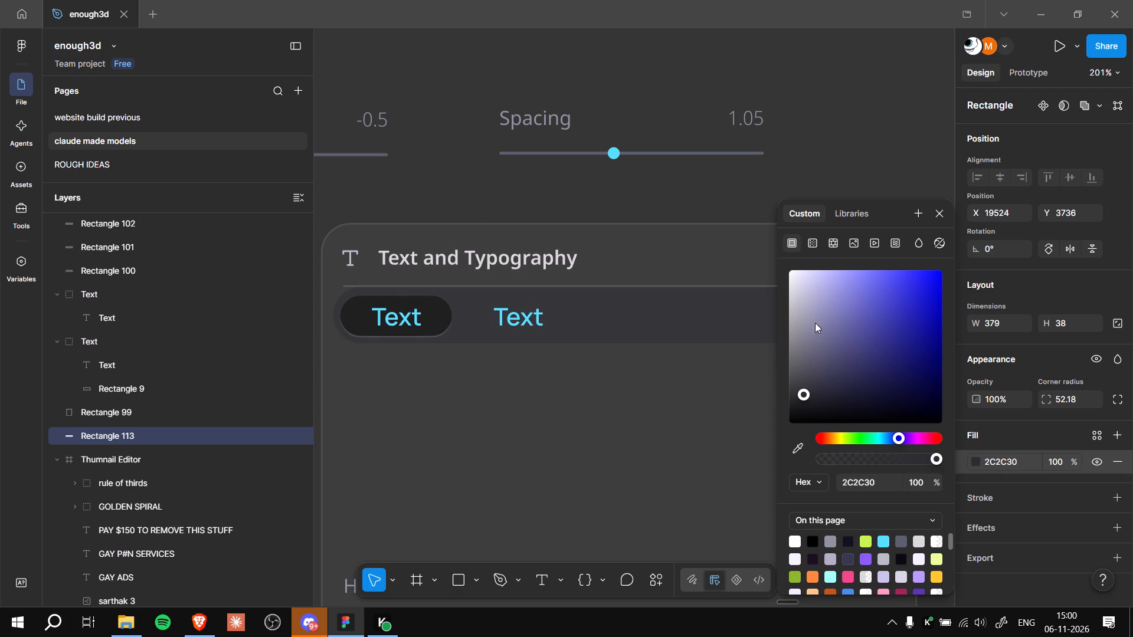
left_click(851, 133)
Recolor the fill of Rectangle 9, the pill behind the first Text label, to a dark reddish grey.
left_click(434, 322)
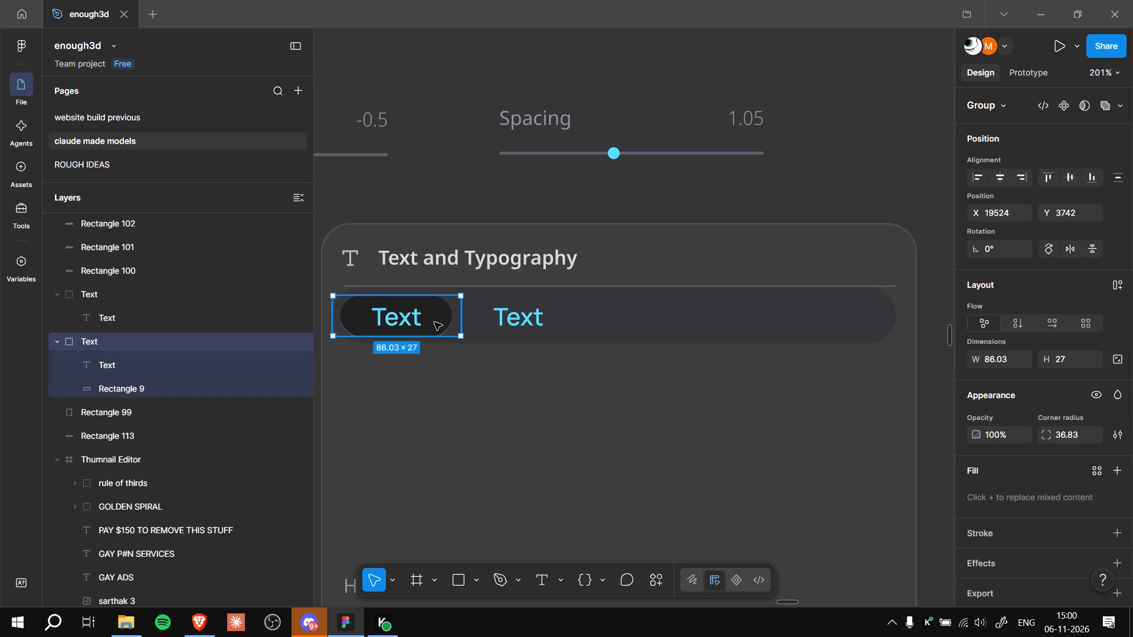
left_click(229, 385)
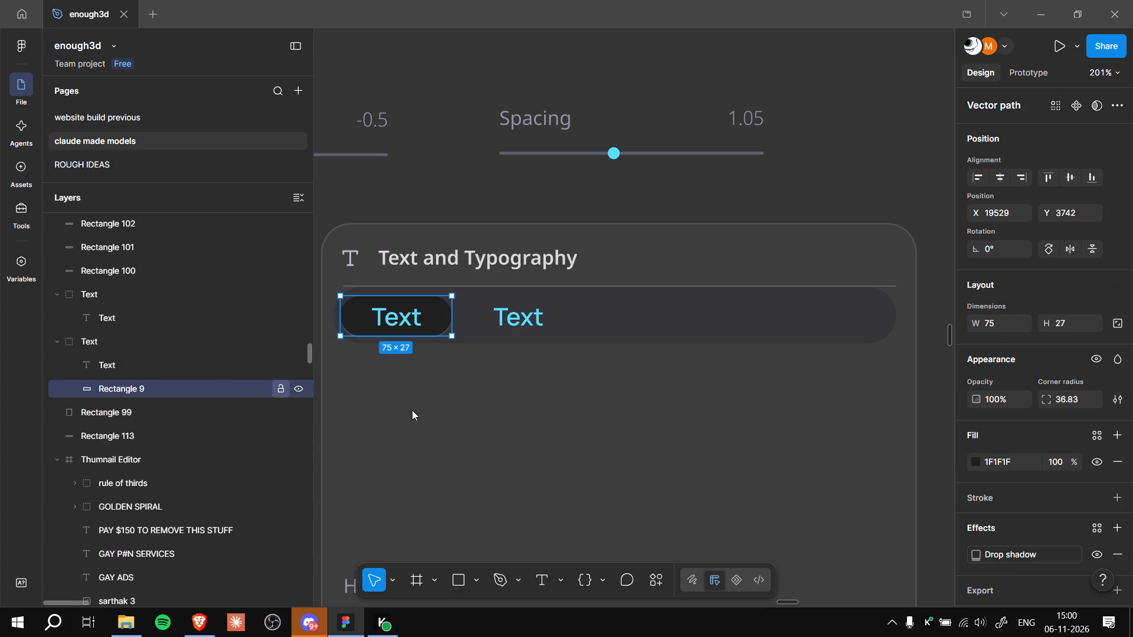
left_click(975, 465)
left_click_drag(818, 367, 804, 399)
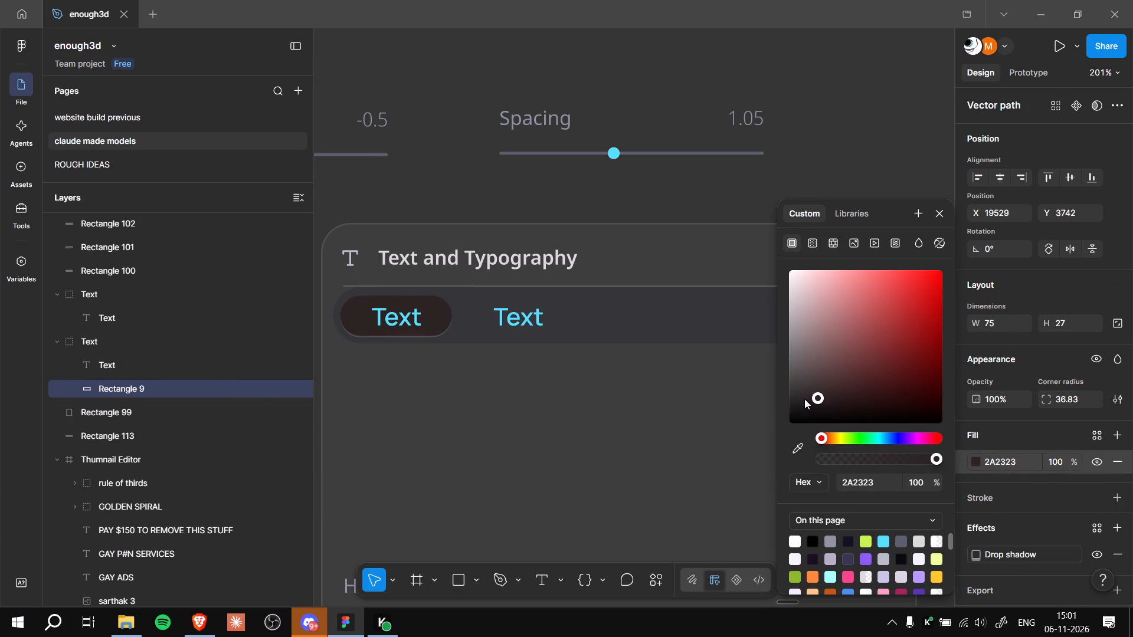
left_click_drag(804, 399, 795, 400)
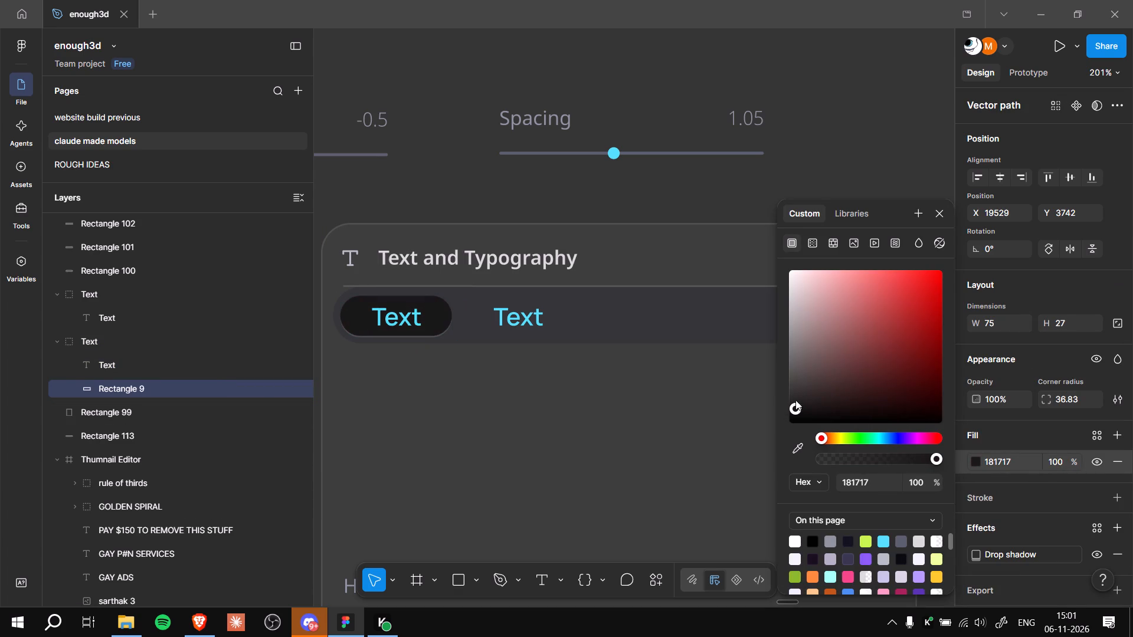
left_click_drag(795, 400, 796, 397)
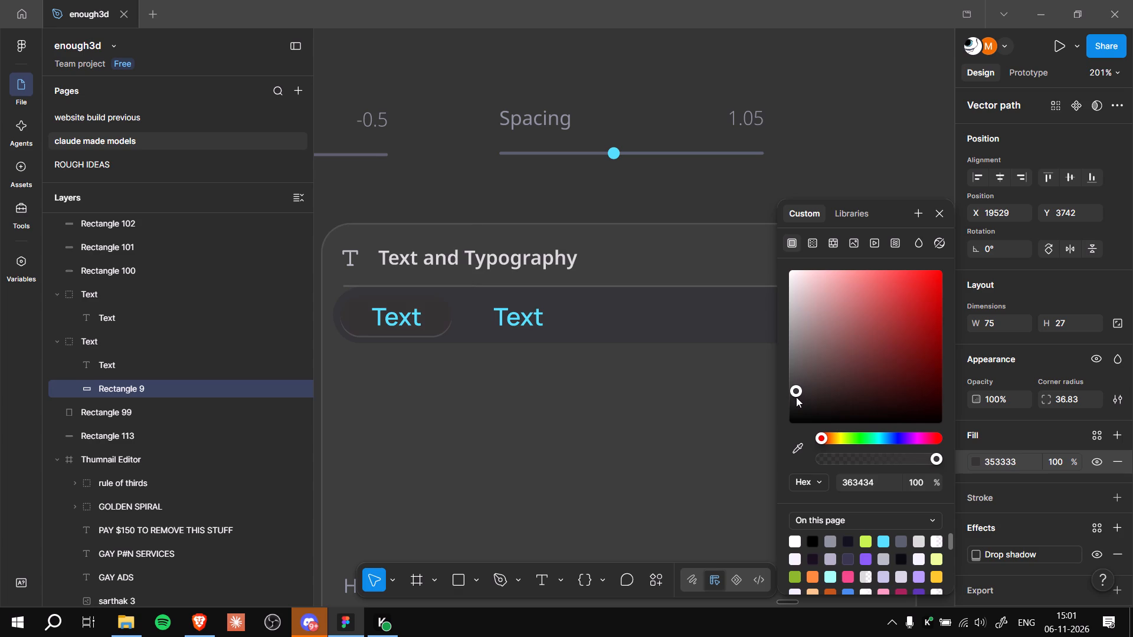
left_click_drag(796, 397, 797, 389)
left_click(832, 159)
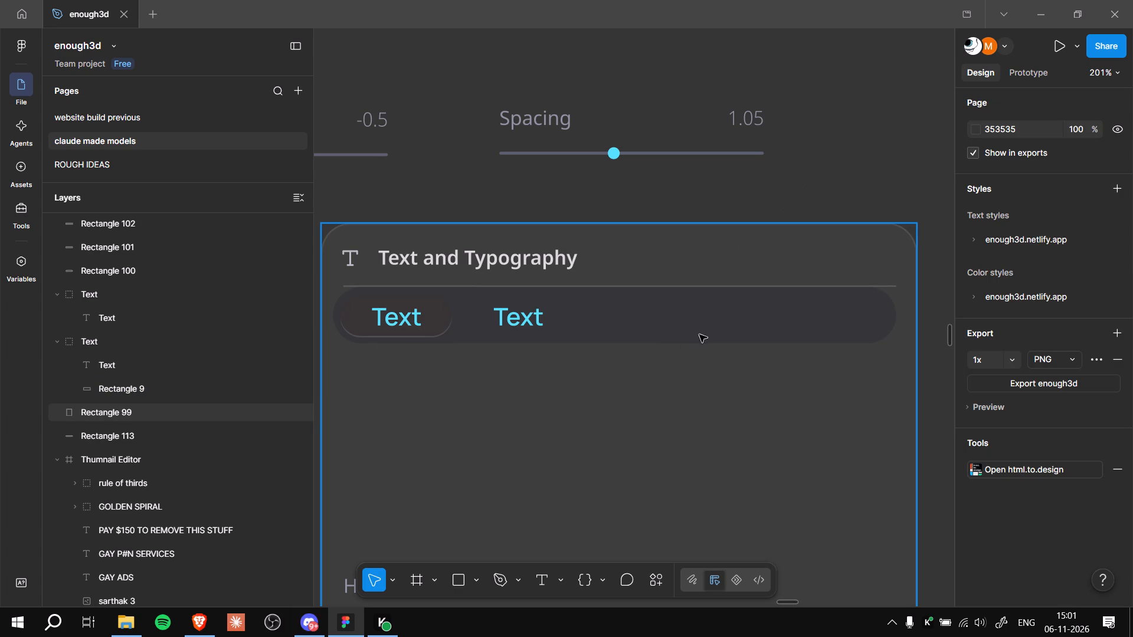
Reorder Rectangle 113, the wide rounded bar, so it sits directly above the panel background Rectangle 99.
left_click(735, 331)
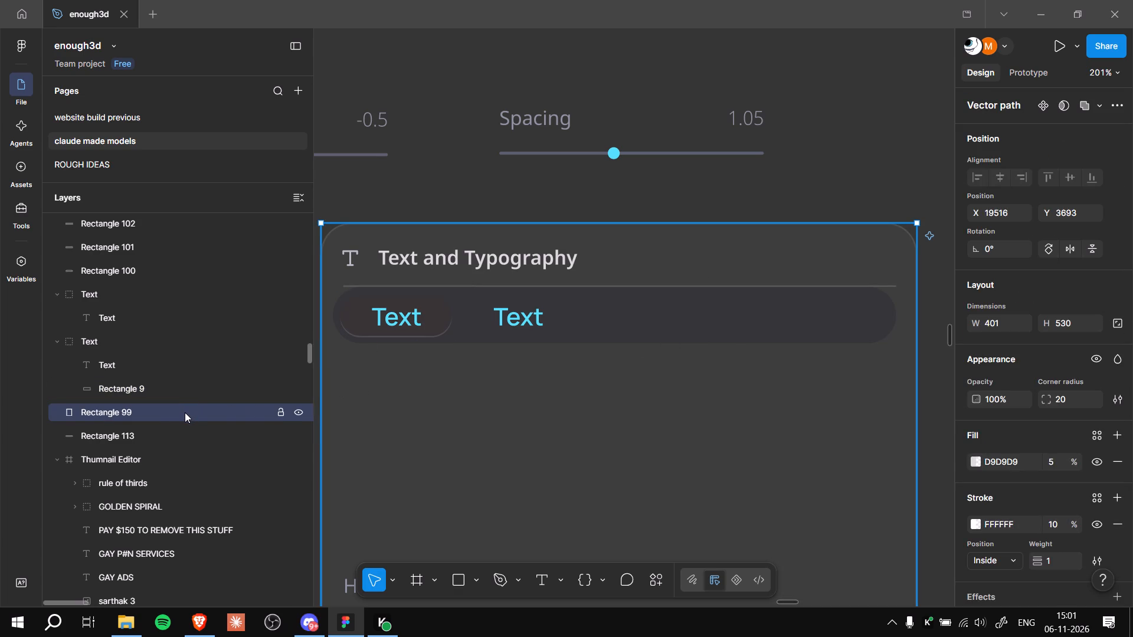
left_click_drag(162, 435, 161, 429)
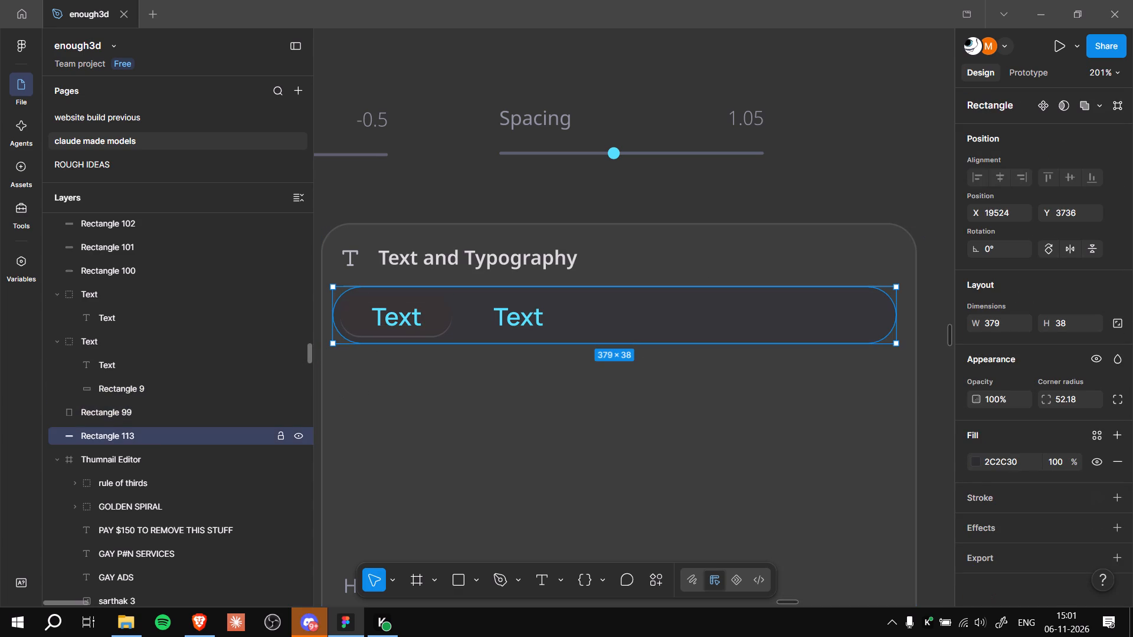
left_click_drag(161, 429, 165, 405)
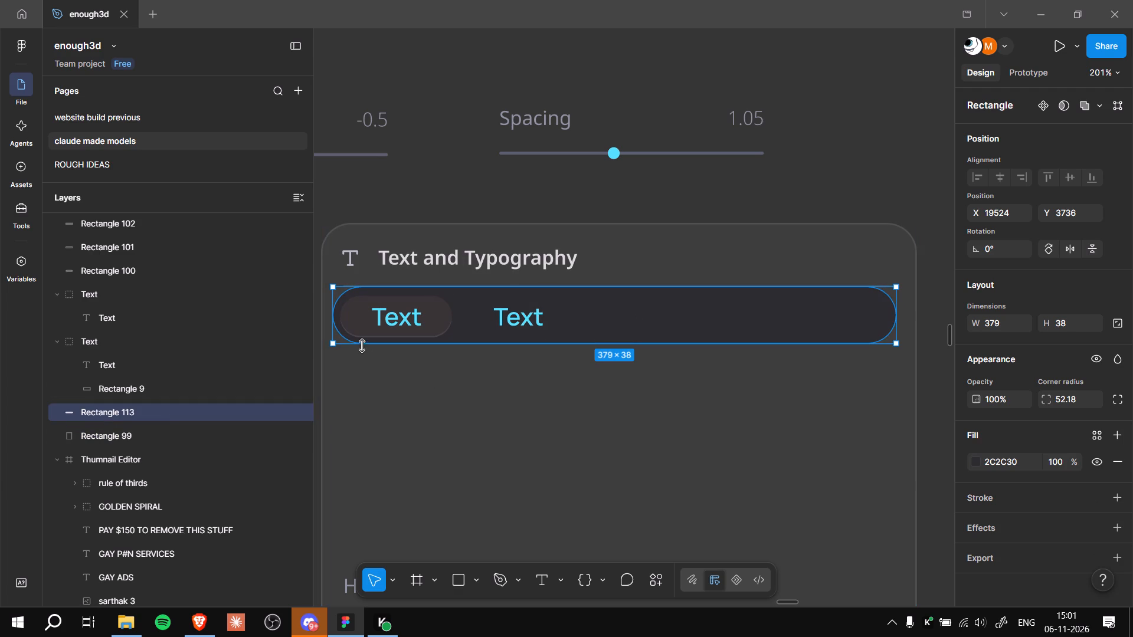
Recolor the fill of the wide bar, Rectangle 113, to the neutral grey 4D4D4D.
left_click(980, 462)
left_click_drag(826, 395, 798, 386)
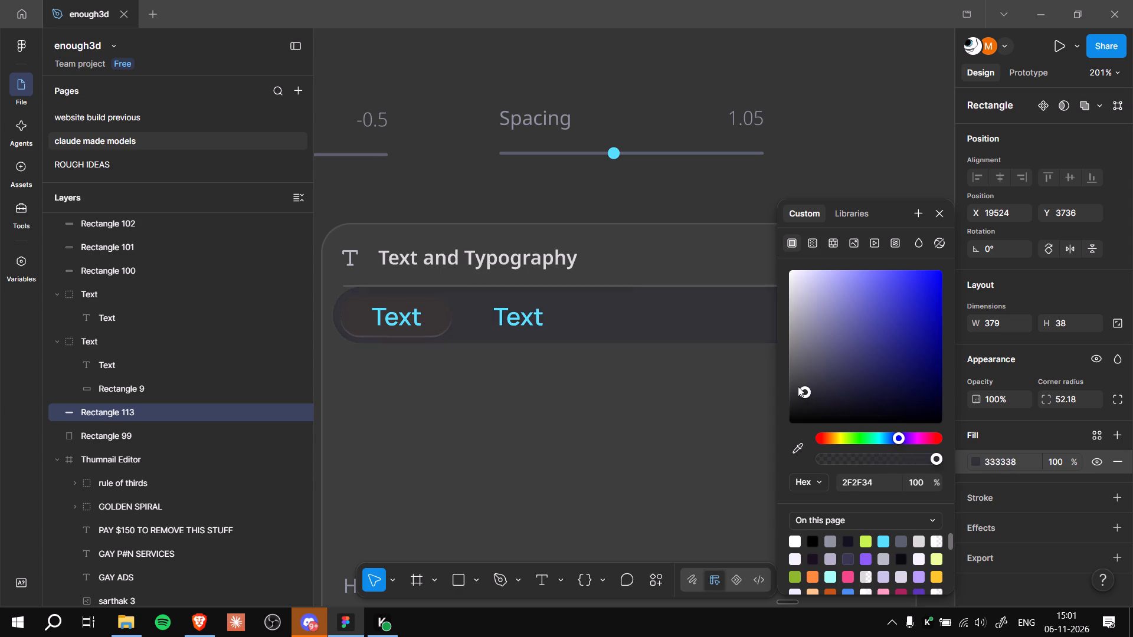
left_click_drag(798, 386, 799, 399)
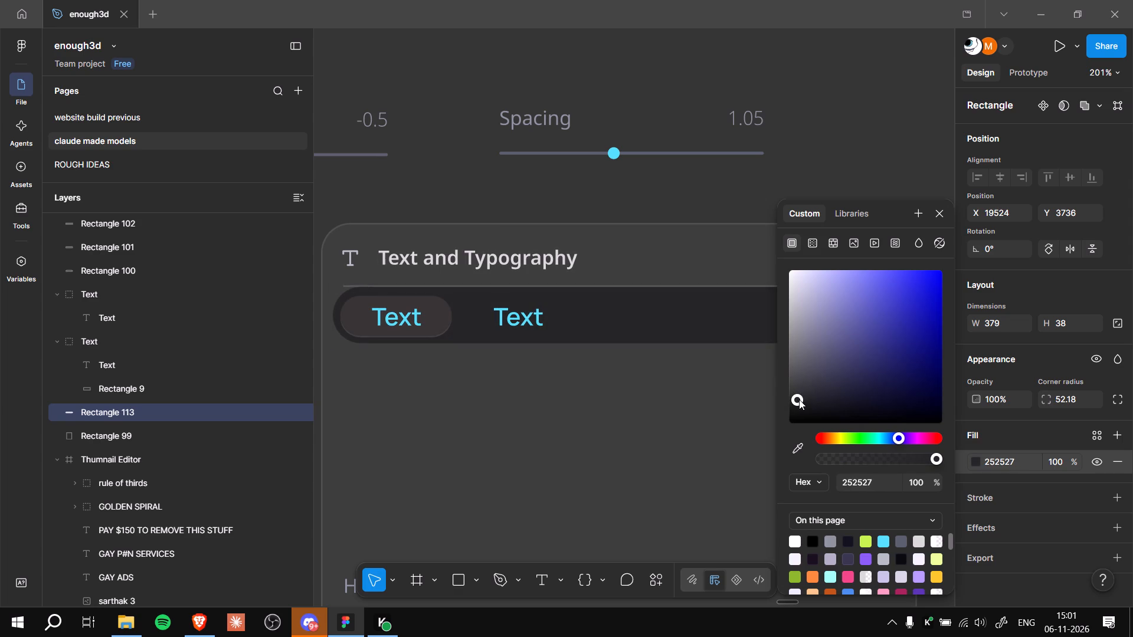
left_click_drag(799, 399, 799, 393)
left_click_drag(799, 393, 802, 397)
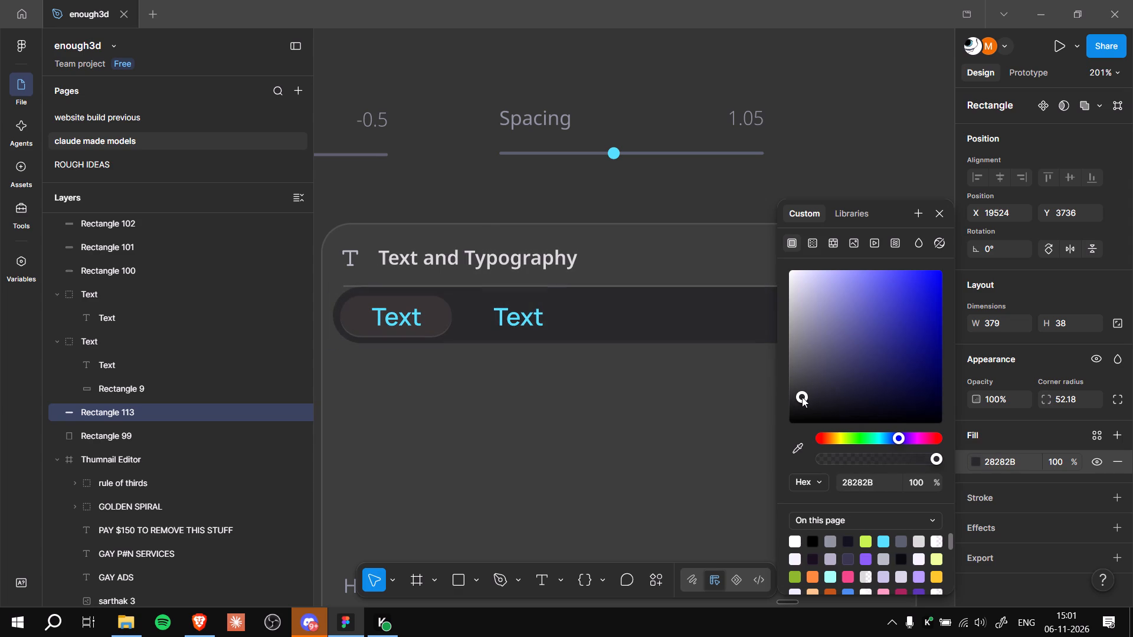
left_click_drag(802, 397, 814, 402)
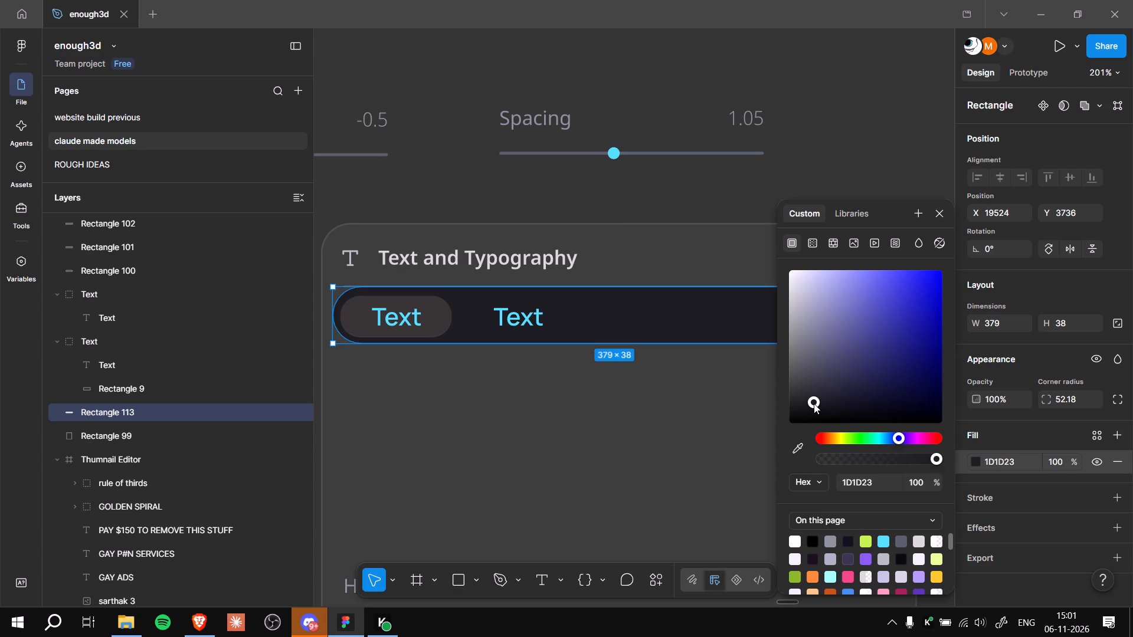
left_click_drag(833, 363, 791, 379)
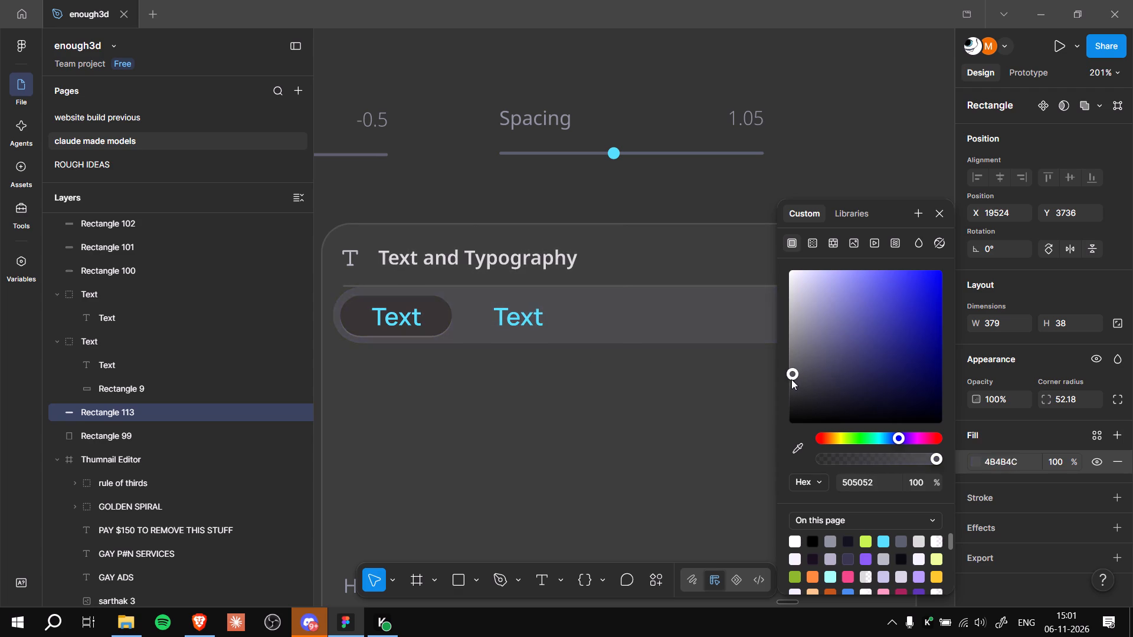
left_click_drag(791, 379, 794, 375)
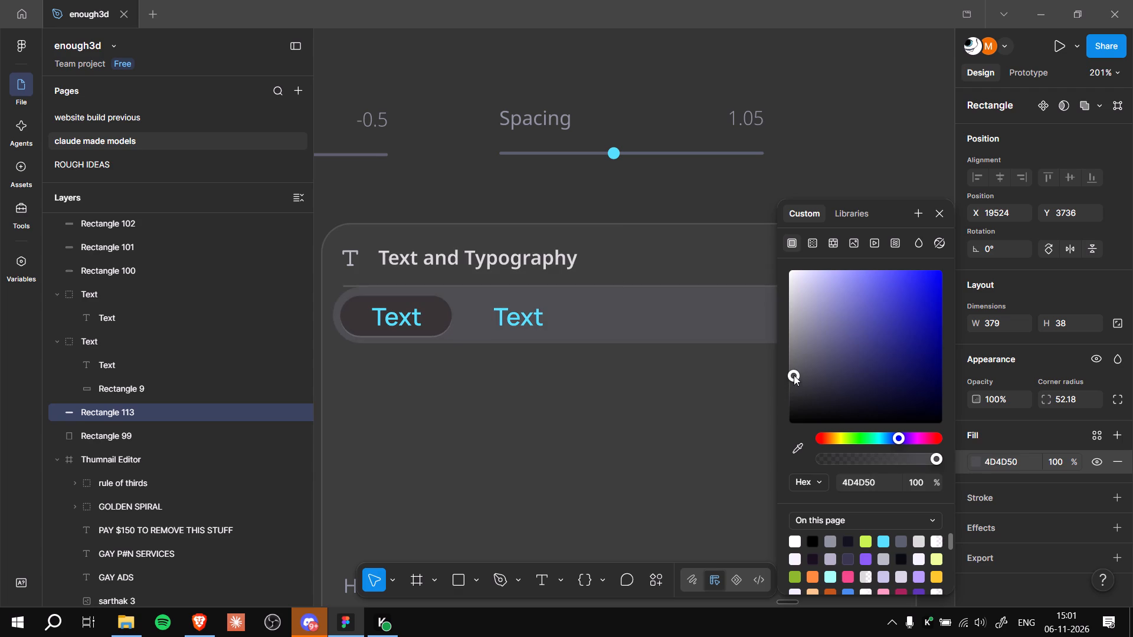
left_click_drag(794, 375, 797, 390)
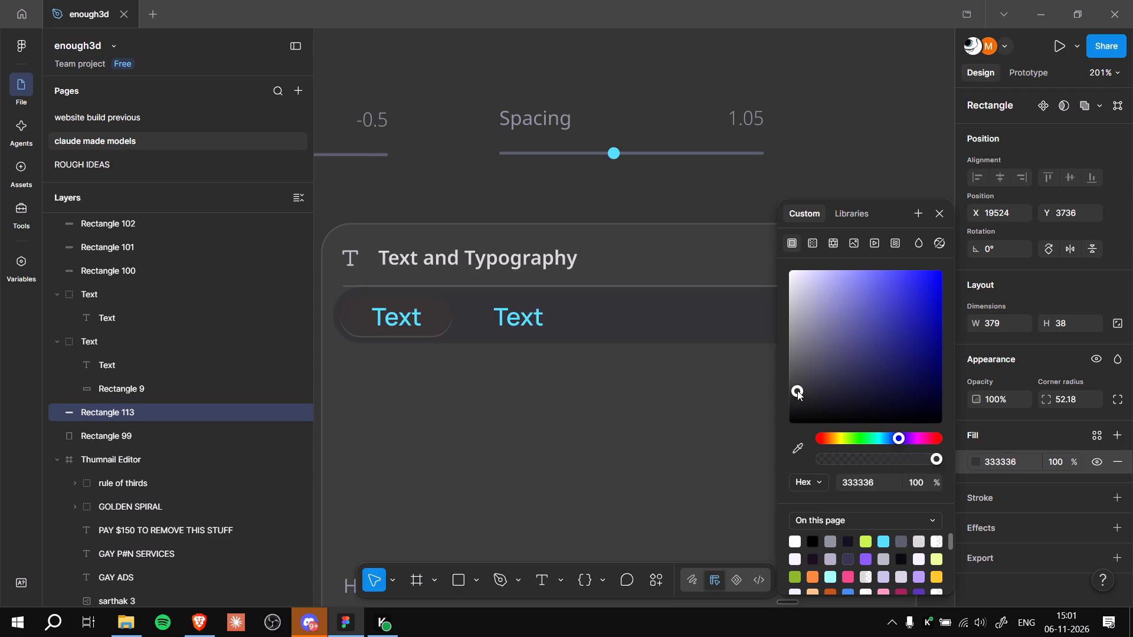
left_click_drag(797, 390, 798, 385)
left_click_drag(798, 385, 798, 385)
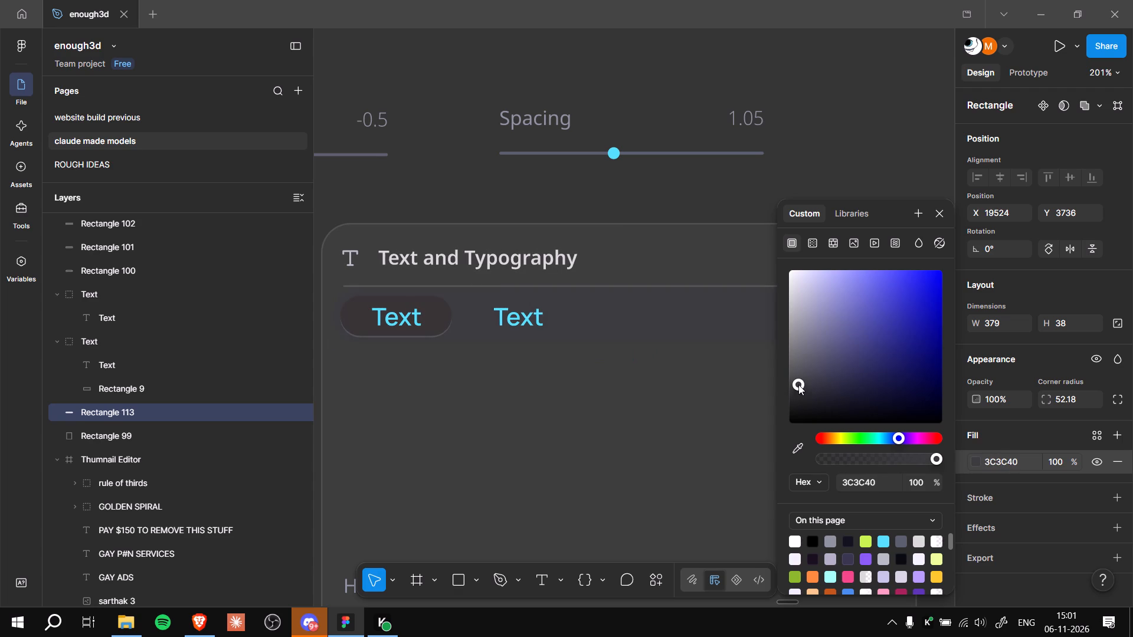
left_click_drag(798, 385, 798, 378)
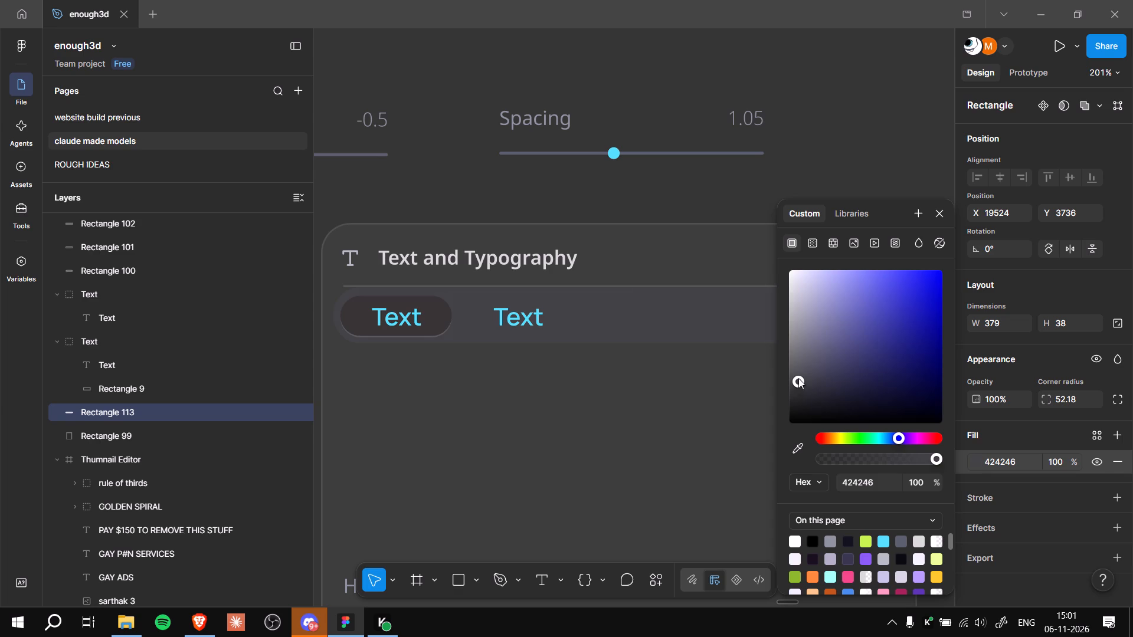
left_click_drag(798, 378, 798, 375)
left_click_drag(798, 375, 788, 386)
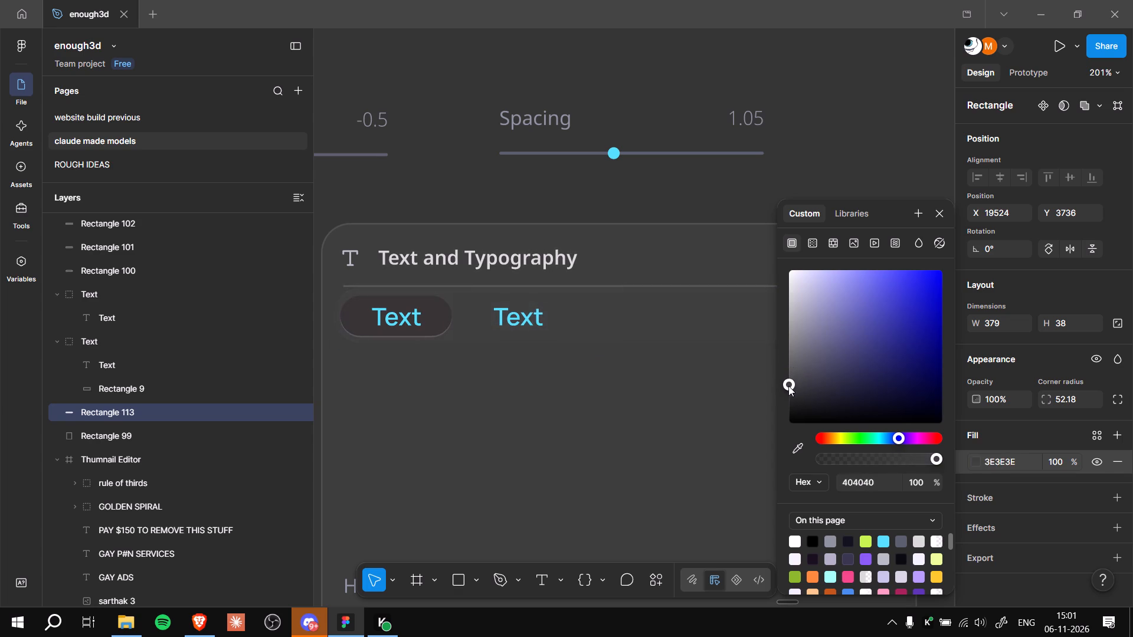
left_click_drag(788, 386, 788, 377)
left_click(830, 155)
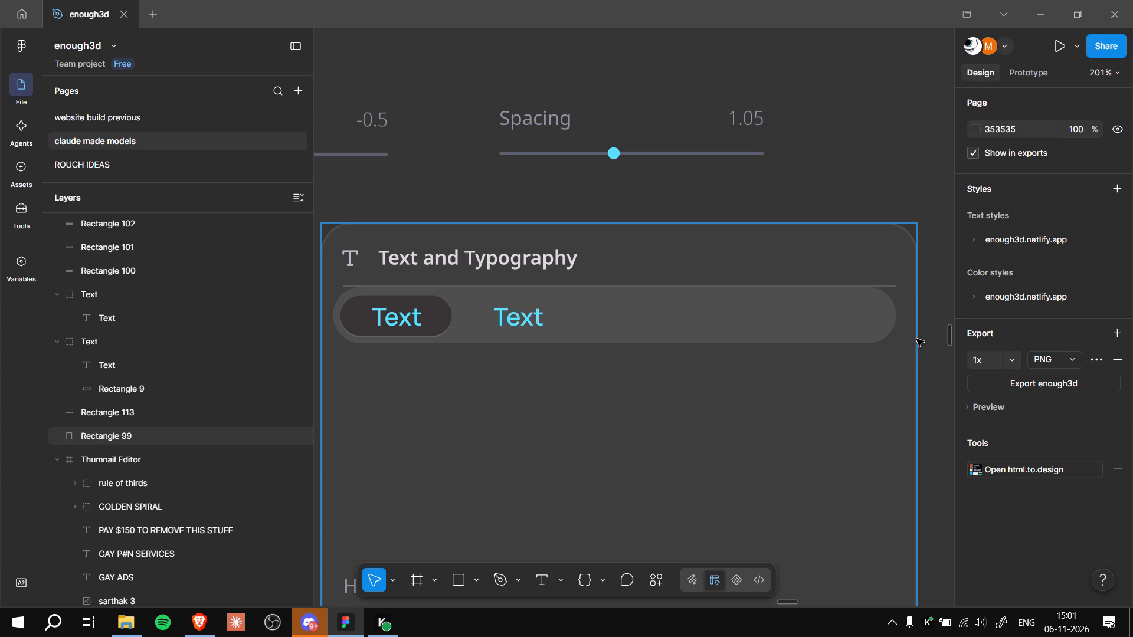
Reduce the wide bar's height to 33 and reposition it just below the divider line, evenly around the dark pill.
scroll(807, 401, "down", 9, "ctrl")
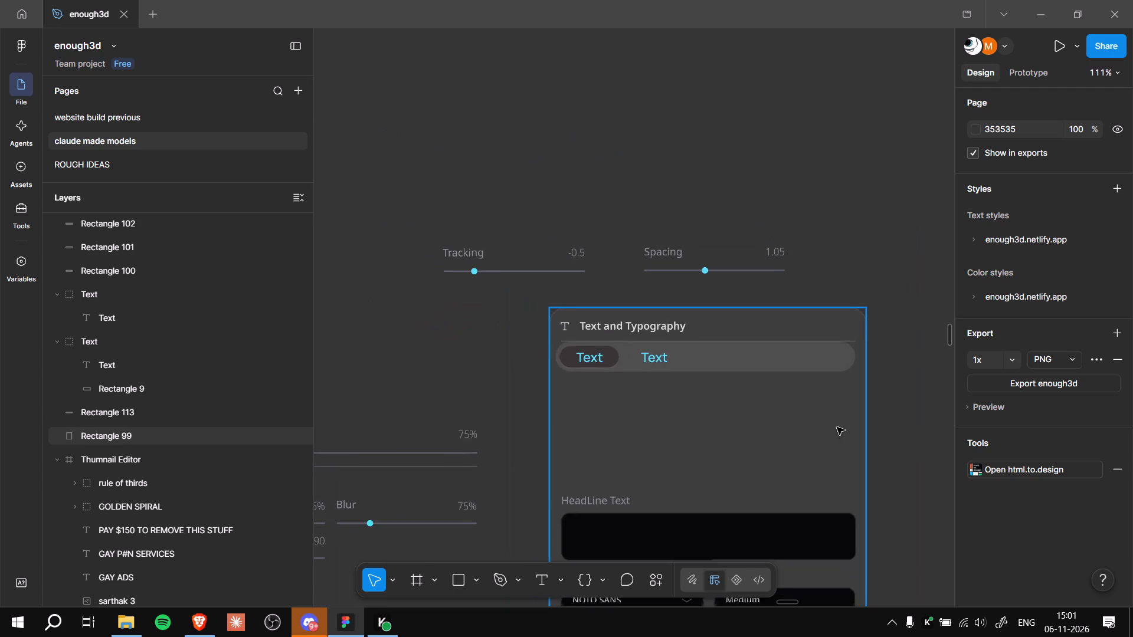
scroll(867, 432, "up", 7, "ctrl")
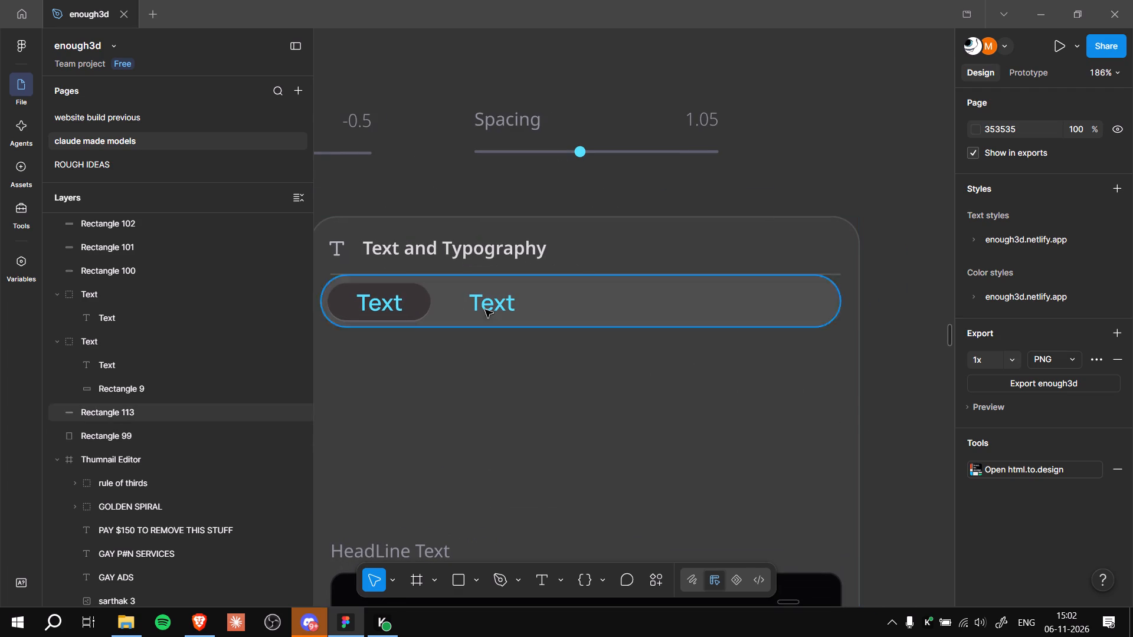
left_click(589, 308)
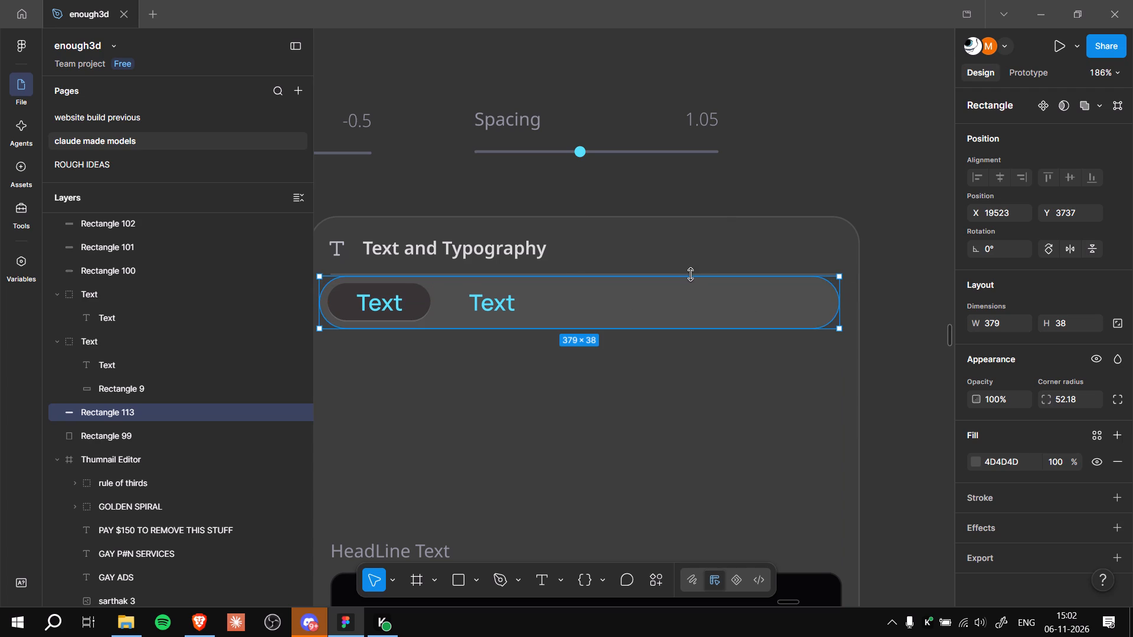
left_click_drag(691, 274, 692, 281)
left_click_drag(679, 301, 679, 300)
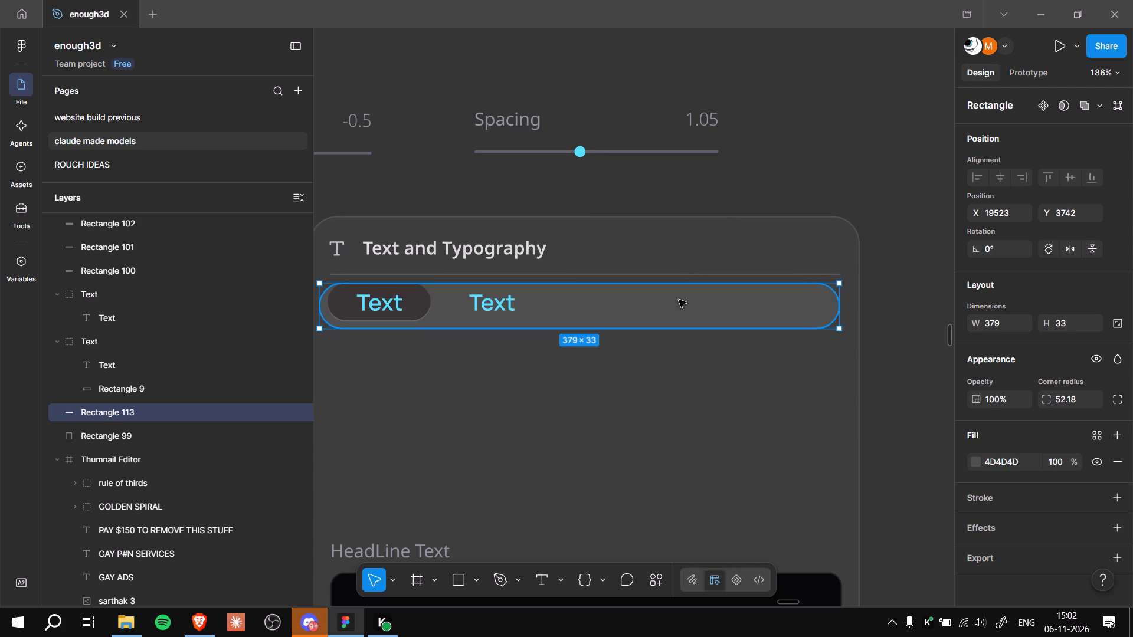
left_click_drag(679, 300, 681, 295)
left_click(761, 144)
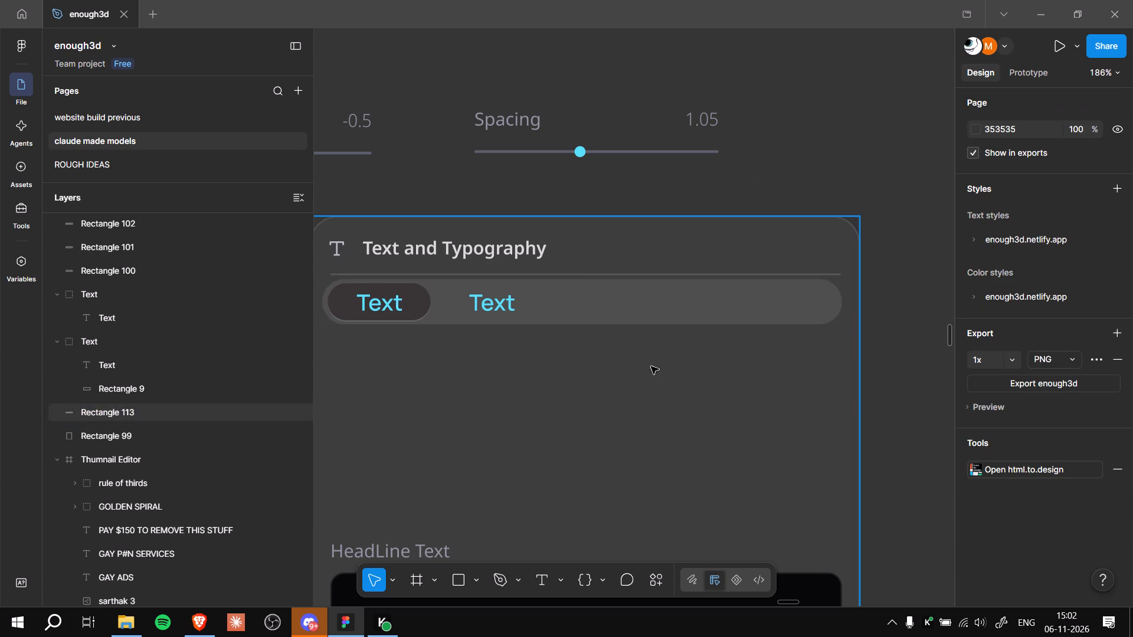
Examine the section switcher's bar and pill within the Text and Typography panel, both close up and from farther out.
scroll(531, 398, "up", 3, "ctrl")
scroll(531, 398, "down", 3, "ctrl")
scroll(531, 398, "up", 3, "ctrl")
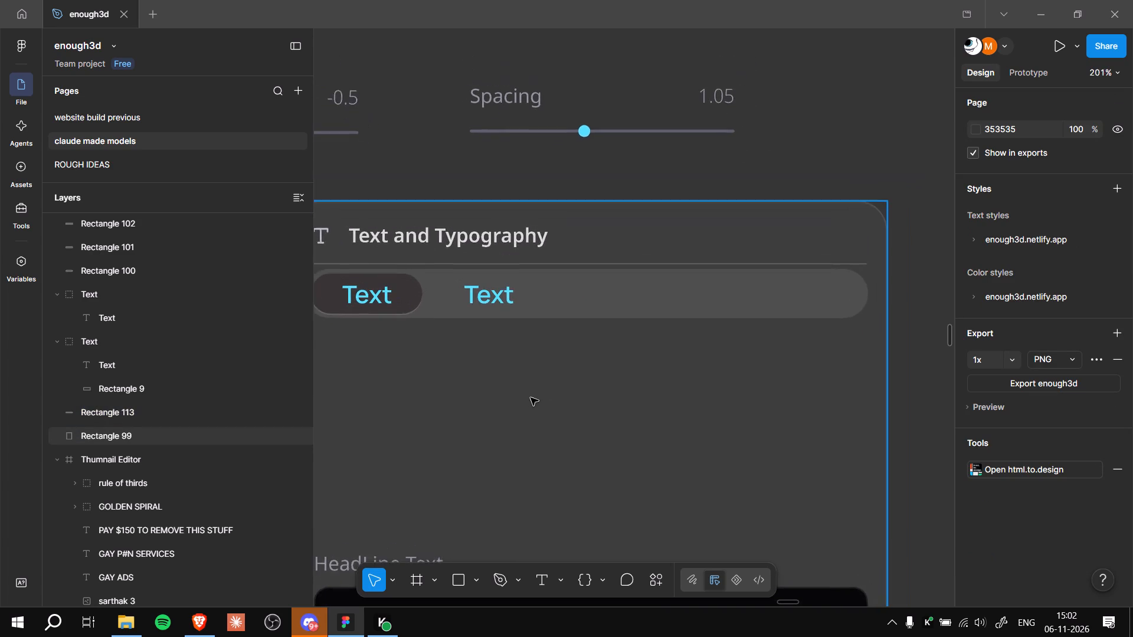
scroll(531, 398, "down", 2, "ctrl")
scroll(531, 398, "up", 2, "ctrl")
scroll(542, 385, "down", 4, "ctrl")
middle_click_drag(518, 392, 581, 393, "ctrl")
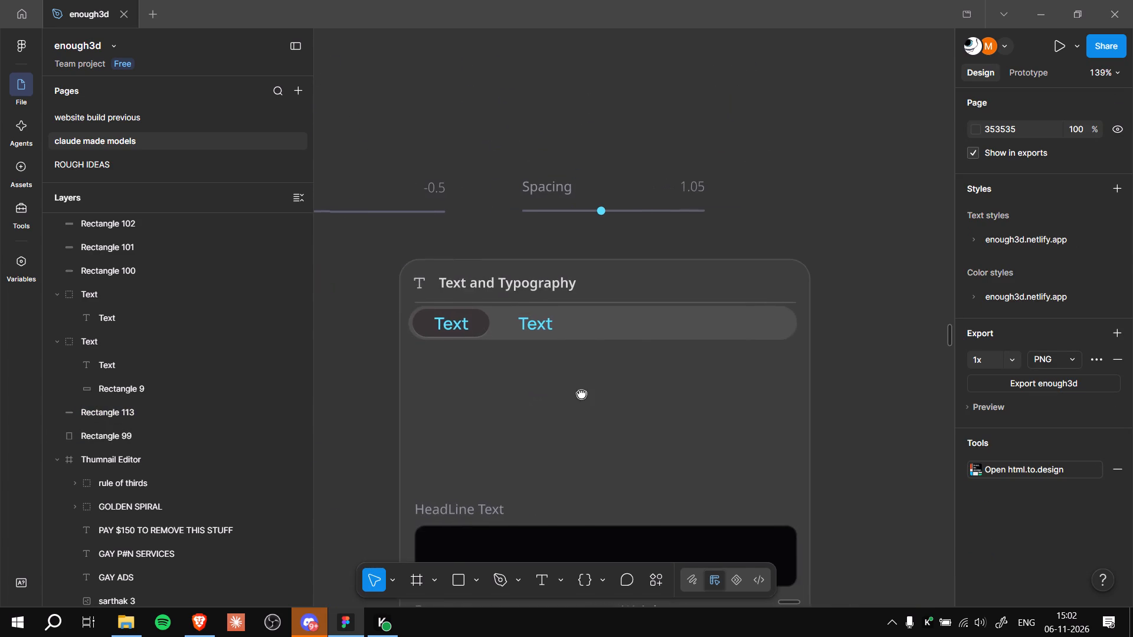
middle_click_drag(581, 393, 587, 393, "ctrl")
scroll(562, 365, "up", 8, "ctrl")
middle_click_drag(552, 367, 667, 381, "ctrl")
scroll(552, 367, "up", 1, "ctrl")
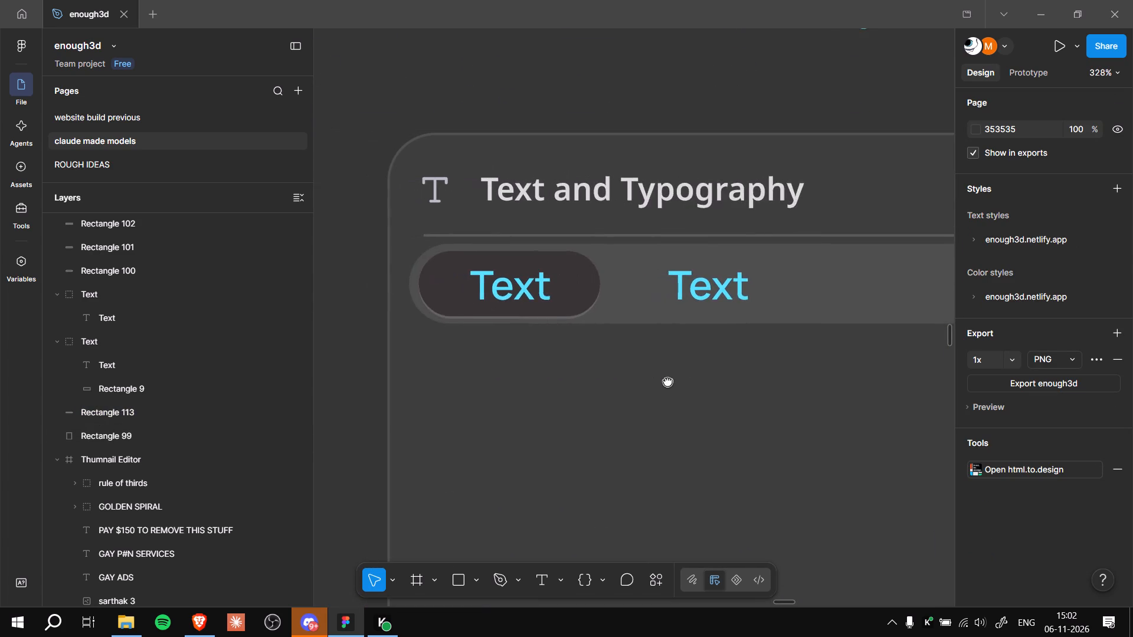
middle_click_drag(667, 381, 627, 382, "ctrl")
scroll(627, 382, "down", 4, "ctrl")
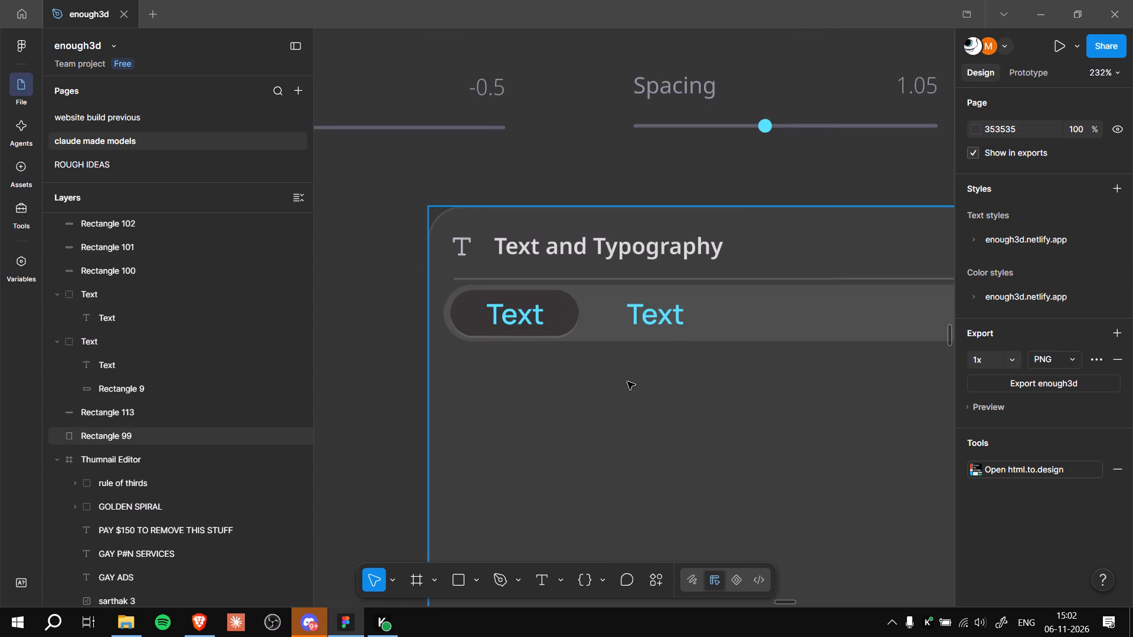
scroll(627, 382, "down", 5, "ctrl")
middle_click_drag(708, 399, 629, 396, "ctrl")
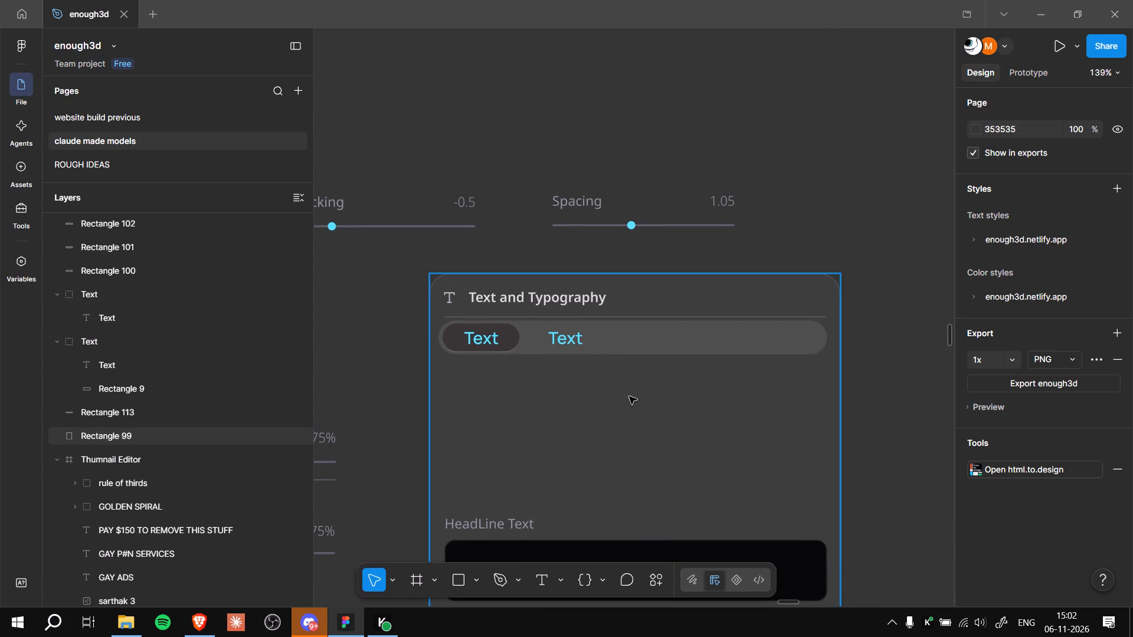
scroll(629, 396, "down", 6, "ctrl")
scroll(629, 396, "up", 9, "ctrl")
scroll(629, 396, "down", 6, "ctrl")
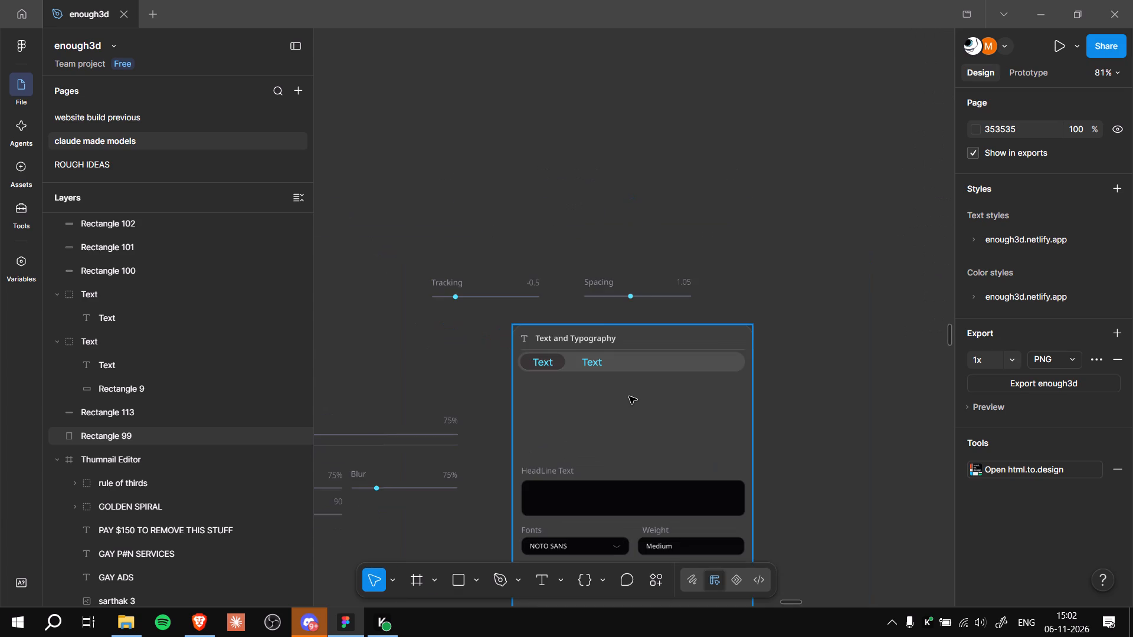
scroll(629, 396, "up", 7, "ctrl")
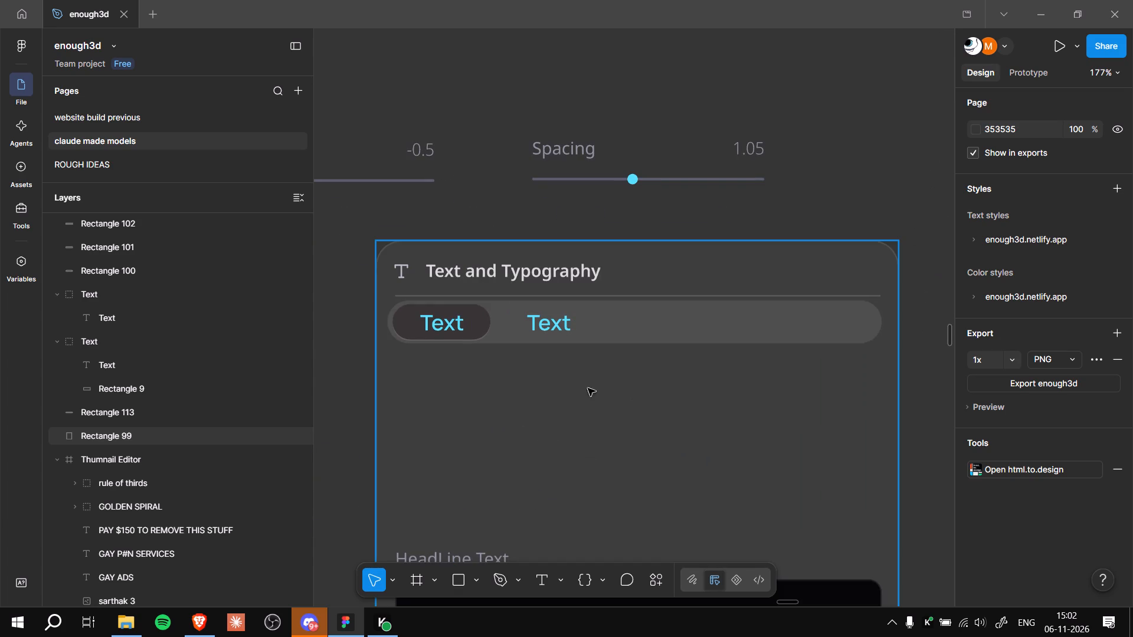
Examine the section switcher's bar and dark pill within the Text and Typography panel at several magnifications.
scroll(462, 360, "up", 1, "ctrl")
scroll(720, 405, "down", 6, "ctrl")
scroll(807, 427, "down", 4, "ctrl")
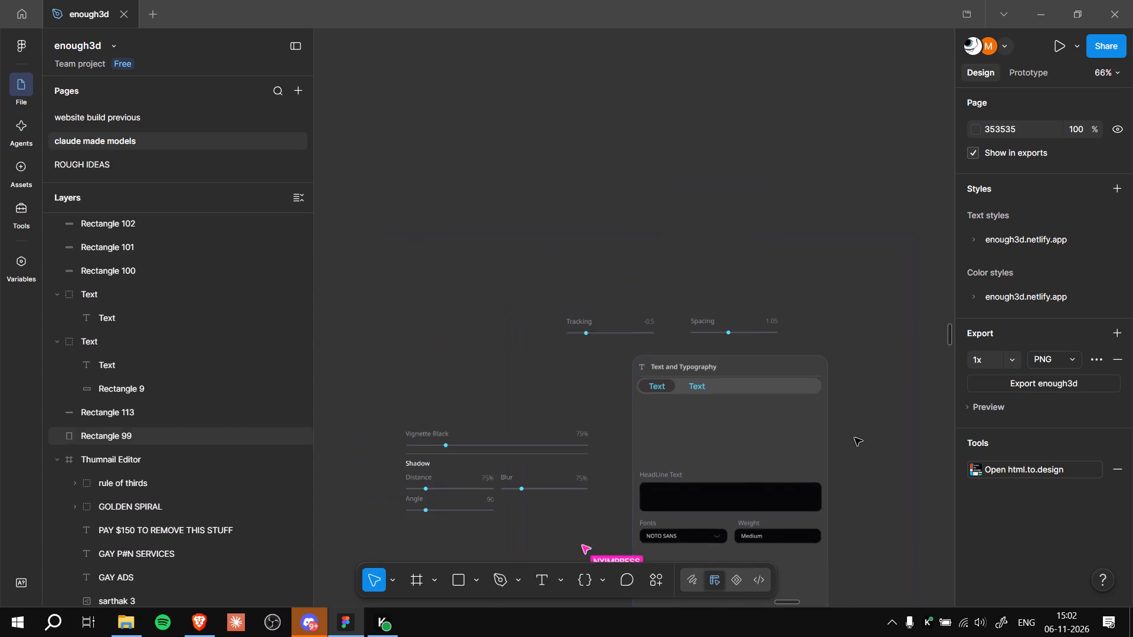
middle_click_drag(866, 437, 830, 450, "ctrl")
scroll(698, 445, "up", 6, "ctrl")
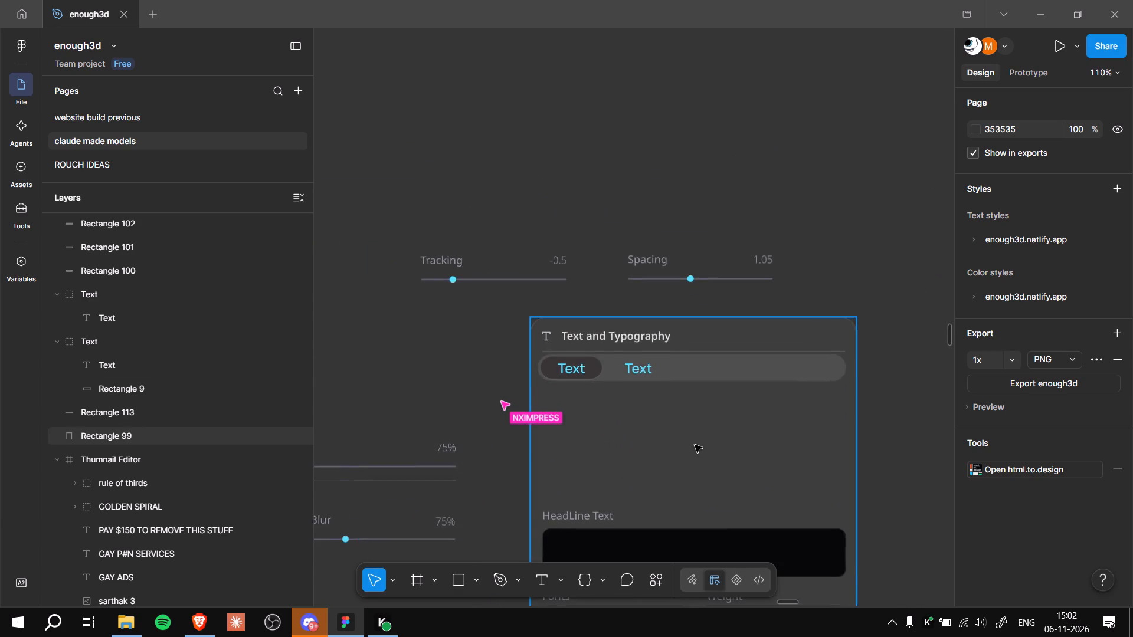
scroll(695, 445, "up", 2, "ctrl")
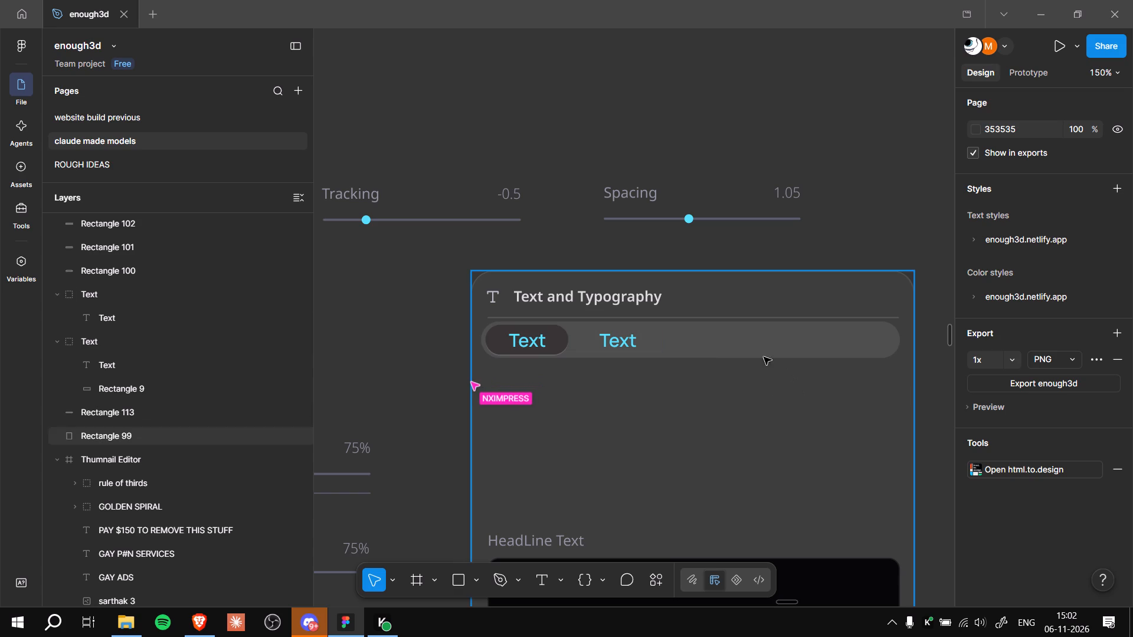
scroll(531, 389, "up", 4, "ctrl")
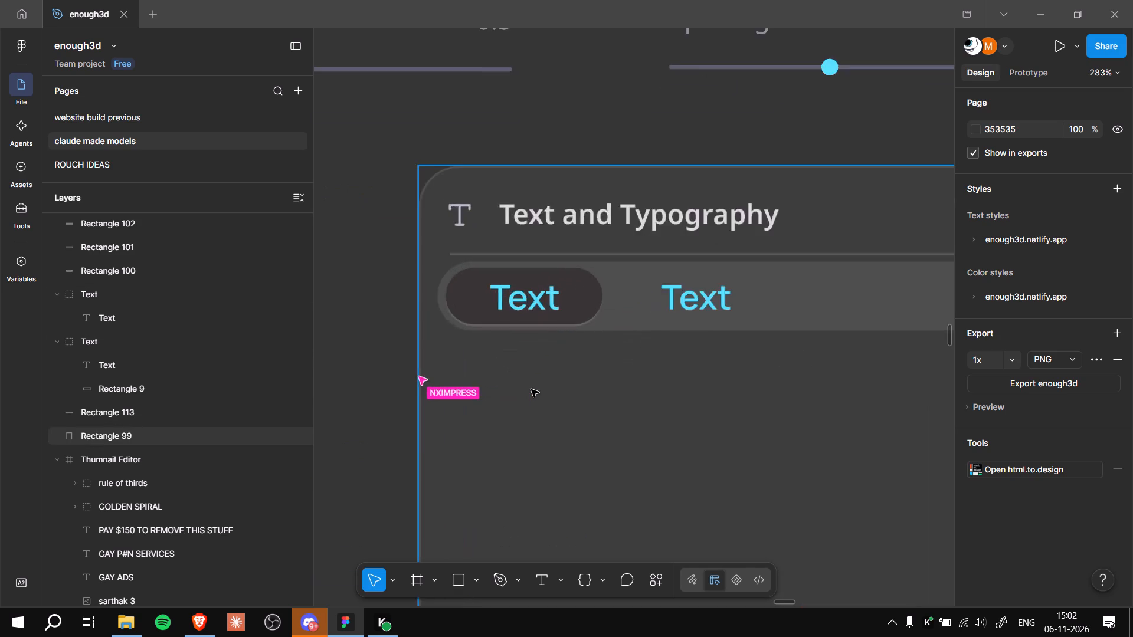
scroll(531, 389, "up", 6, "ctrl")
middle_click_drag(551, 376, 556, 431, "ctrl")
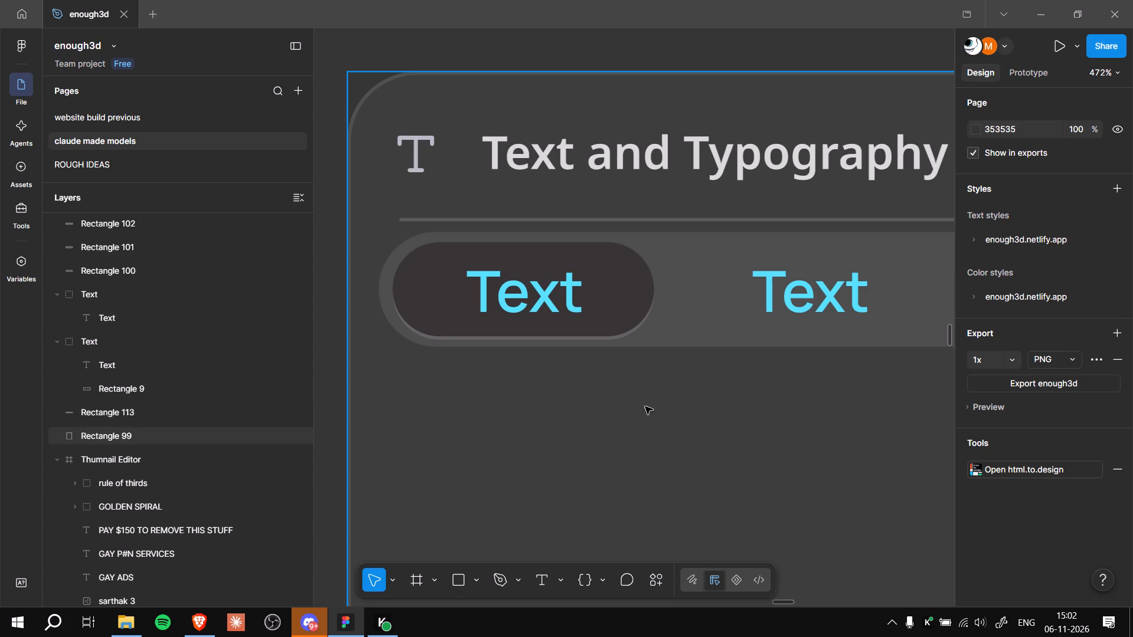
scroll(618, 399, "down", 11, "ctrl")
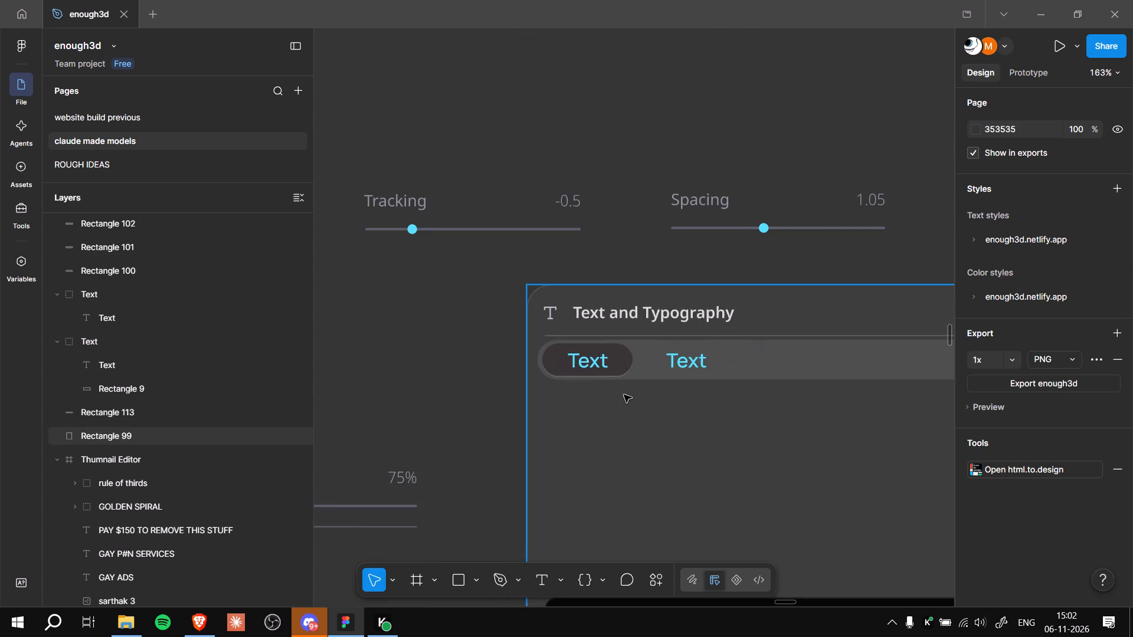
scroll(624, 395, "down", 6, "ctrl")
middle_click_drag(855, 421, 847, 354, "ctrl")
scroll(672, 365, "up", 2, "ctrl")
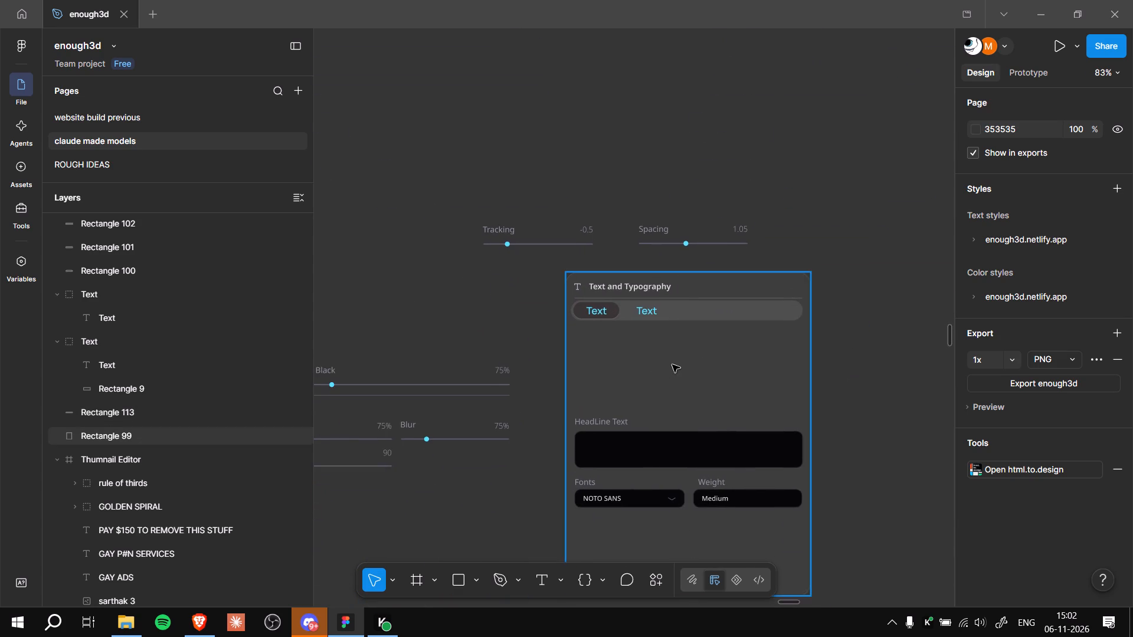
scroll(672, 365, "up", 3, "ctrl")
middle_click_drag(659, 327, 721, 422, "ctrl")
scroll(659, 327, "up", 1, "ctrl")
scroll(638, 399, "up", 3, "ctrl")
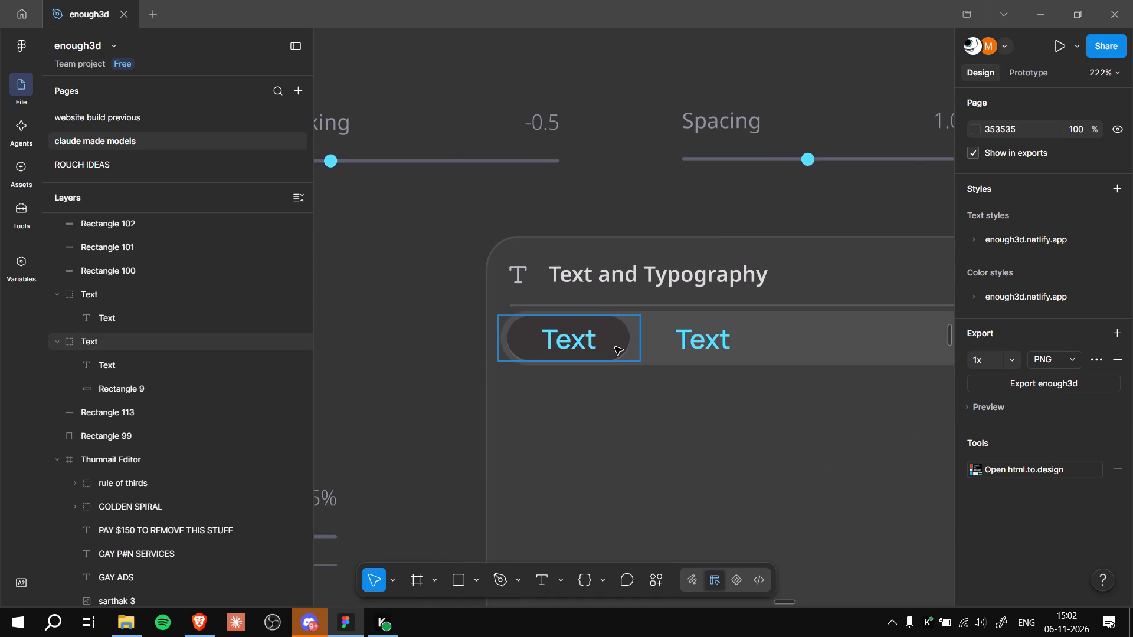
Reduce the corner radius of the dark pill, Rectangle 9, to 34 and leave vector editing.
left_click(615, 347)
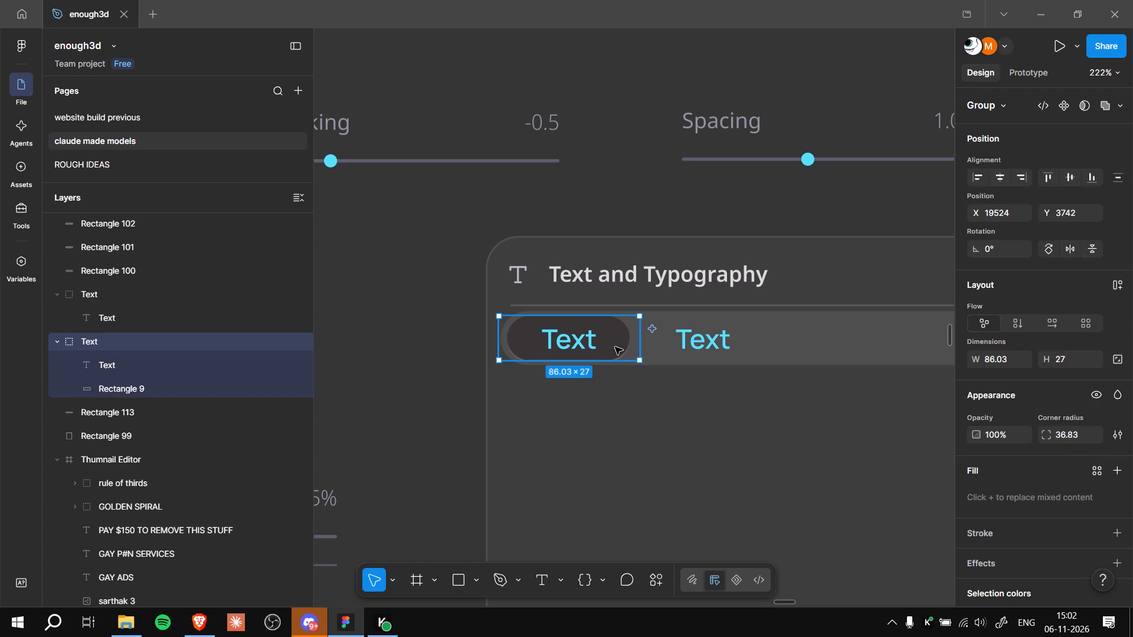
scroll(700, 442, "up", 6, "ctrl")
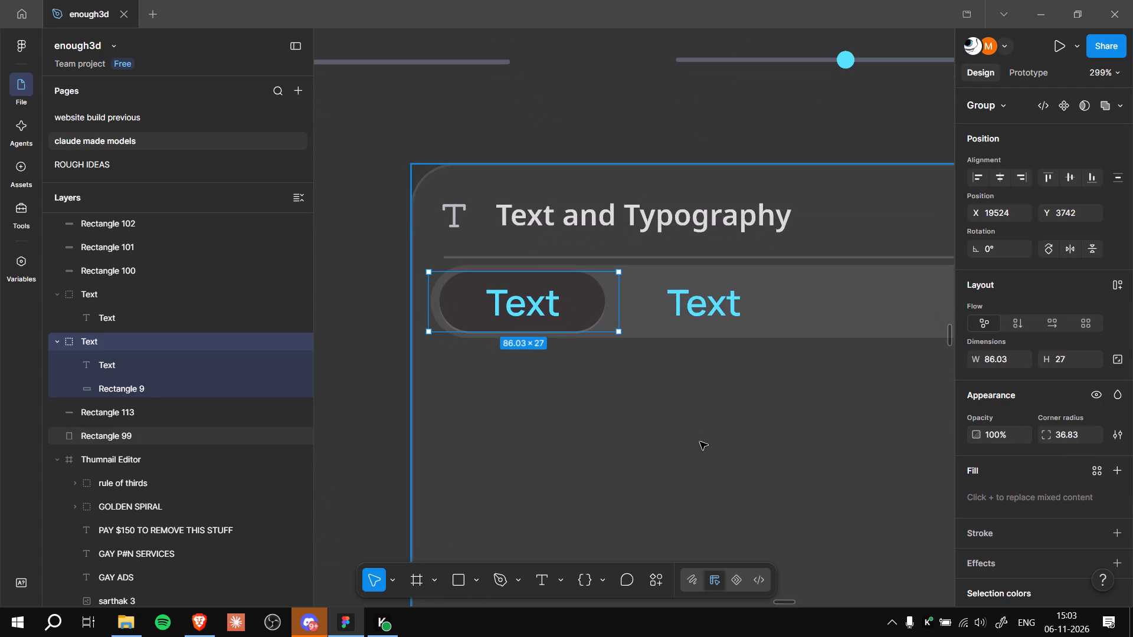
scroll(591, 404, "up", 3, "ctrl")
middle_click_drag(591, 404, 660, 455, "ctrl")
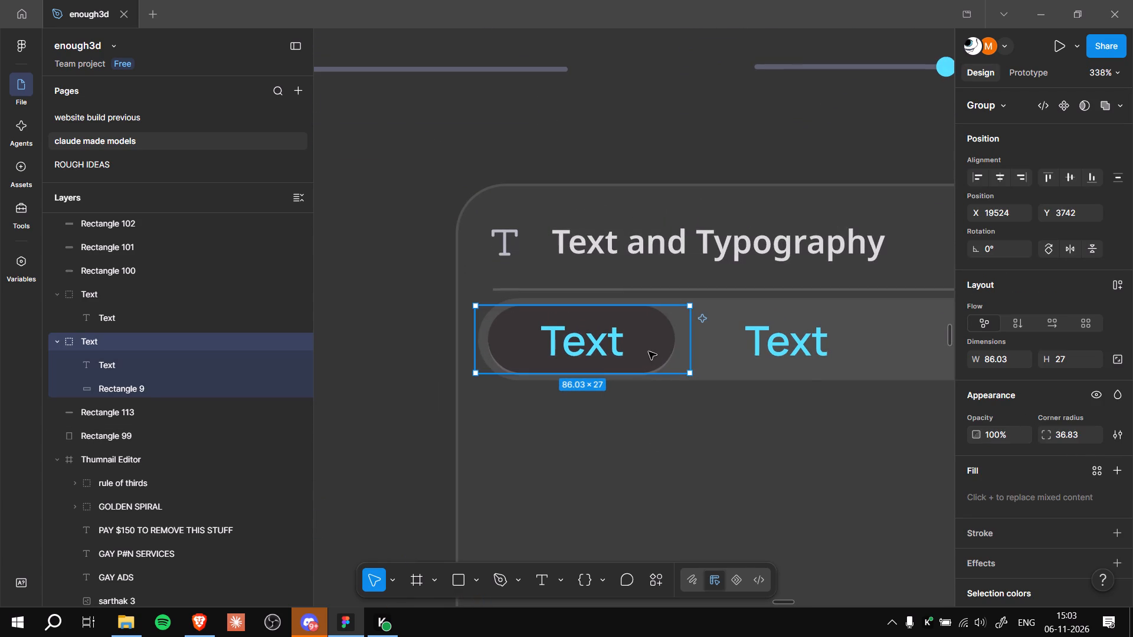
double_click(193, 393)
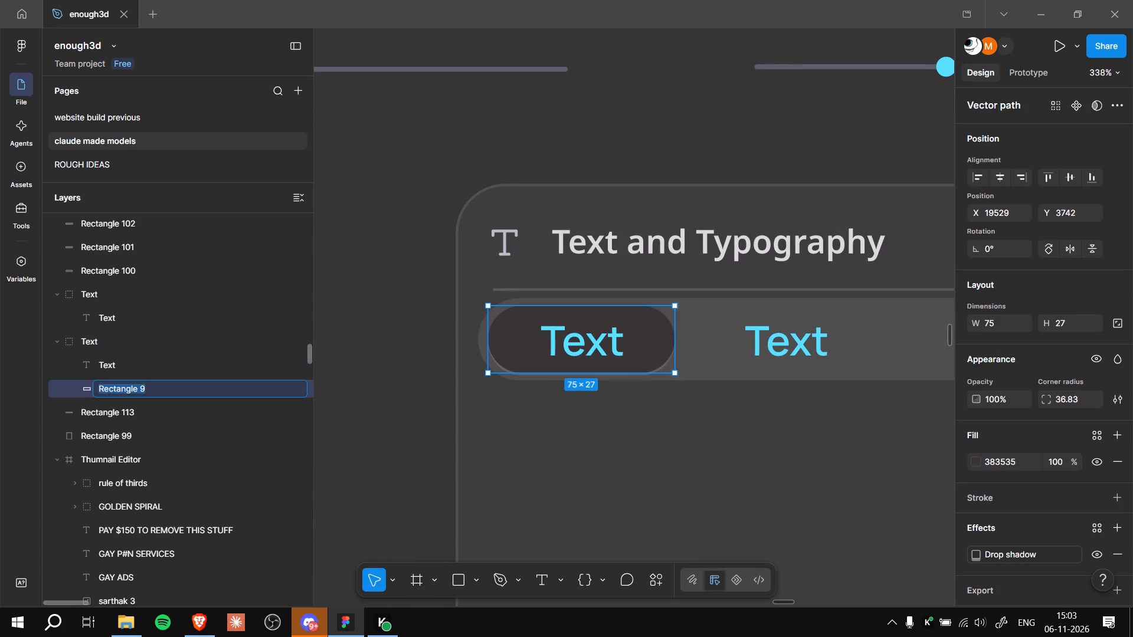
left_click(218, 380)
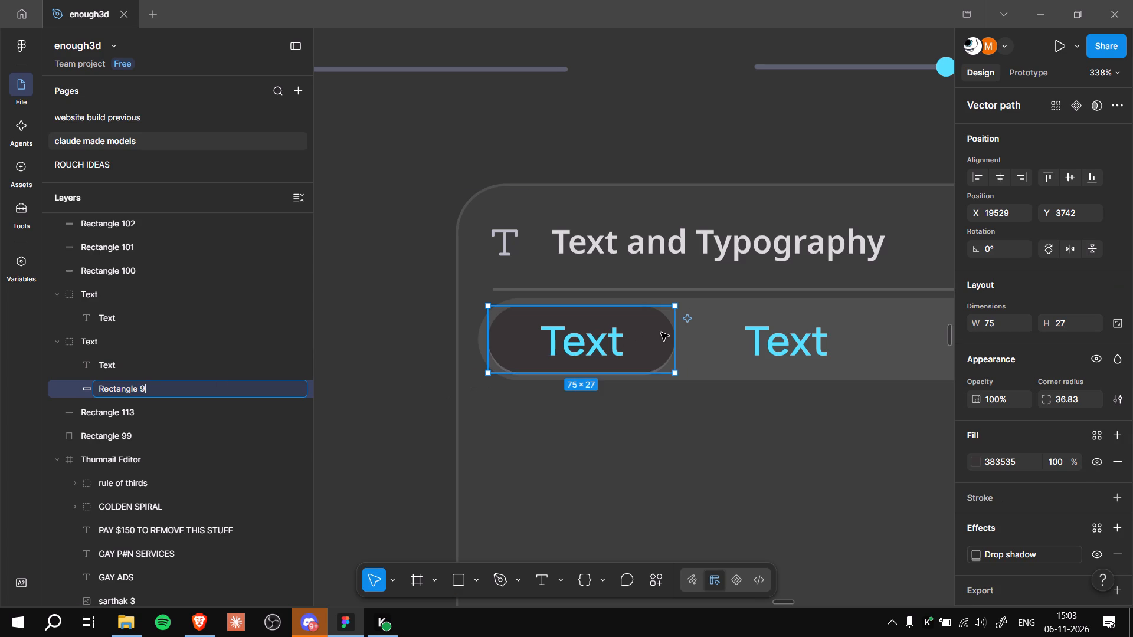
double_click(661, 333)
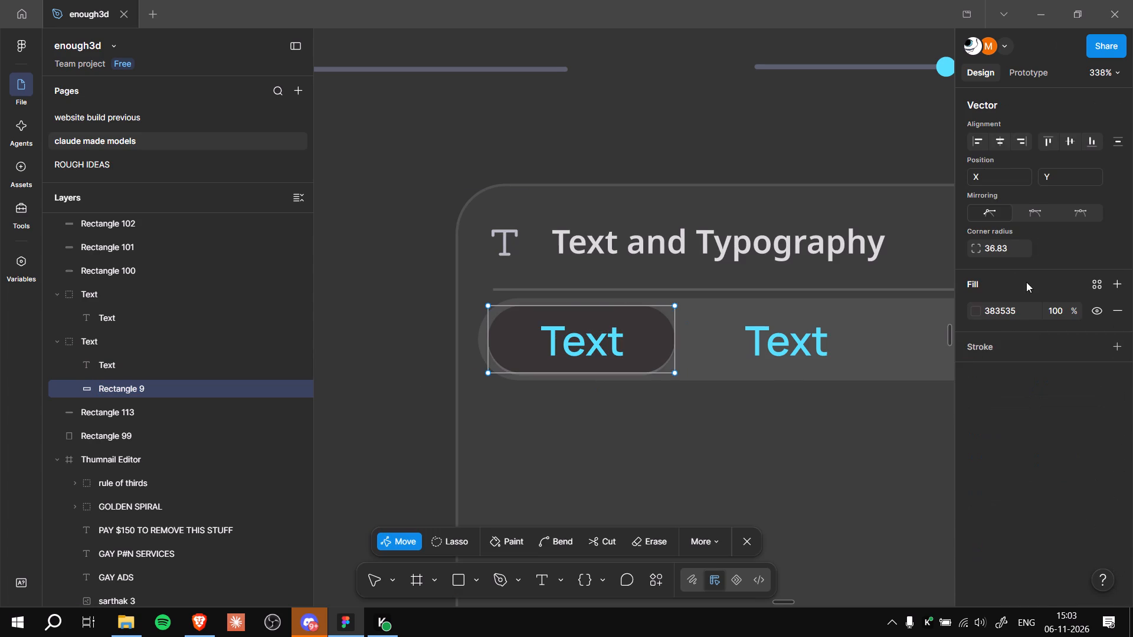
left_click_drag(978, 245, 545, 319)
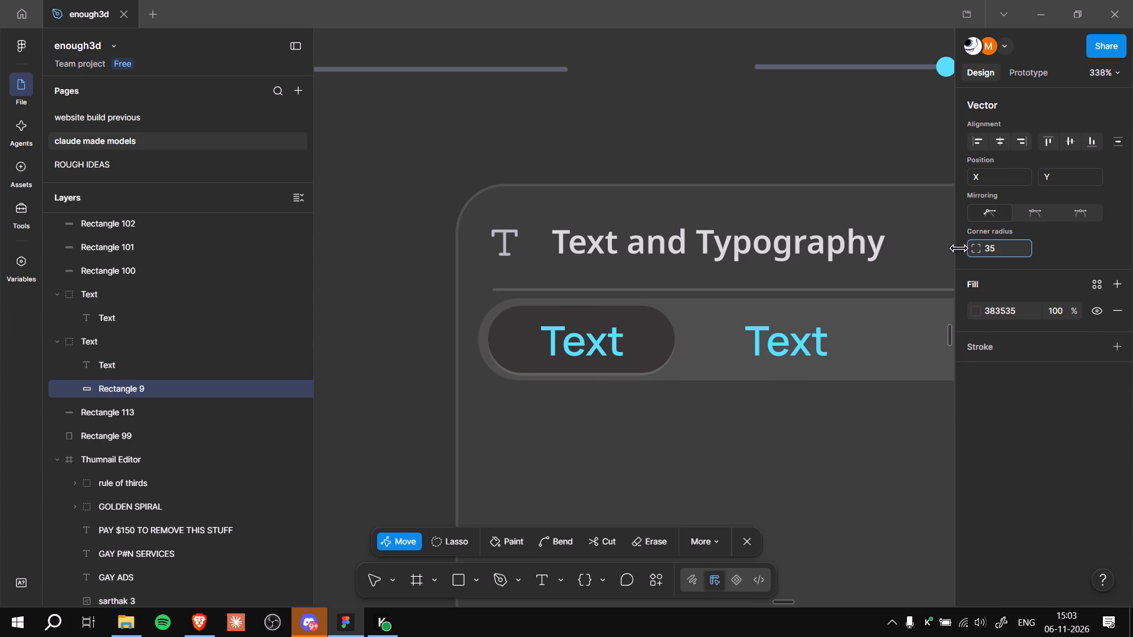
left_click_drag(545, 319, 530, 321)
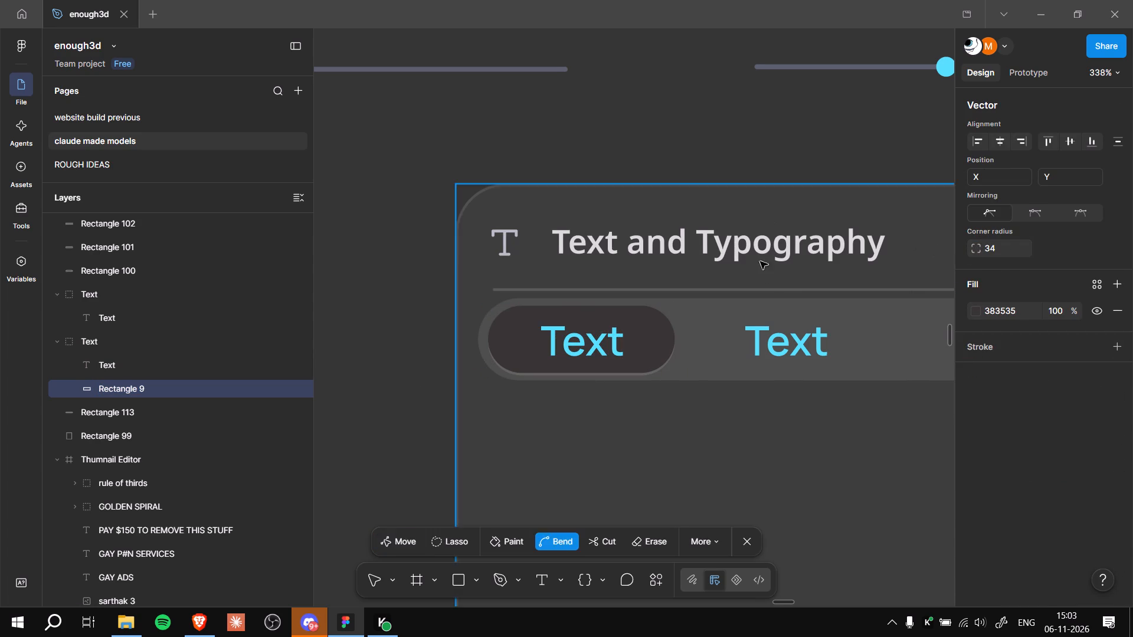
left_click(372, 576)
Examine the Text and Typography panel alongside the neighbouring feature outline and the Transform and Blend reference image.
scroll(388, 369, "down", 8, "ctrl")
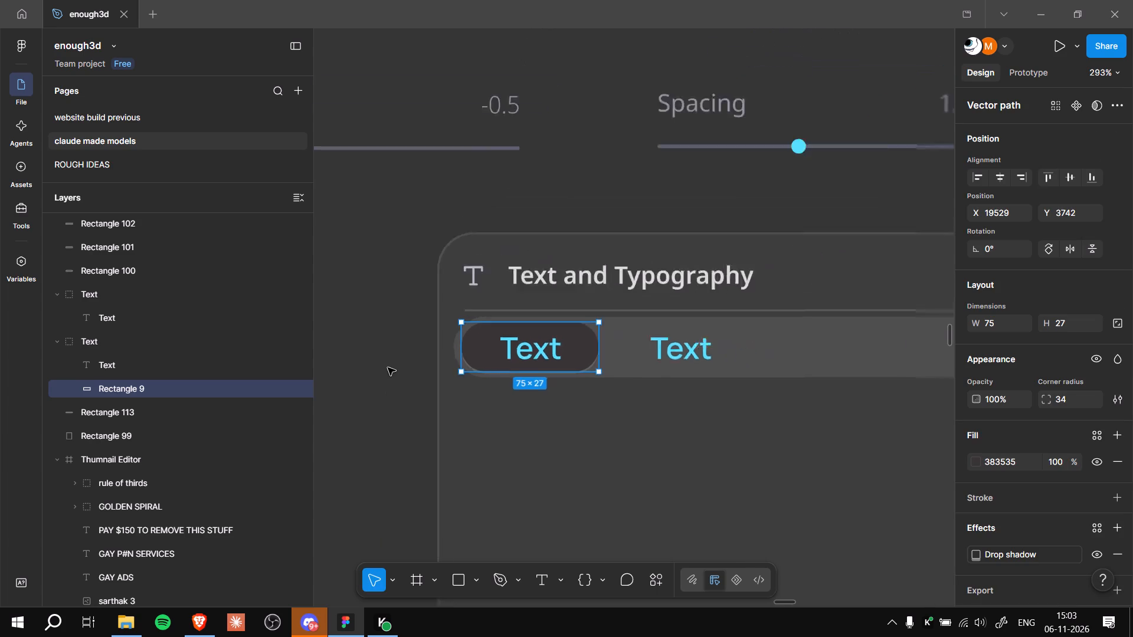
scroll(388, 367, "down", 20, "ctrl")
scroll(388, 367, "down", 2, "ctrl")
middle_click_drag(775, 370, 676, 252, "ctrl")
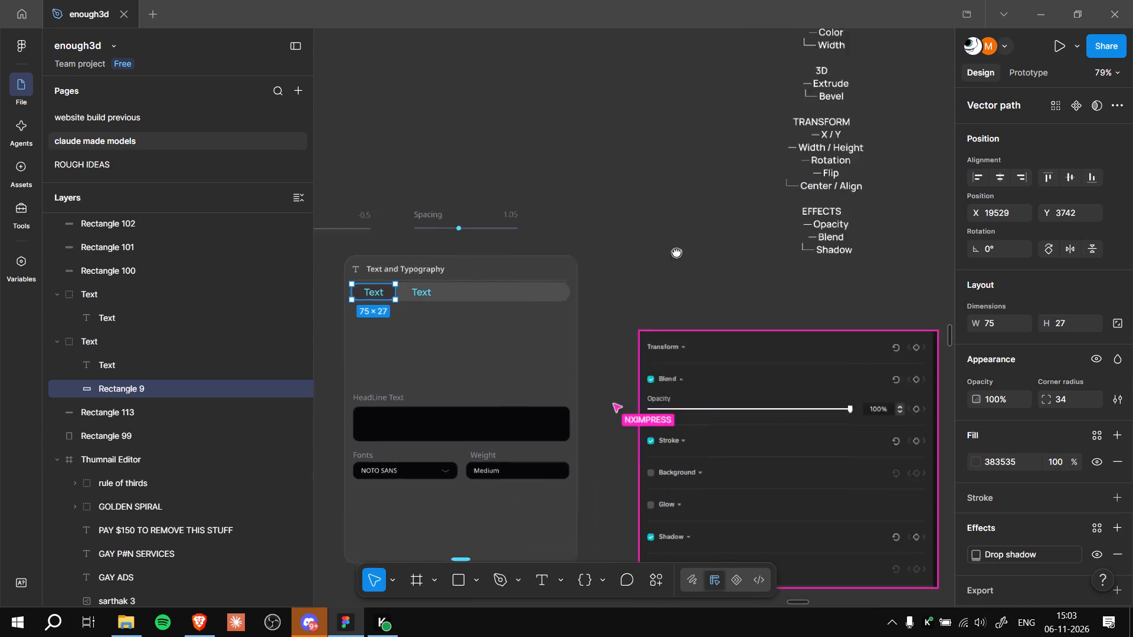
middle_click_drag(676, 252, 662, 230, "ctrl")
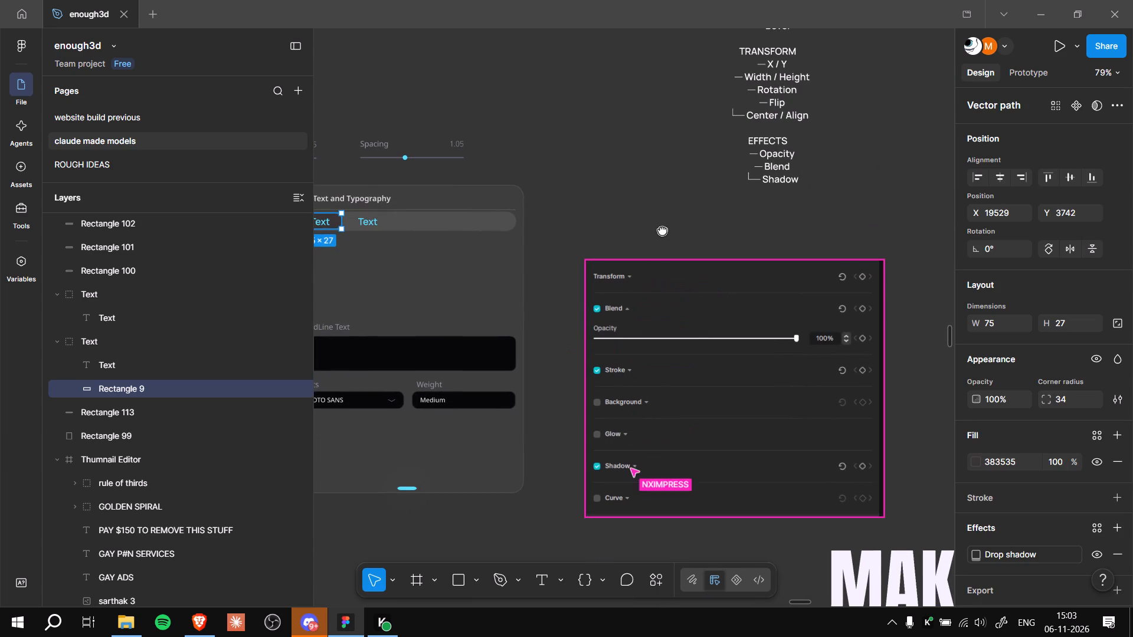
middle_click_drag(662, 230, 797, 241, "ctrl")
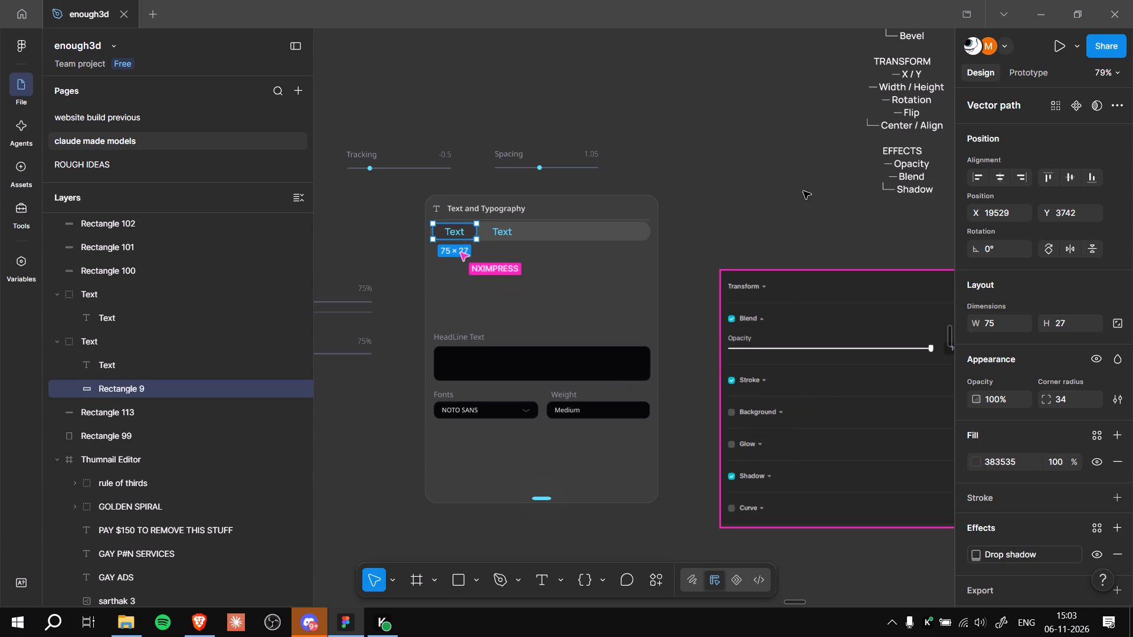
scroll(731, 191, "down", 5, "ctrl")
scroll(731, 192, "up", 7, "ctrl")
middle_click_drag(731, 202, 871, 221, "ctrl")
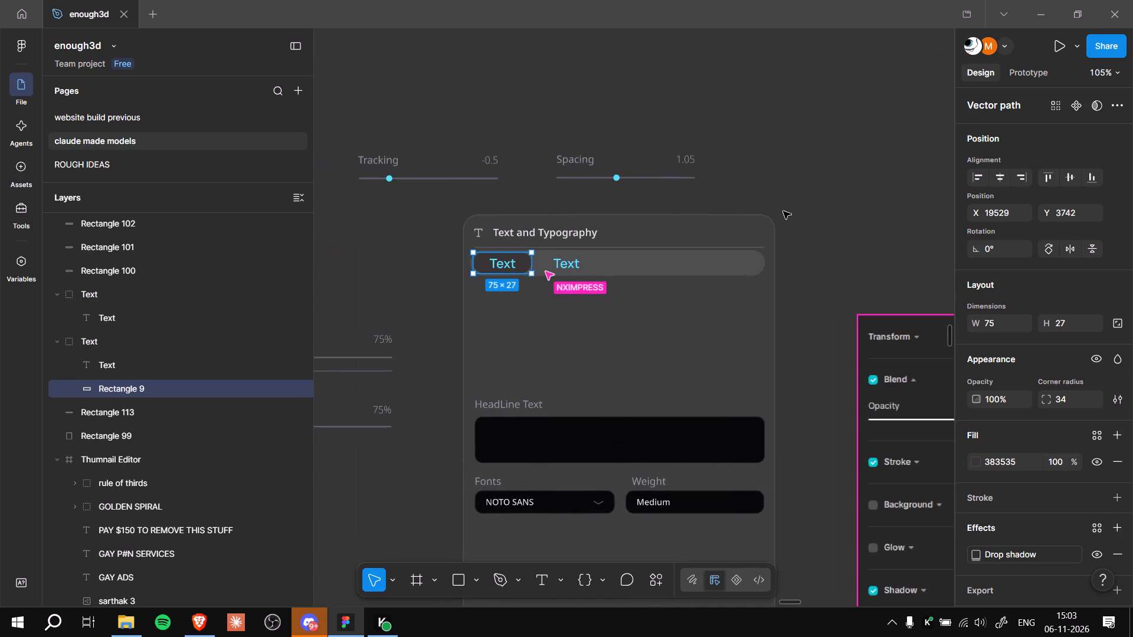
scroll(649, 229, "up", 4, "ctrl")
middle_click_drag(565, 193, 646, 193, "ctrl")
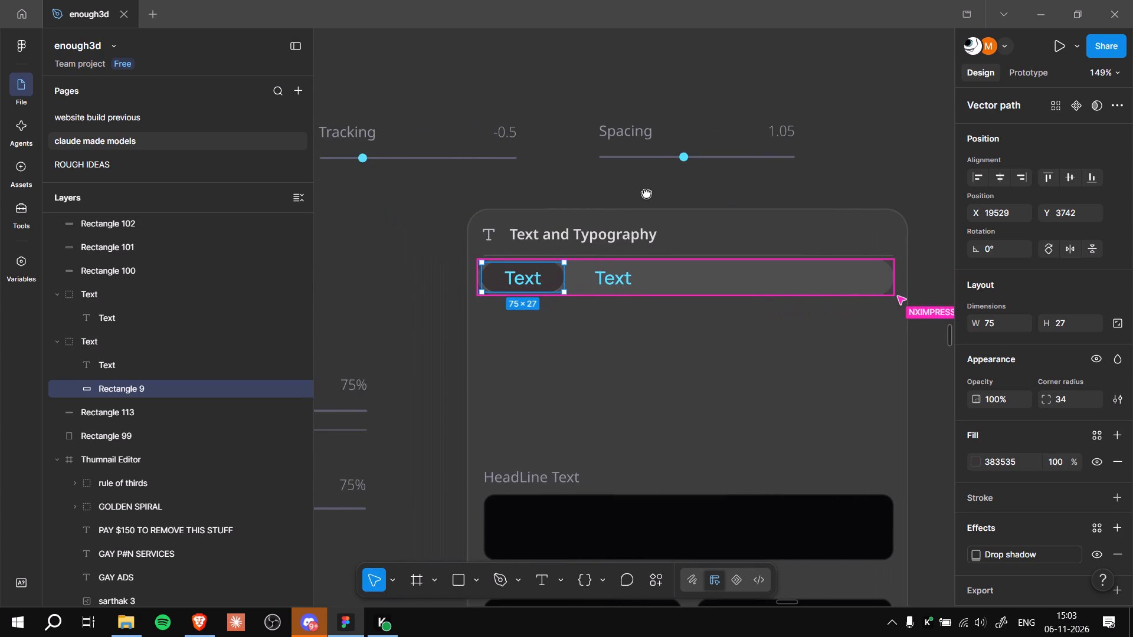
middle_click_drag(646, 193, 636, 192, "ctrl")
scroll(636, 192, "up", 3, "ctrl")
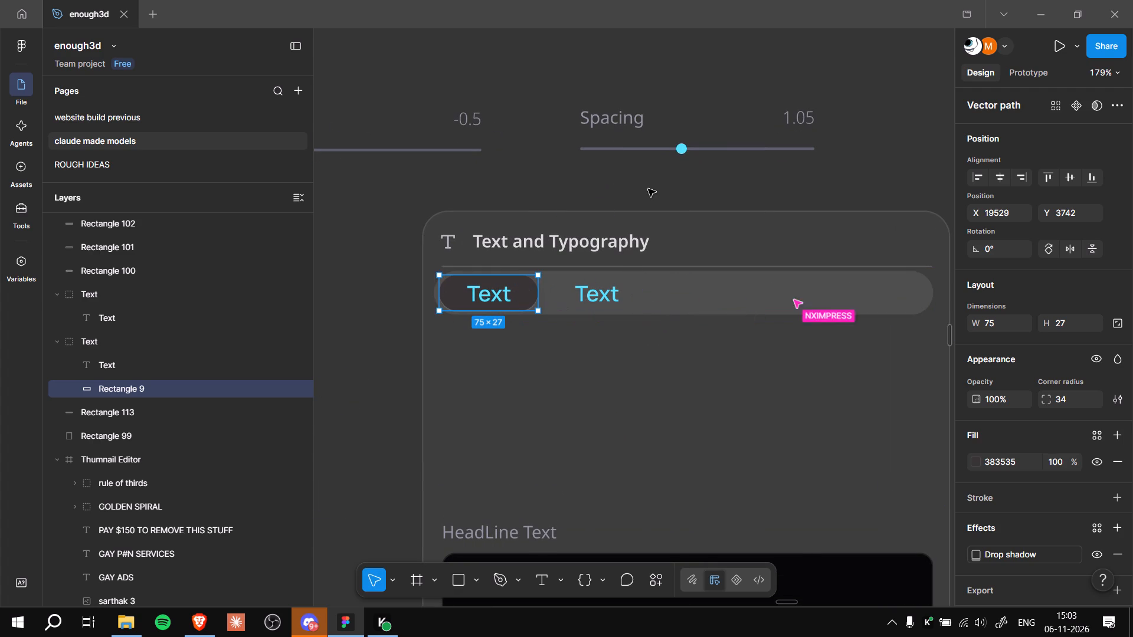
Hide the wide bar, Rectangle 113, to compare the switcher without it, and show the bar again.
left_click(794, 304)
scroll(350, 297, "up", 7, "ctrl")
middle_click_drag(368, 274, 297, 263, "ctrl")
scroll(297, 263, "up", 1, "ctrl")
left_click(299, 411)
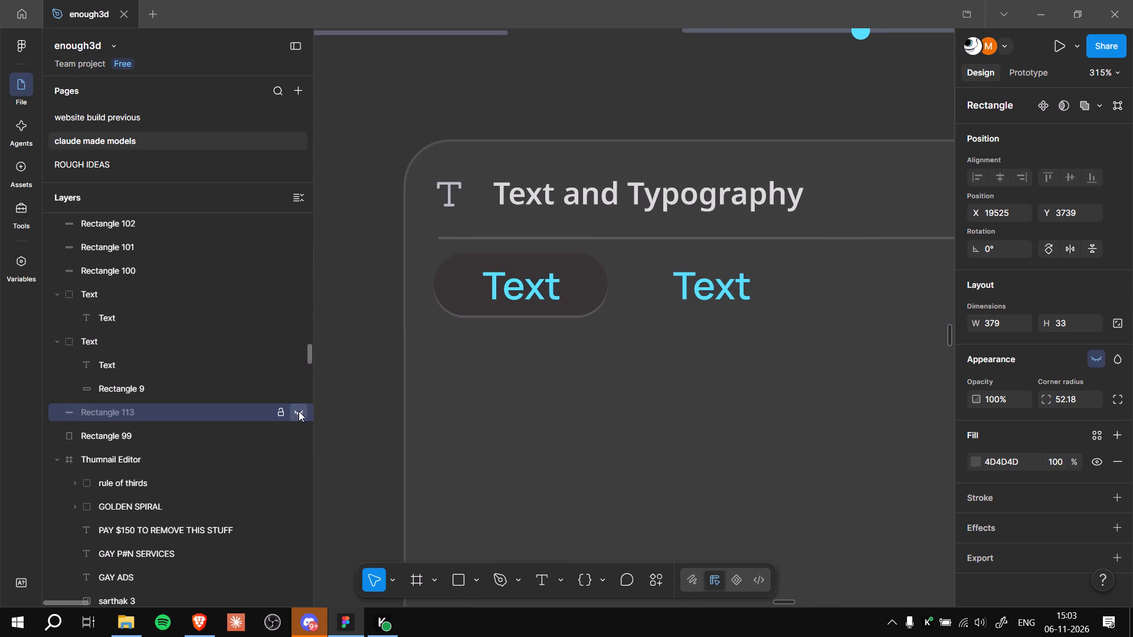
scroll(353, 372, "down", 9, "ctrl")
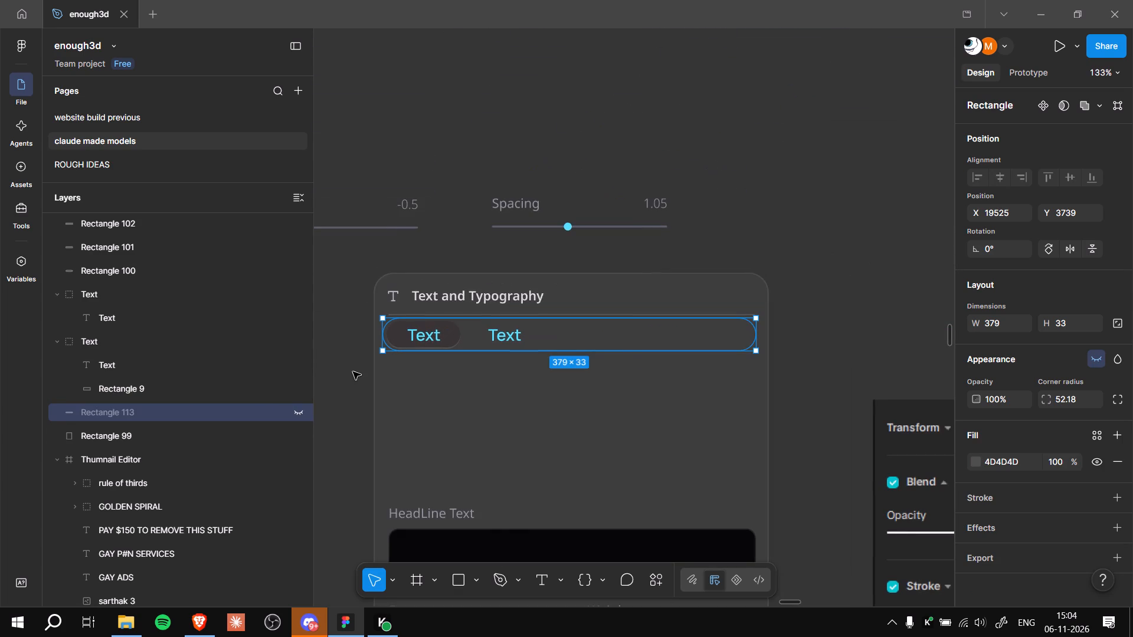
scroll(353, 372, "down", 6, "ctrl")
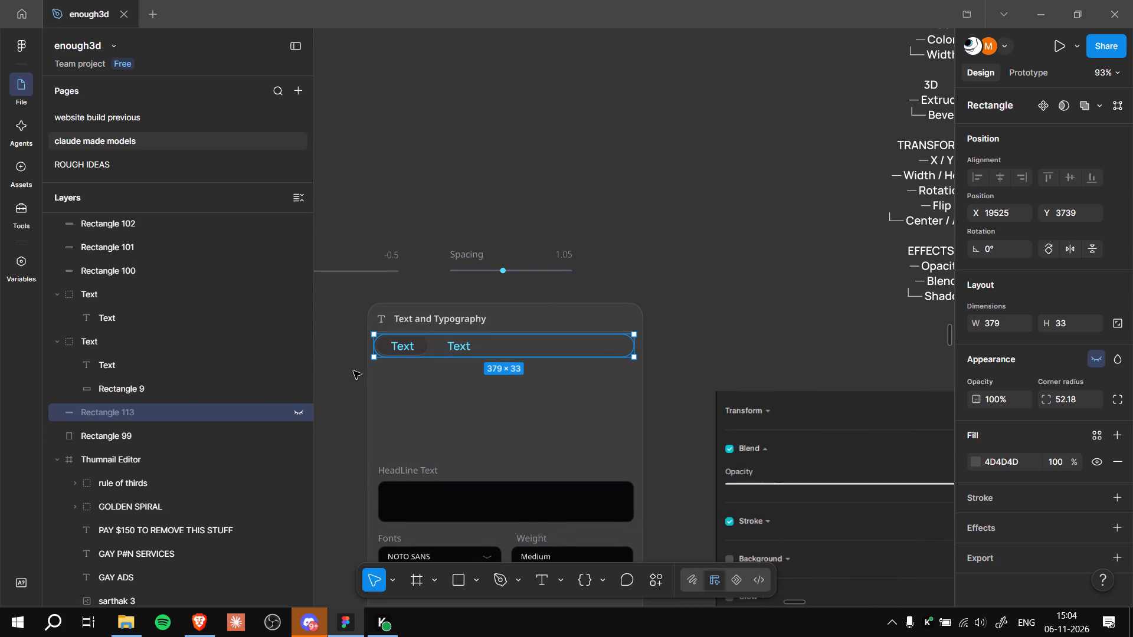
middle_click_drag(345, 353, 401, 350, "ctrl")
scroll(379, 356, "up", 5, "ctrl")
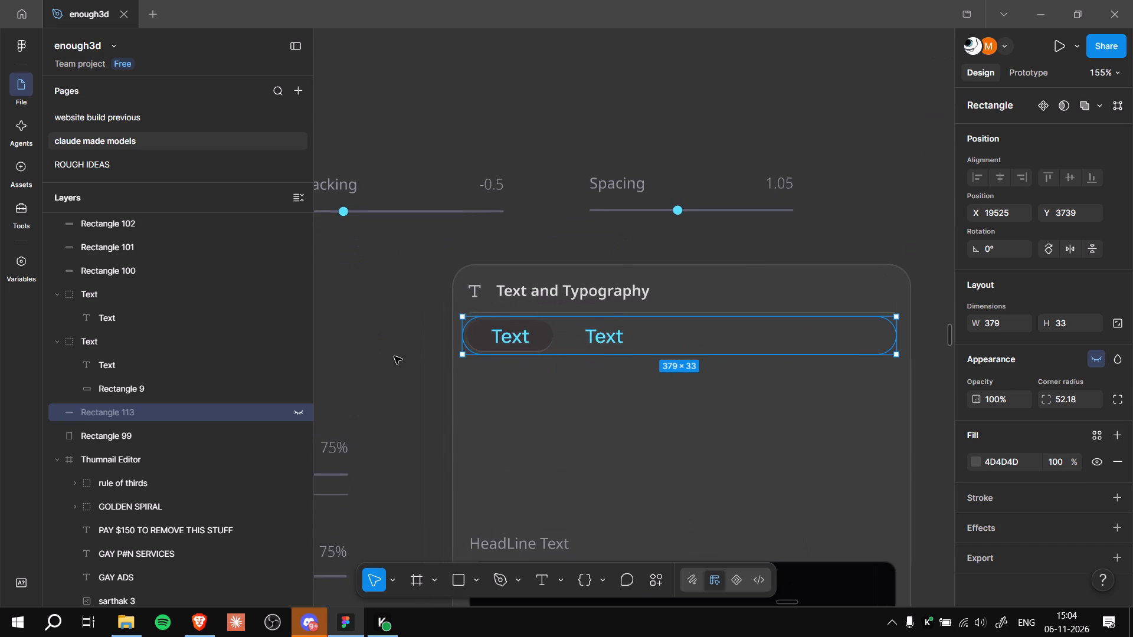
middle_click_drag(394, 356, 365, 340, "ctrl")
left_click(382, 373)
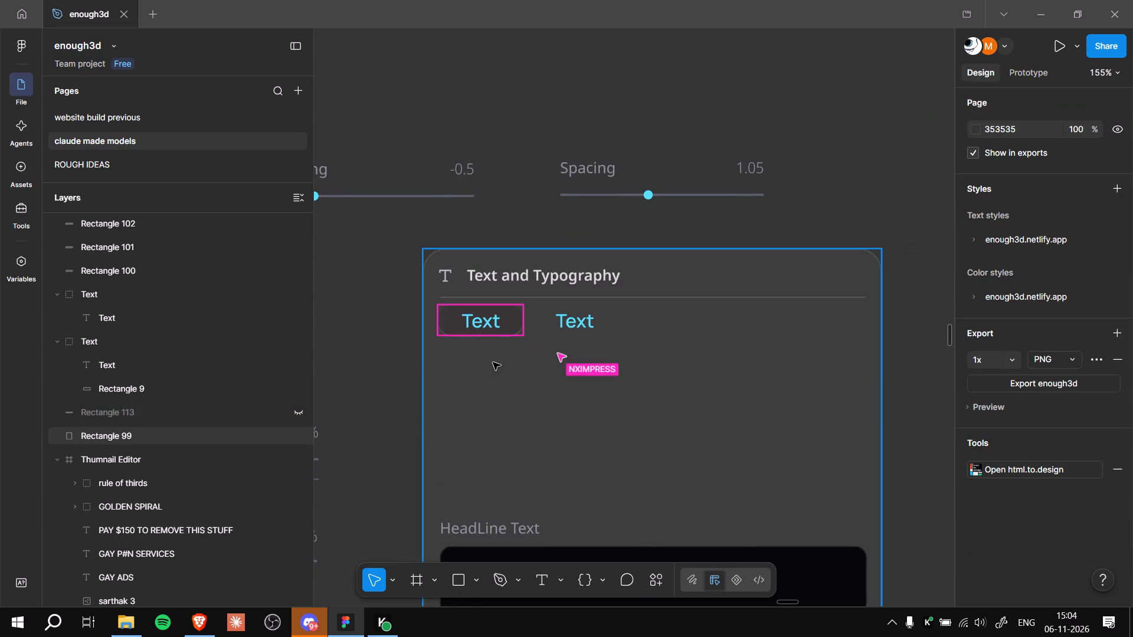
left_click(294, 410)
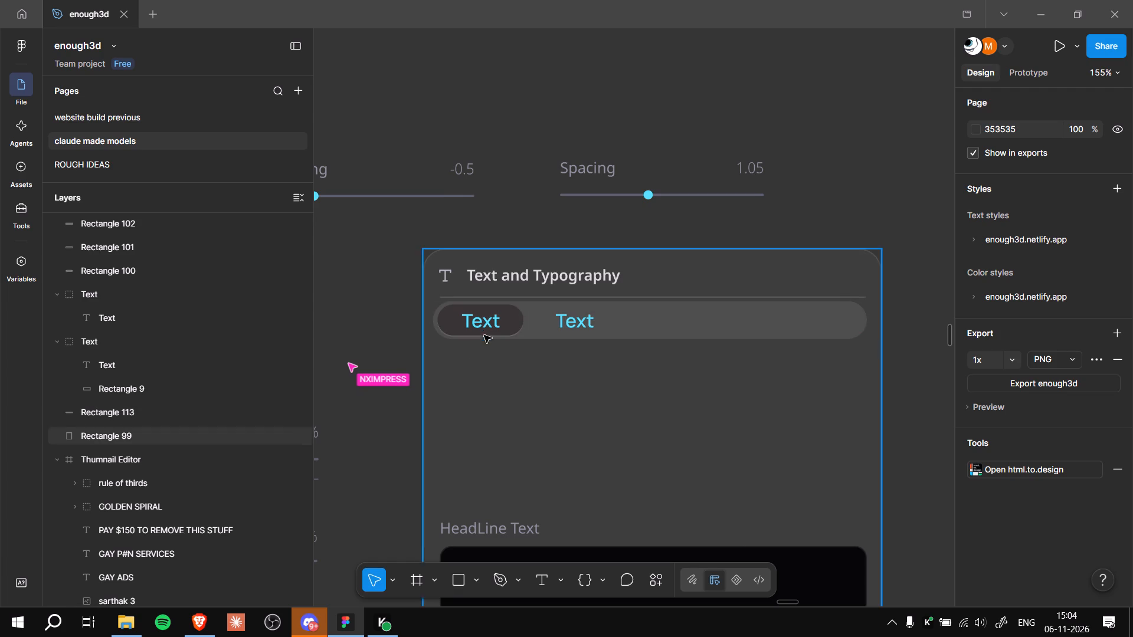
Reduce the corner radius of the dark pill, Rectangle 9, to 10 and leave vector editing.
left_click(485, 329)
scroll(521, 357, "up", 8, "ctrl")
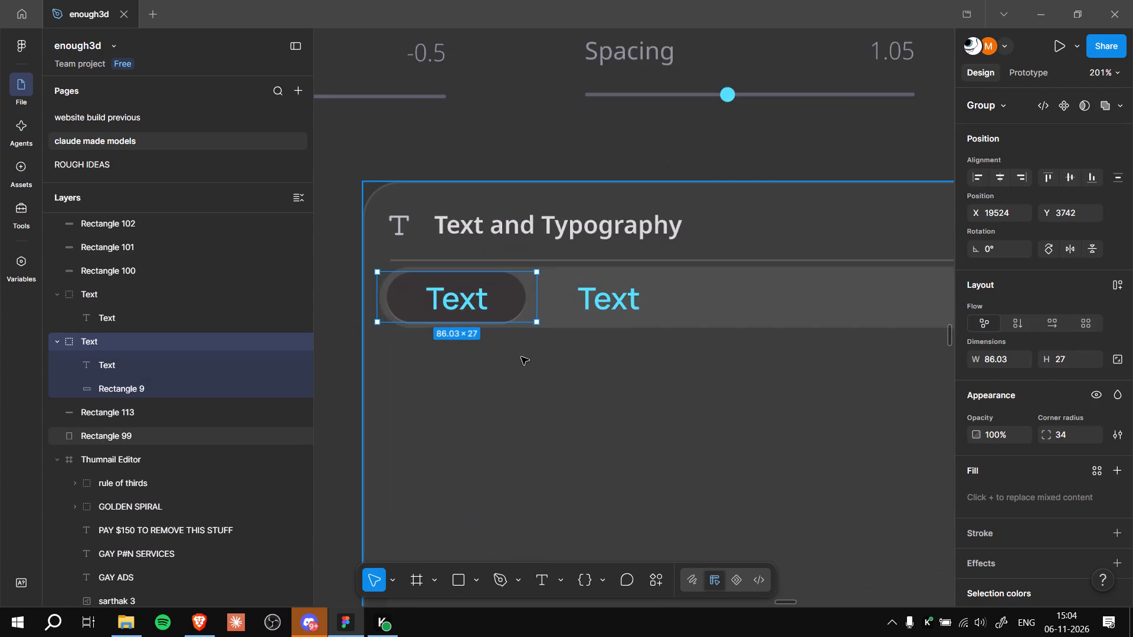
scroll(521, 357, "up", 5, "ctrl")
middle_click_drag(496, 356, 566, 431, "ctrl")
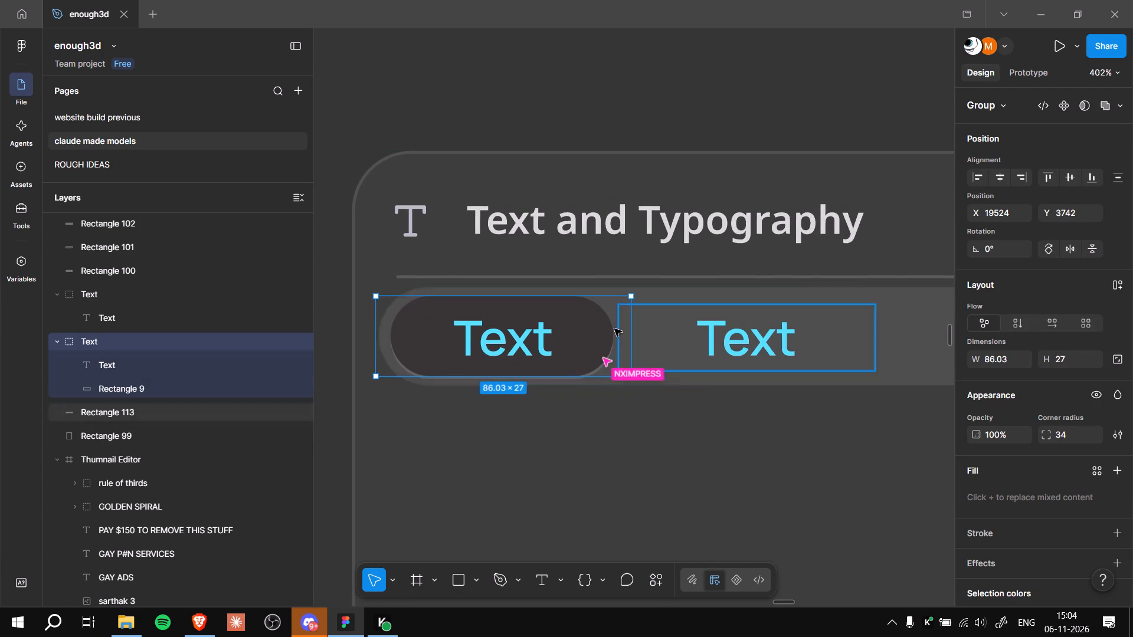
left_click(202, 385)
double_click(202, 385)
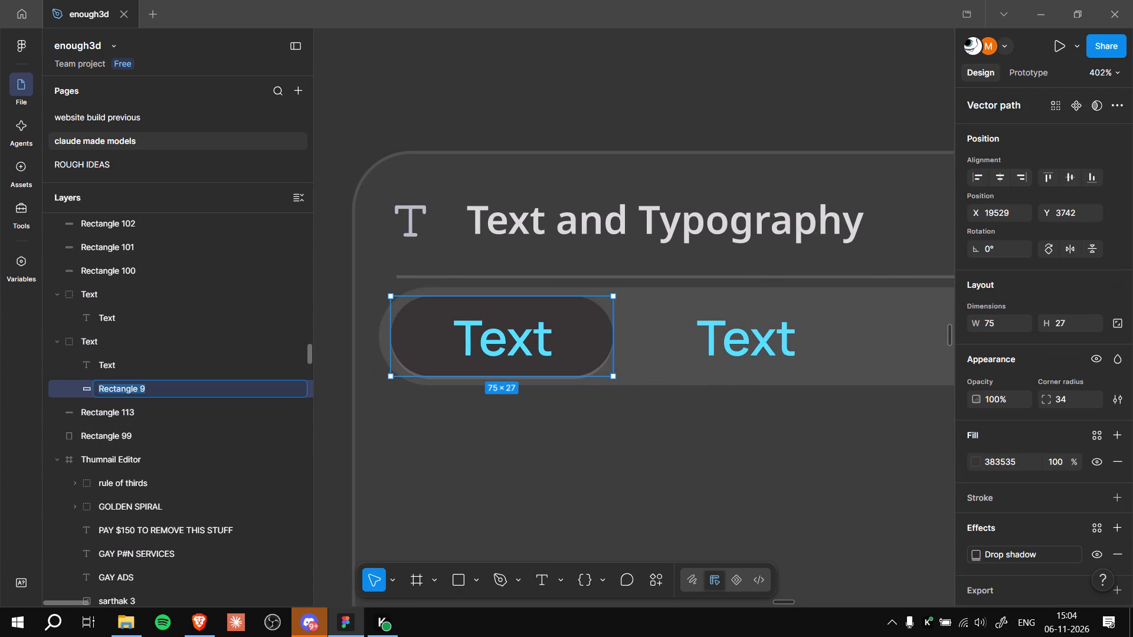
double_click(582, 353)
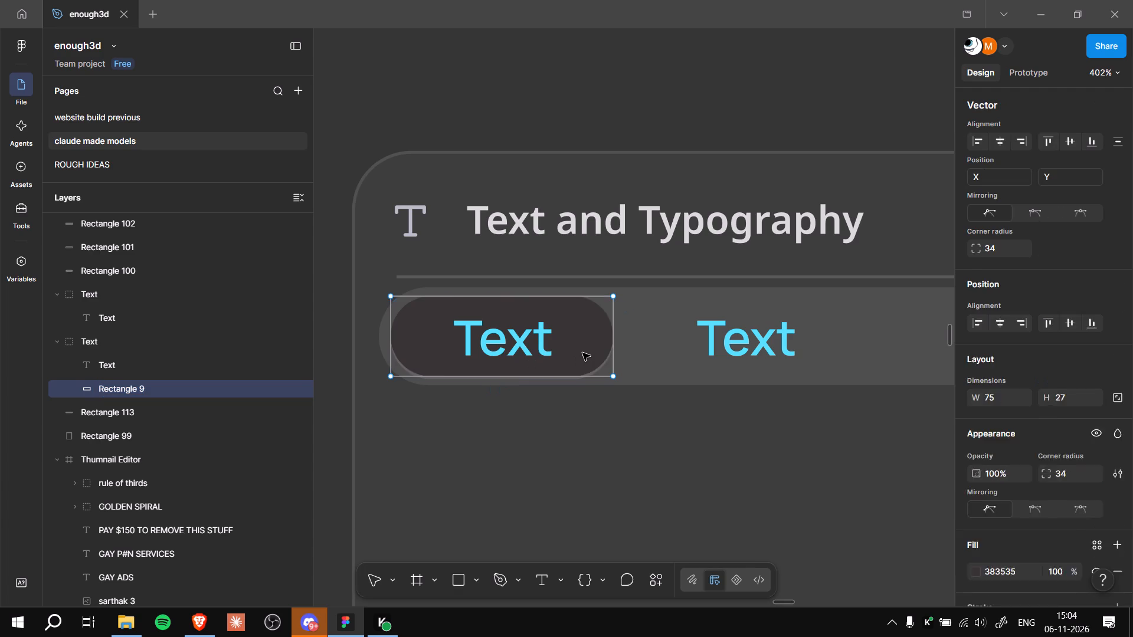
left_click_drag(980, 251, 529, 320)
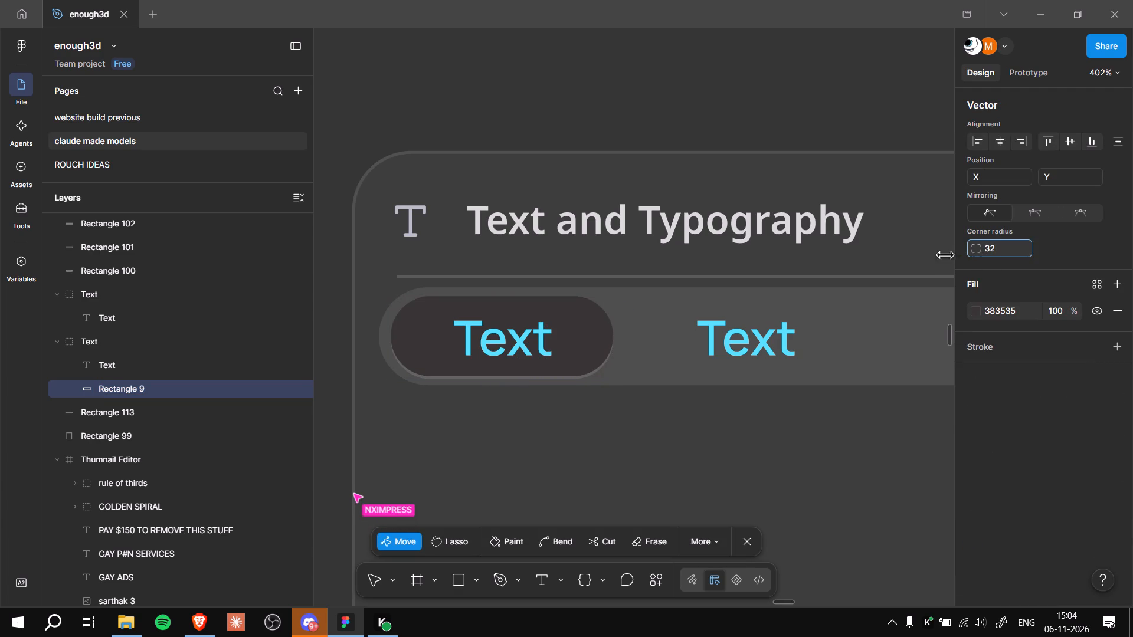
left_click_drag(529, 320, 306, 323)
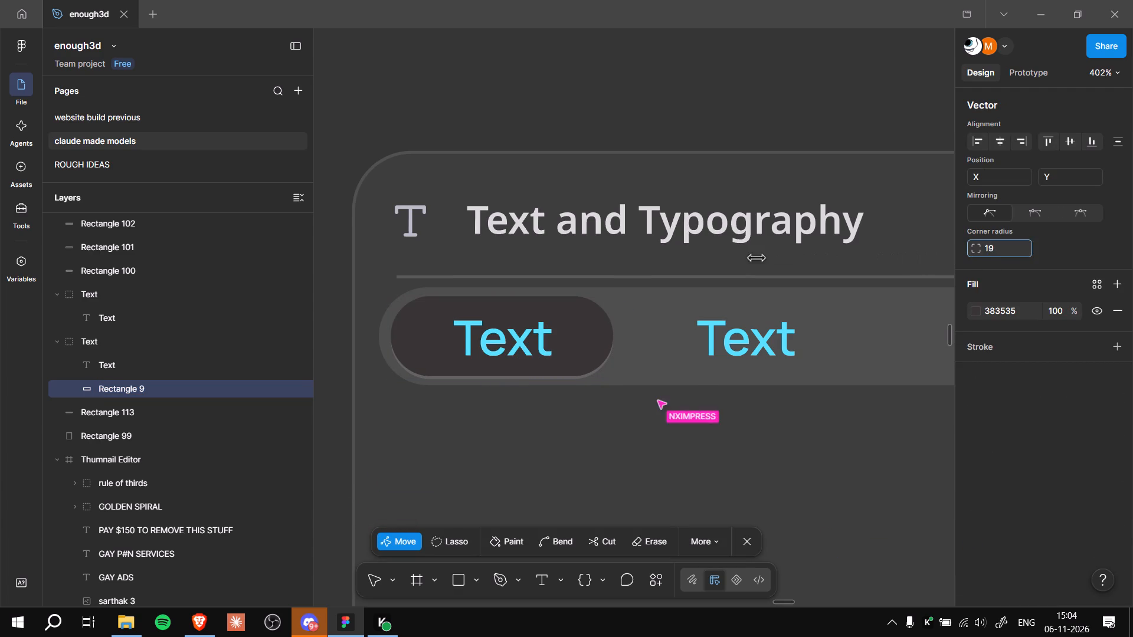
left_click_drag(306, 323, 588, 323)
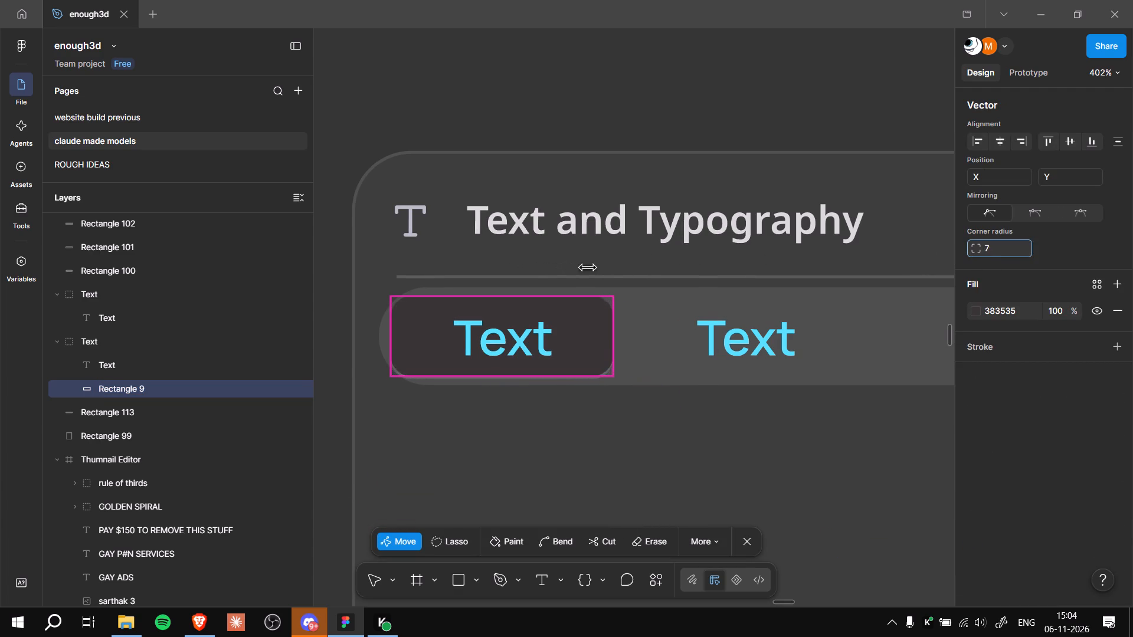
left_click_drag(588, 323, 607, 323)
left_click(723, 76)
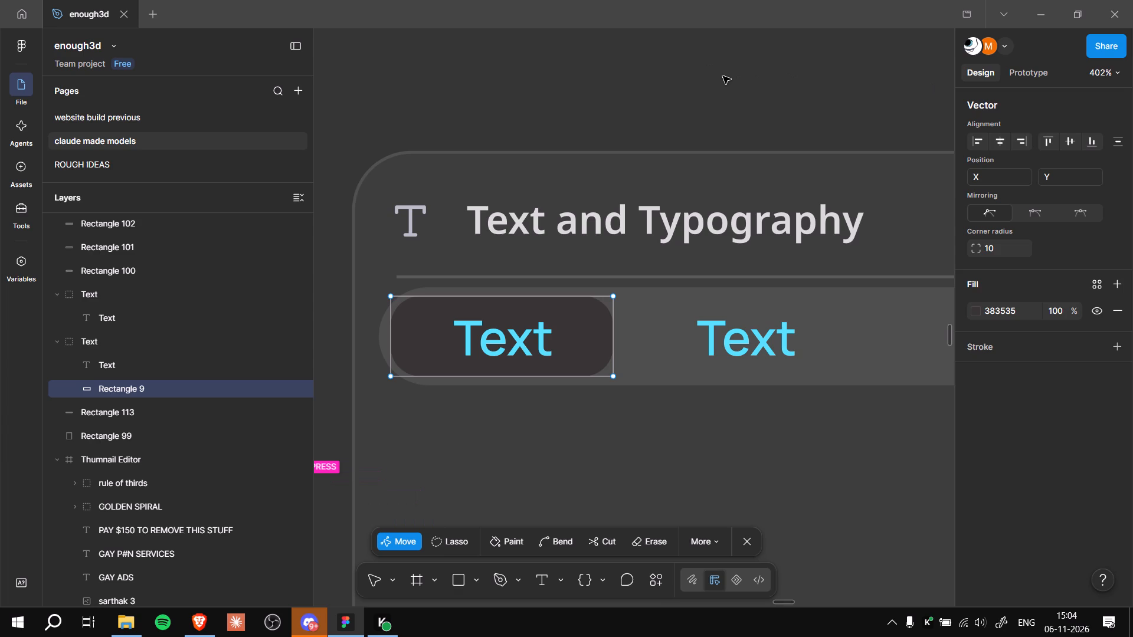
left_click(723, 76)
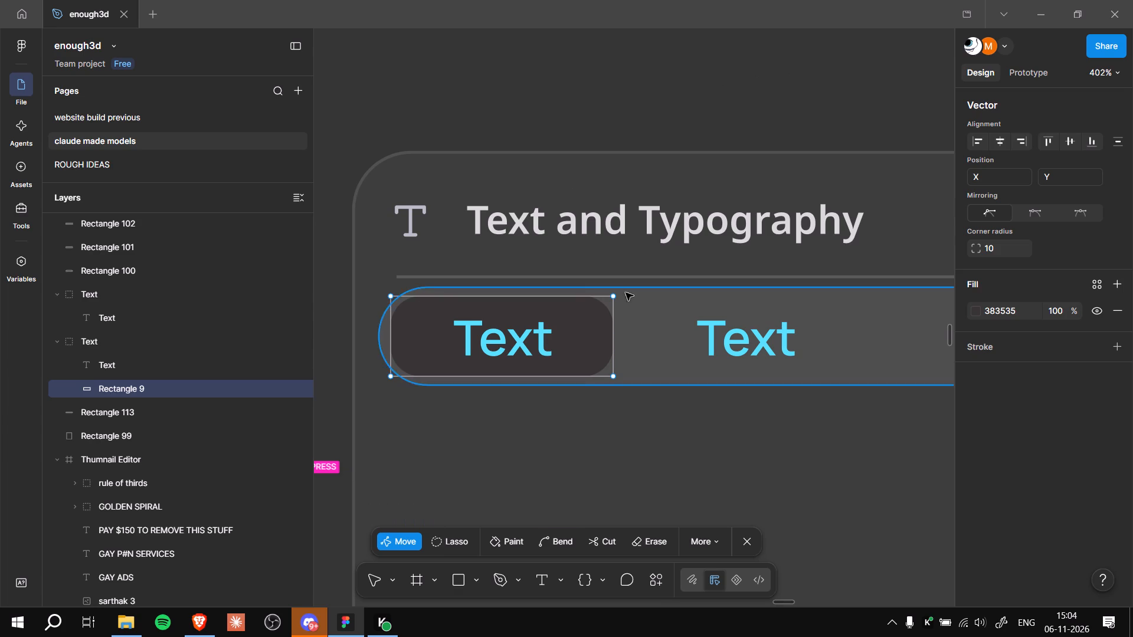
scroll(626, 300, "down", 6, "ctrl")
left_click(151, 408)
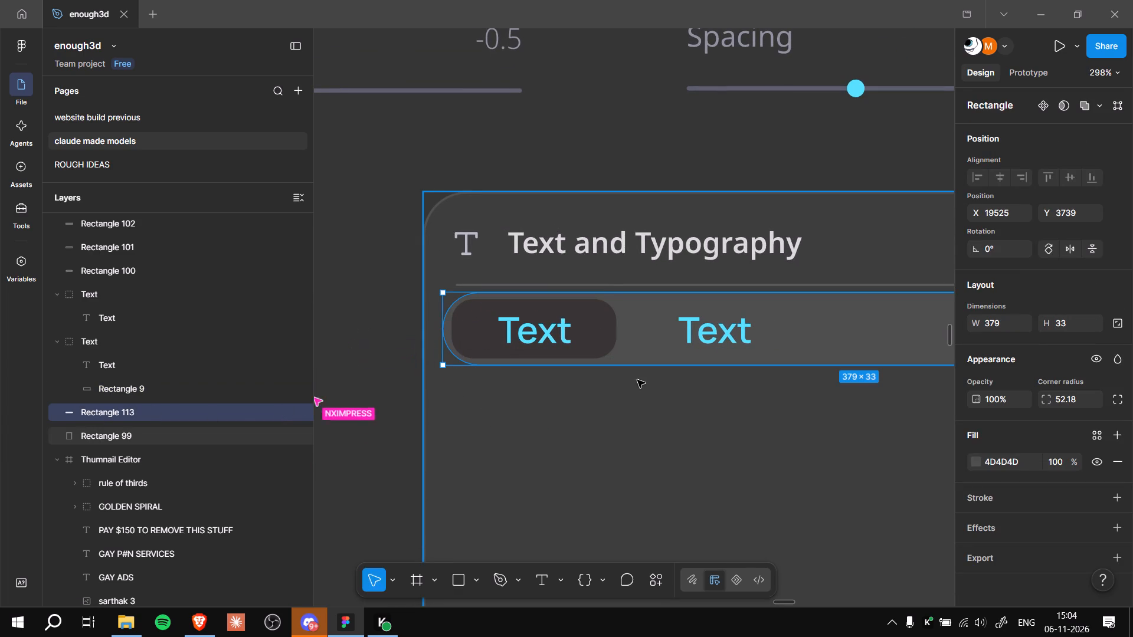
left_click(366, 465)
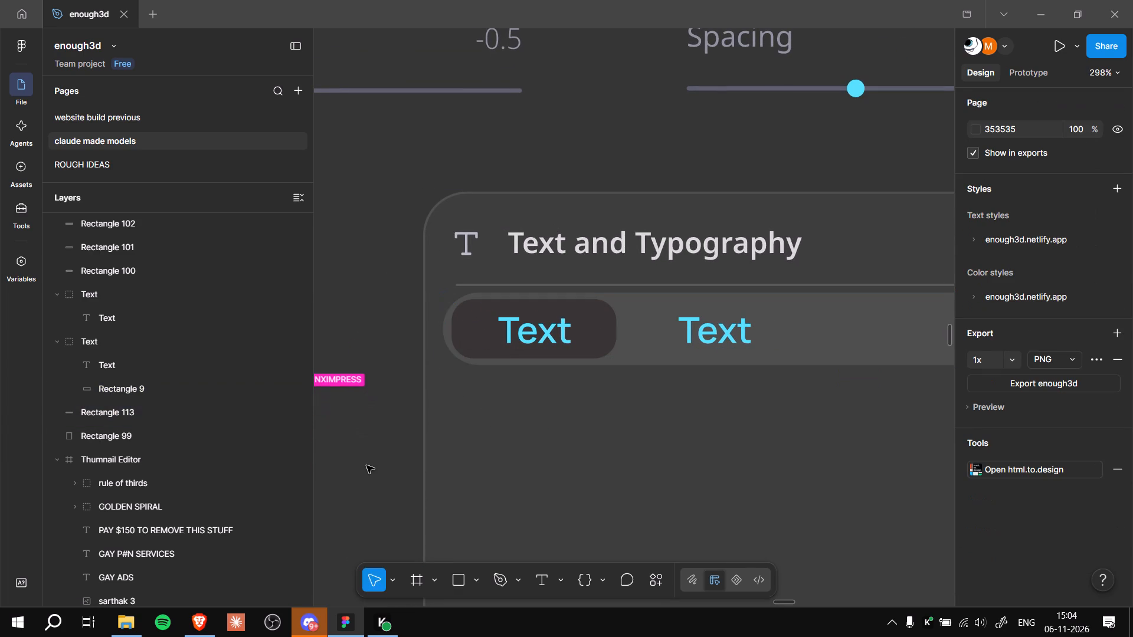
Examine the reshaped dark pill against the wide grey bar, Rectangle 113, at several magnifications.
scroll(353, 430, "down", 6, "ctrl")
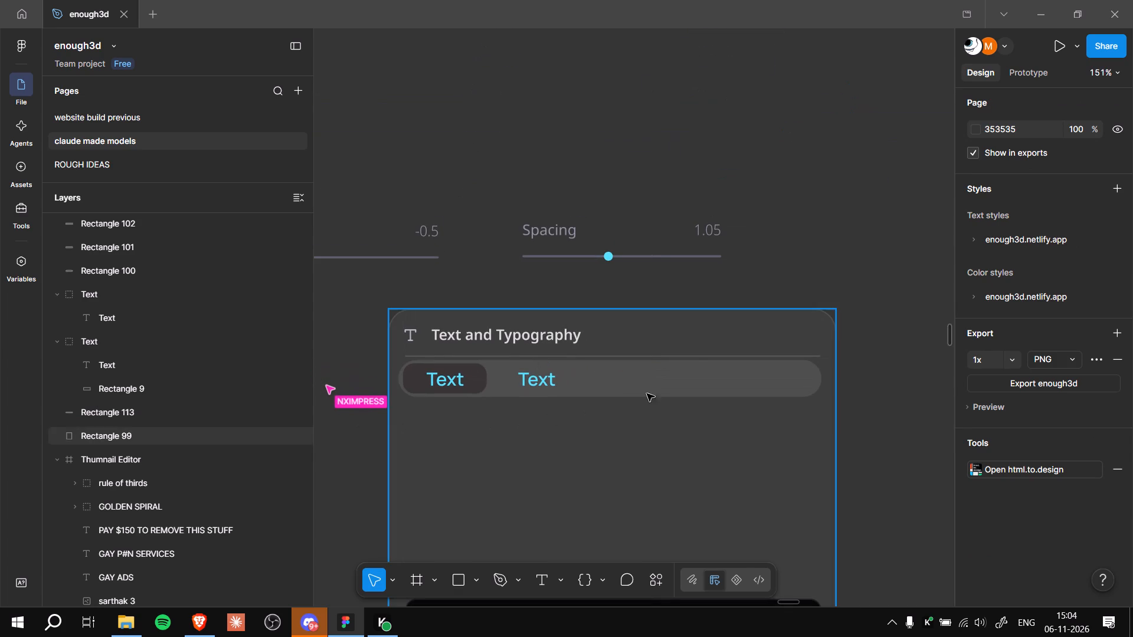
scroll(746, 258, "up", 2, "ctrl")
middle_click_drag(729, 290, 830, 236, "ctrl")
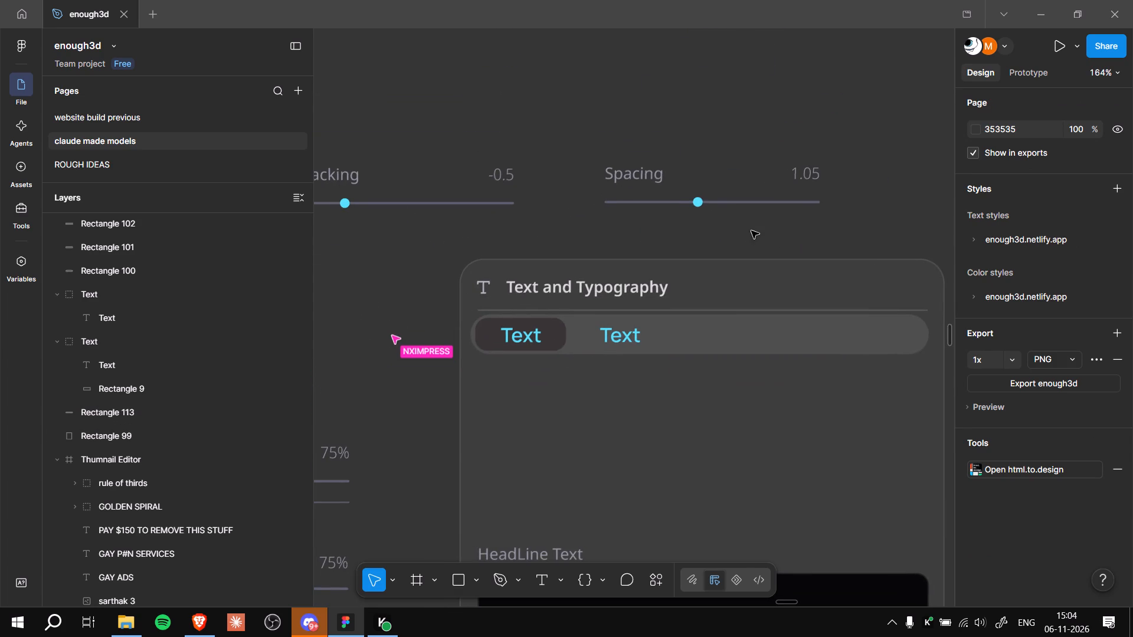
scroll(637, 235, "down", 3, "ctrl")
scroll(637, 235, "up", 4, "ctrl")
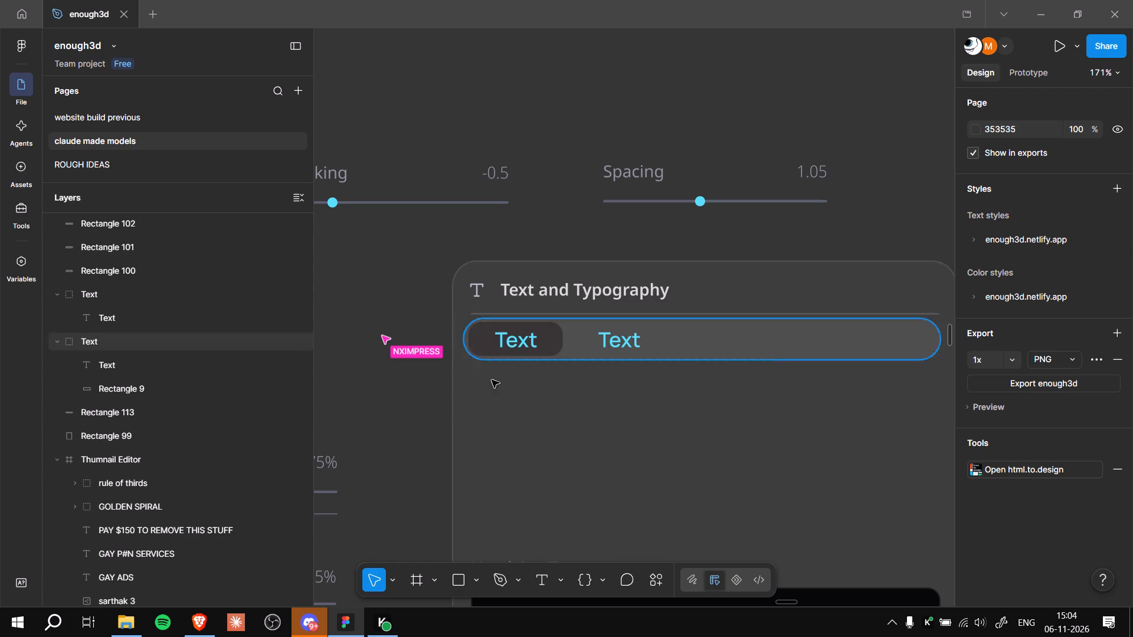
scroll(472, 373, "up", 8, "ctrl")
scroll(524, 349, "up", 1, "ctrl")
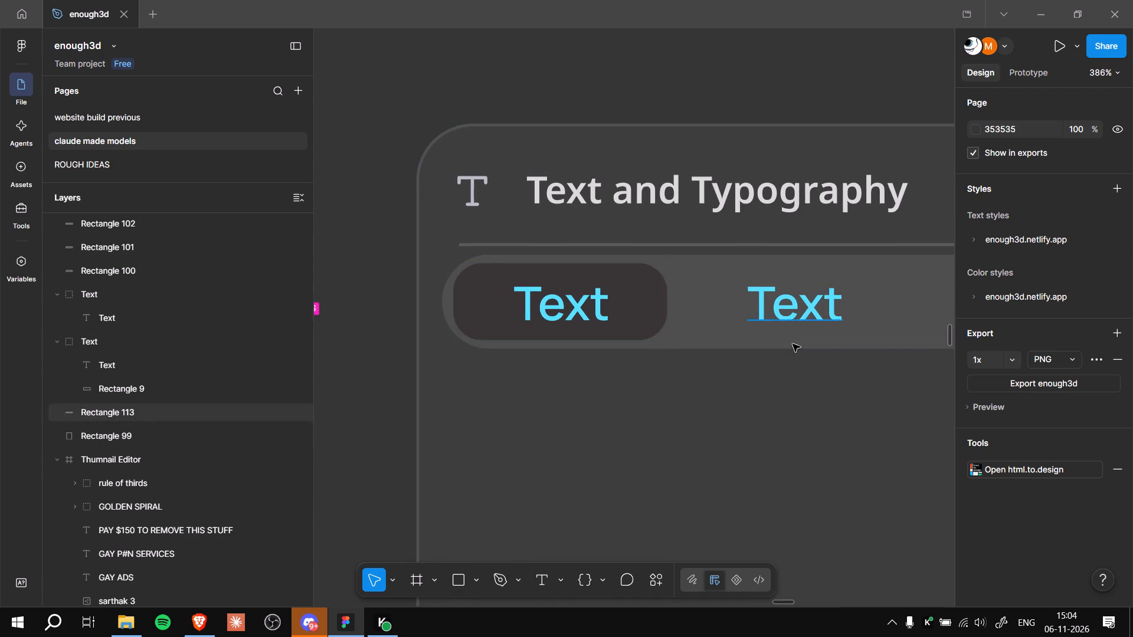
scroll(719, 368, "down", 9, "ctrl")
middle_click_drag(528, 399, 421, 390, "ctrl")
scroll(440, 372, "up", 5, "ctrl")
middle_click_drag(496, 362, 392, 358, "ctrl")
scroll(415, 349, "up", 4, "ctrl")
middle_click_drag(497, 338, 500, 336, "ctrl")
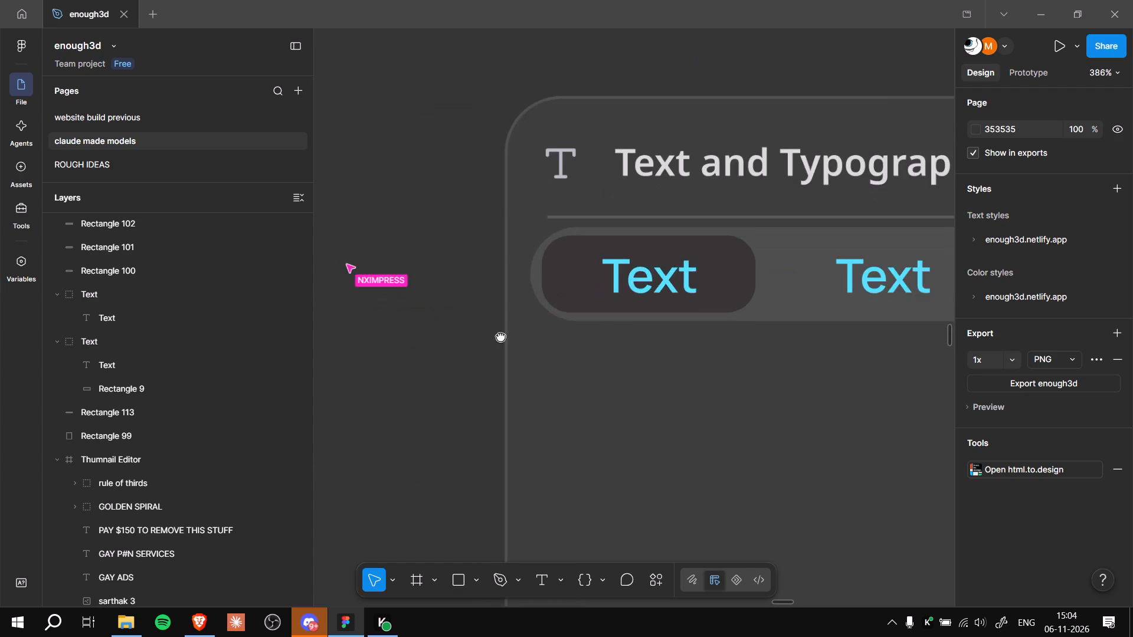
middle_click_drag(500, 336, 438, 342, "ctrl")
scroll(433, 327, "down", 10, "ctrl")
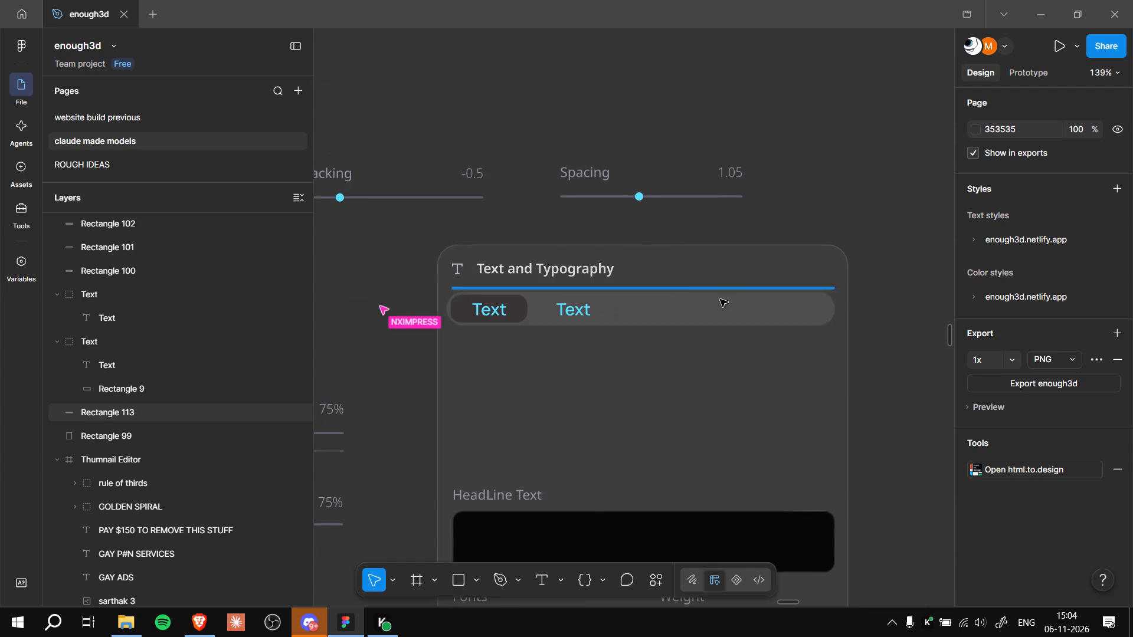
left_click(729, 316)
scroll(319, 352, "up", 9, "ctrl")
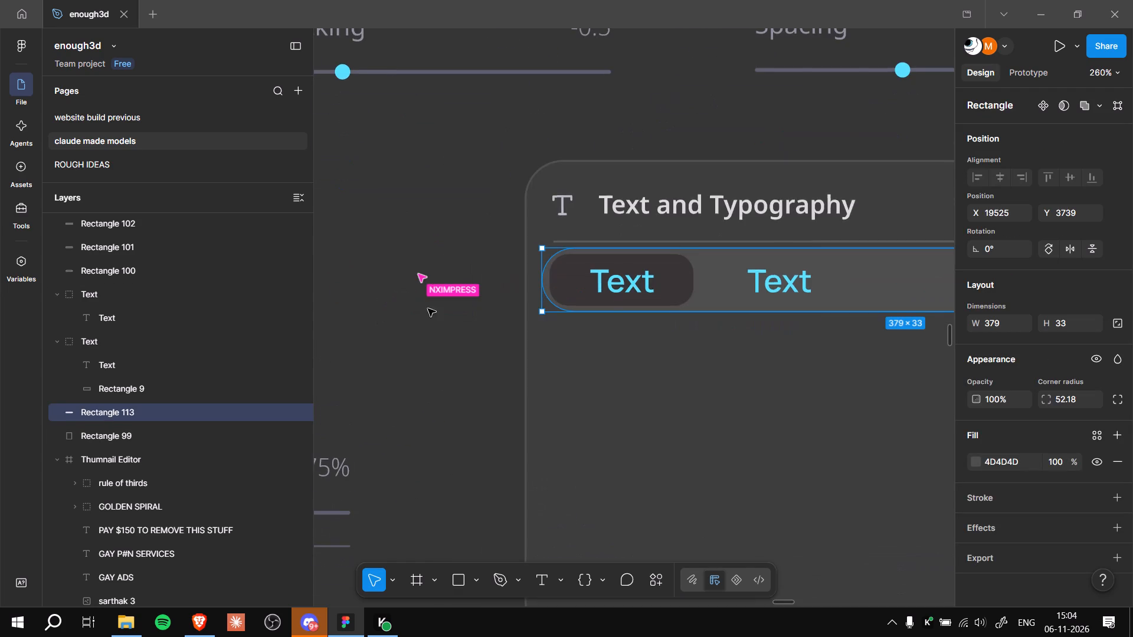
scroll(473, 332, "up", 1, "ctrl")
middle_click_drag(476, 333, 415, 350, "ctrl")
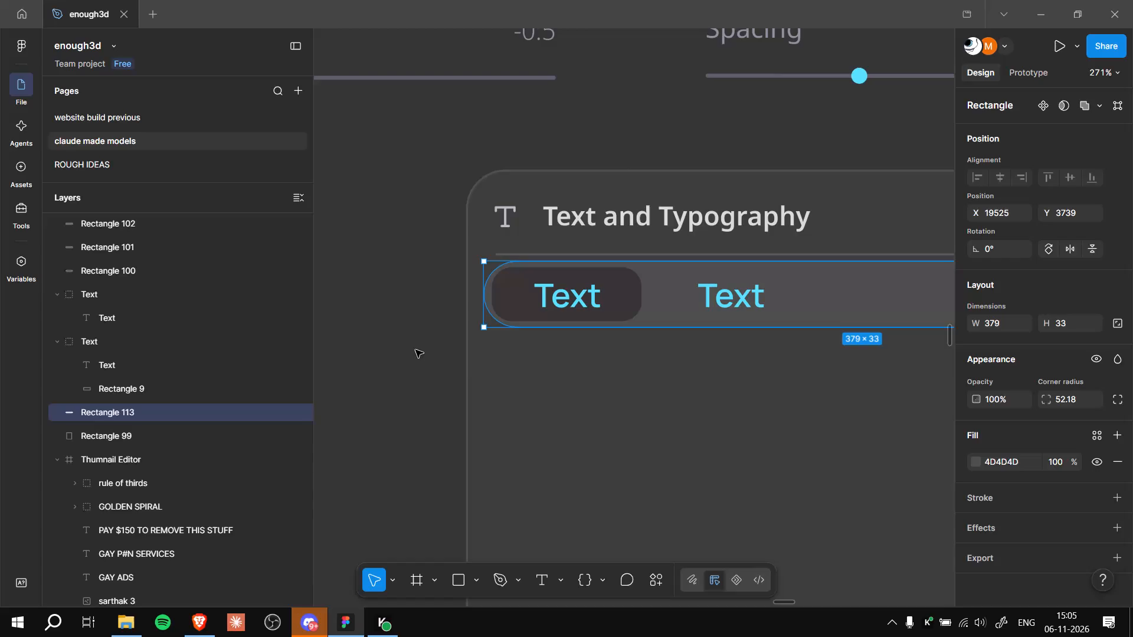
scroll(415, 350, "down", 9, "ctrl")
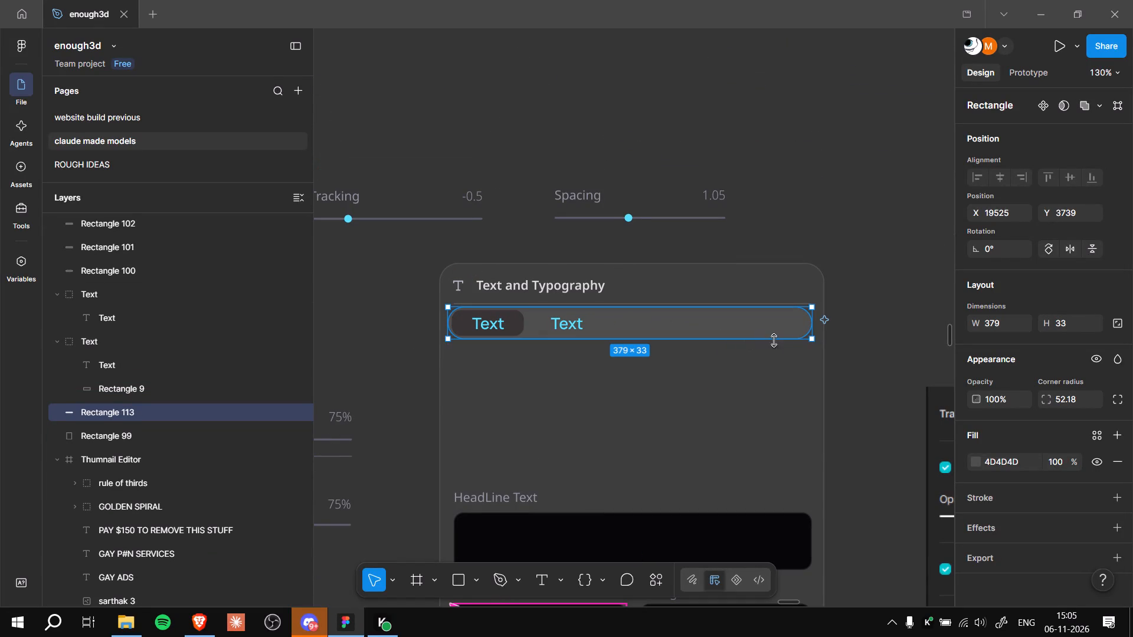
scroll(826, 360, "down", 5, "ctrl")
Compare the Text and Typography panel with the Transform and Blend reference image beside it.
middle_click_drag(866, 348, 813, 252, "ctrl")
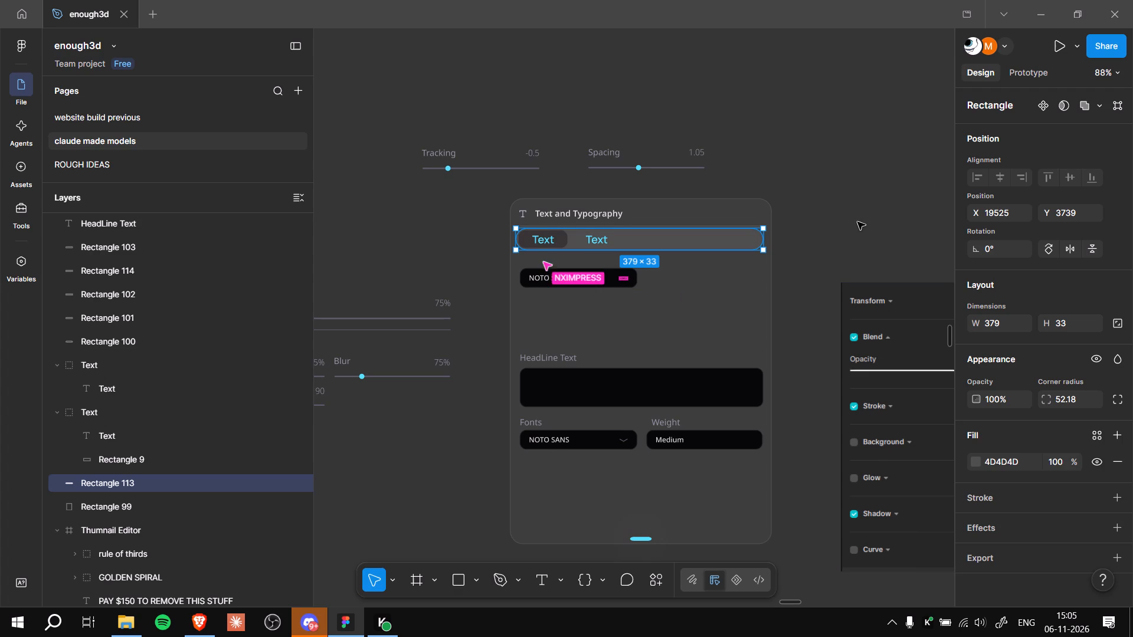
middle_click_drag(857, 222, 674, 169)
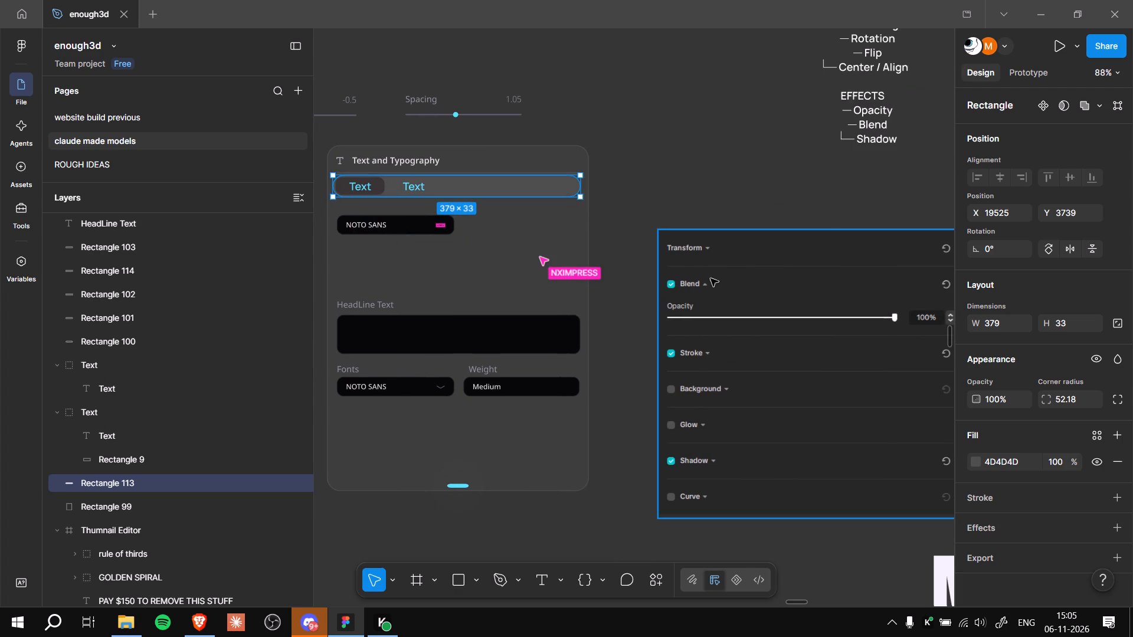
left_click(719, 300)
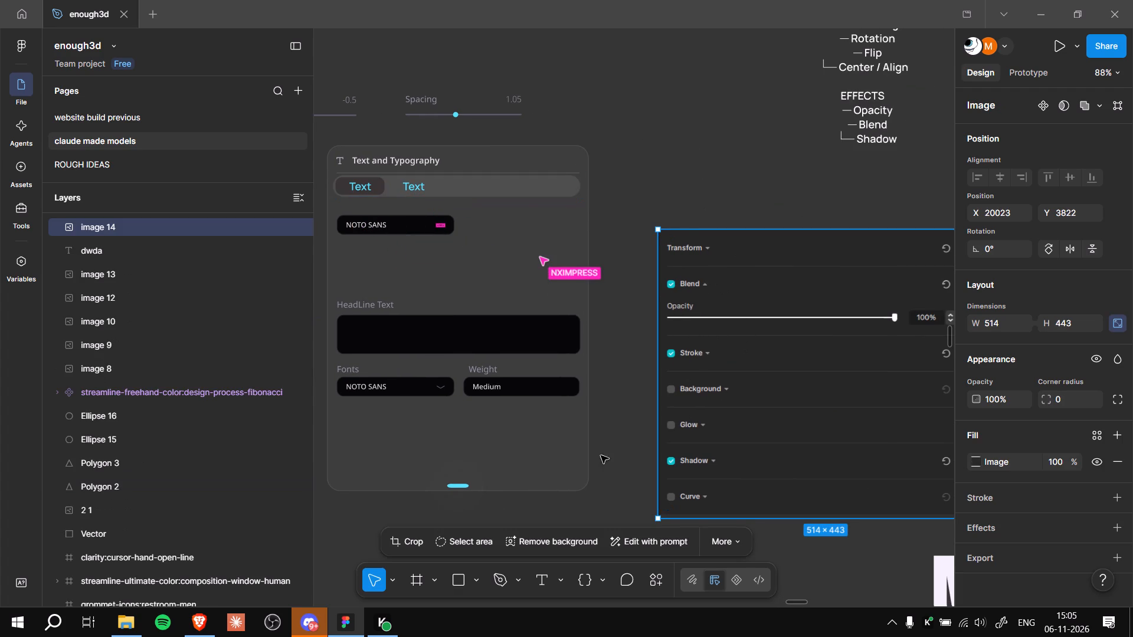
left_click(676, 153)
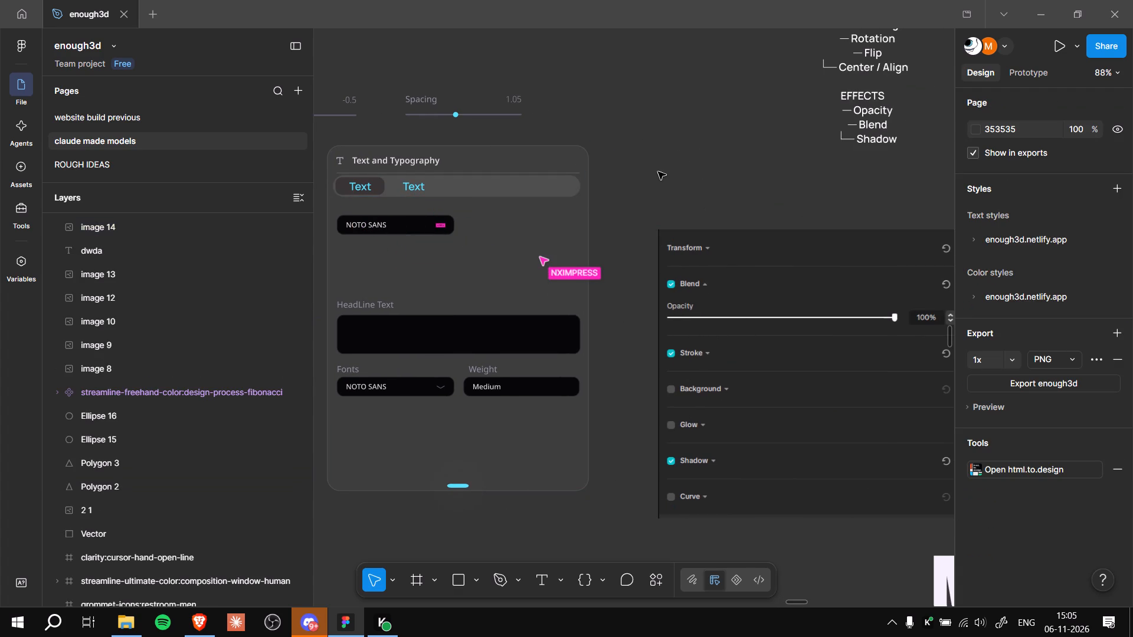
scroll(658, 172, "up", 4)
middle_click_drag(658, 172, 774, 229, "ctrl")
scroll(687, 165, "up", 4, "ctrl")
middle_click_drag(686, 170, 733, 147, "ctrl")
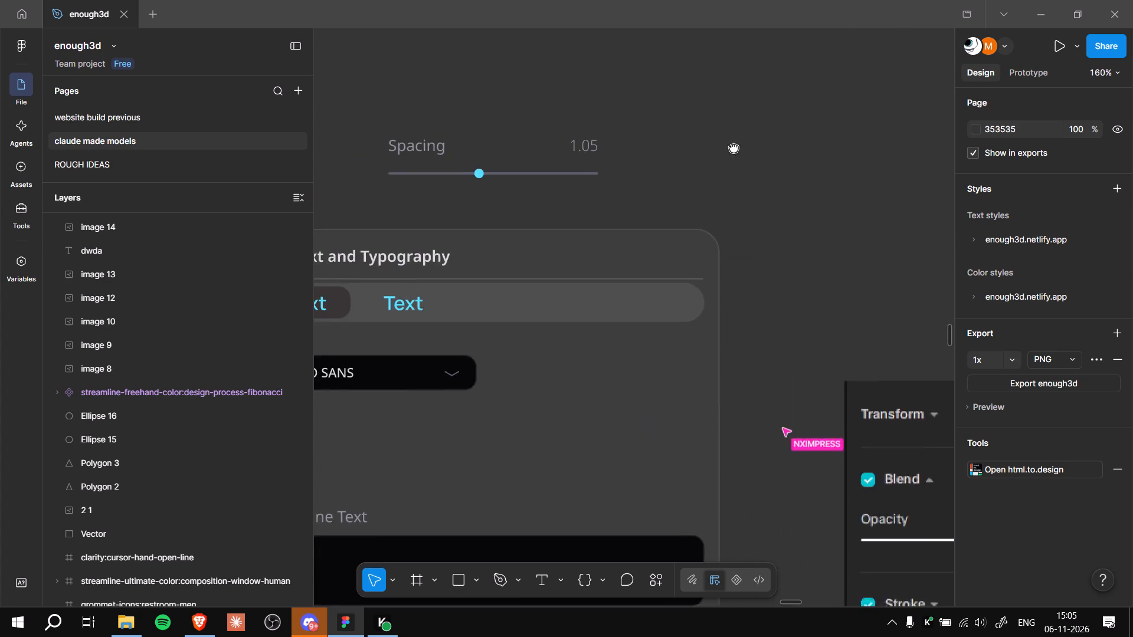
middle_click_drag(733, 147, 736, 145, "ctrl")
scroll(736, 145, "down", 3, "ctrl")
scroll(773, 185, "down", 5, "ctrl")
scroll(773, 185, "up", 6, "ctrl")
middle_click_drag(832, 238, 709, 135, "ctrl")
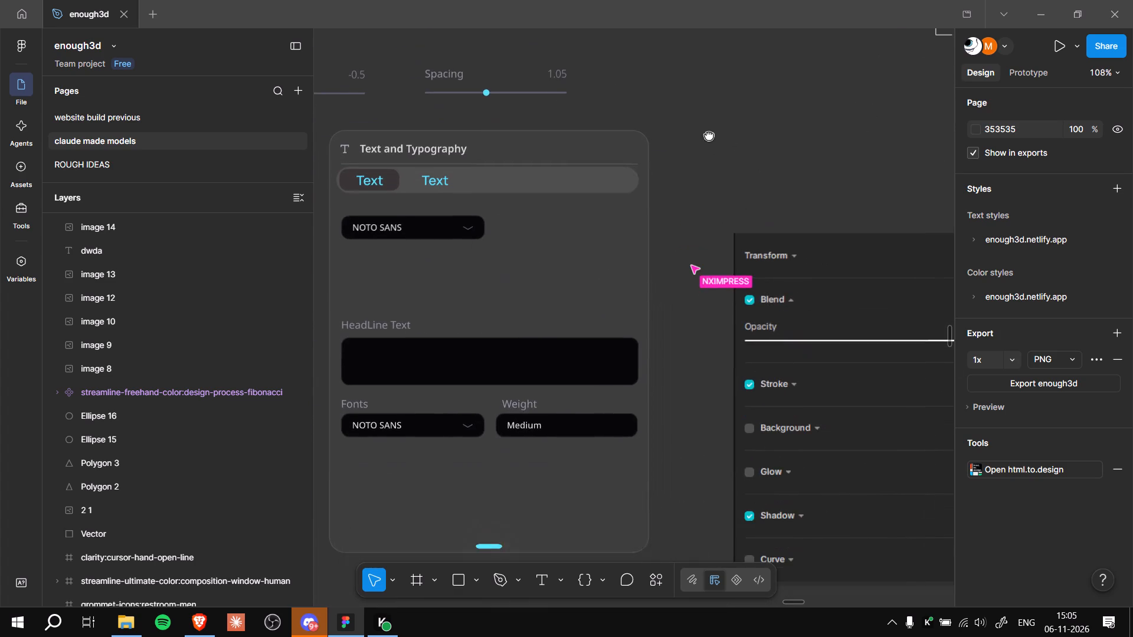
middle_click_drag(709, 135, 870, 216, "ctrl")
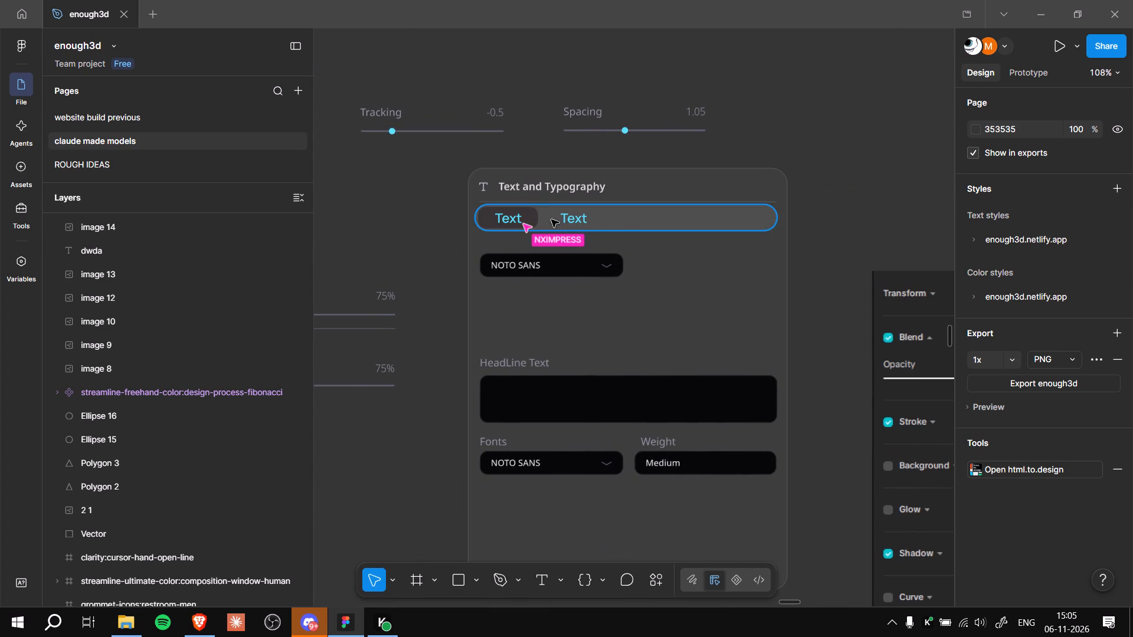
Examine the section switcher and the rest of the Text and Typography panel against the neighbouring feature outline.
scroll(487, 218, "up", 9, "ctrl")
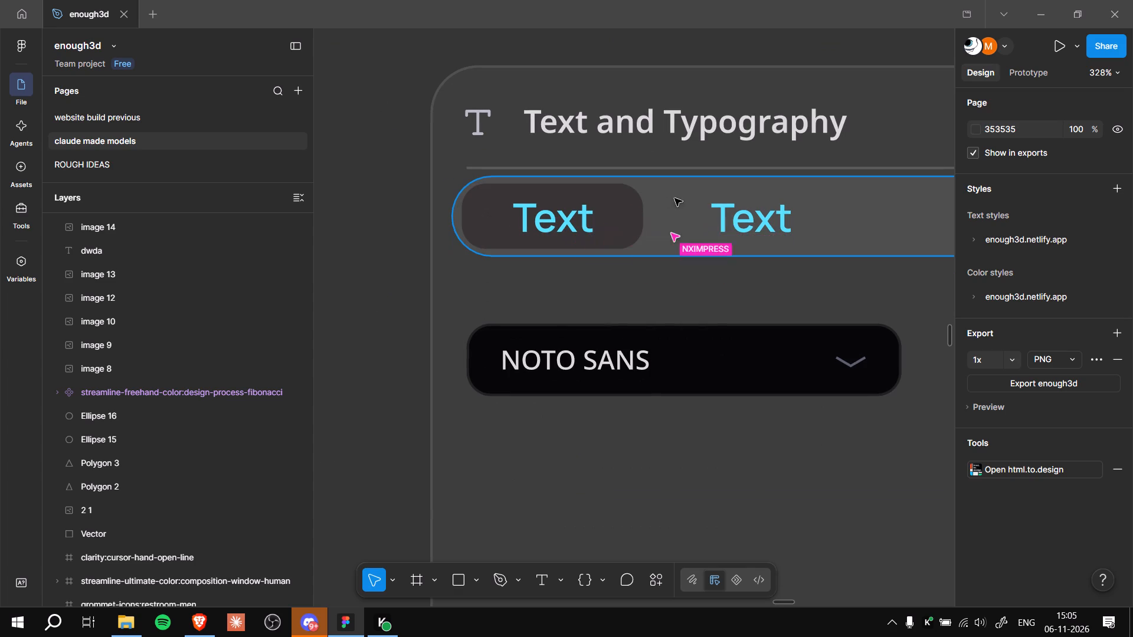
scroll(720, 270, "down", 10, "ctrl")
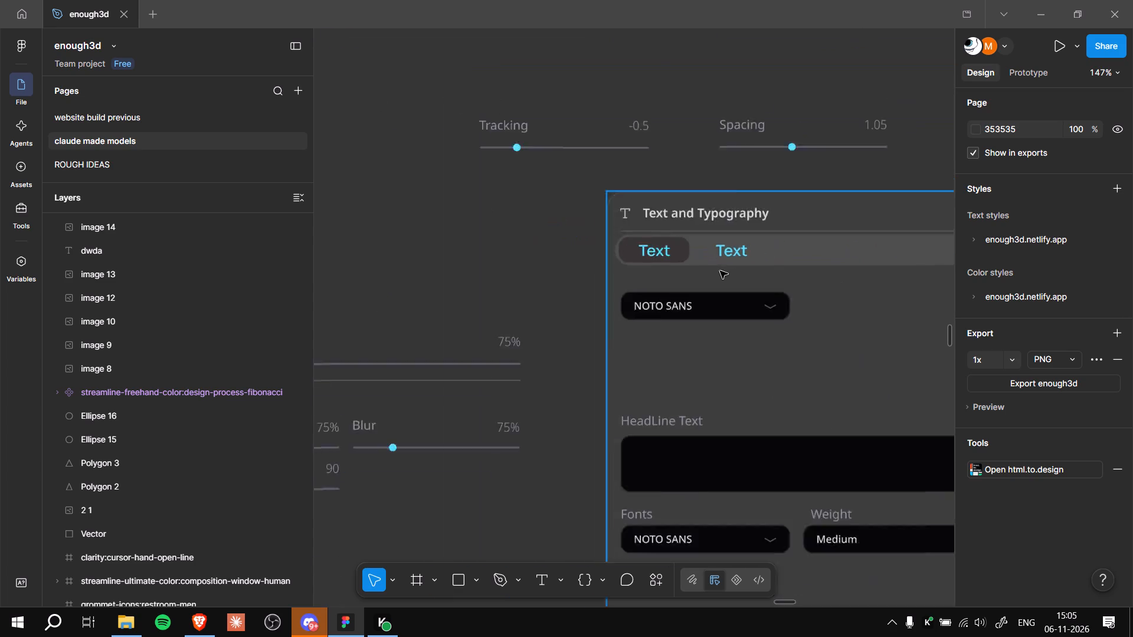
scroll(720, 271, "down", 1, "ctrl")
middle_click_drag(570, 241, 459, 242, "ctrl")
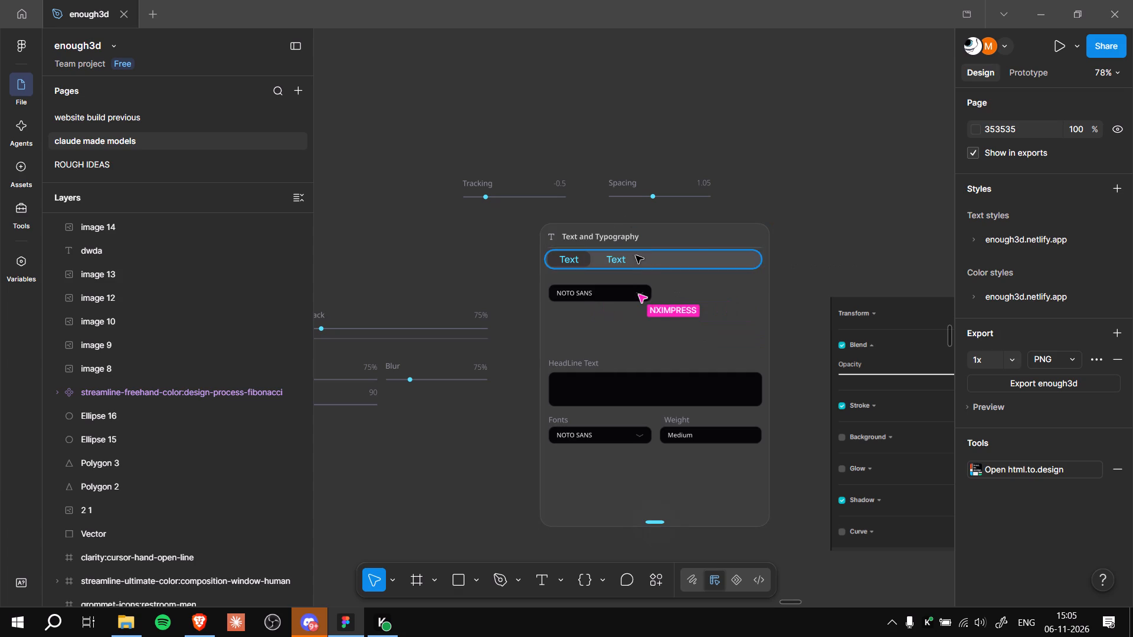
scroll(823, 224, "down", 5, "ctrl")
middle_click_drag(846, 182, 669, 288, "ctrl")
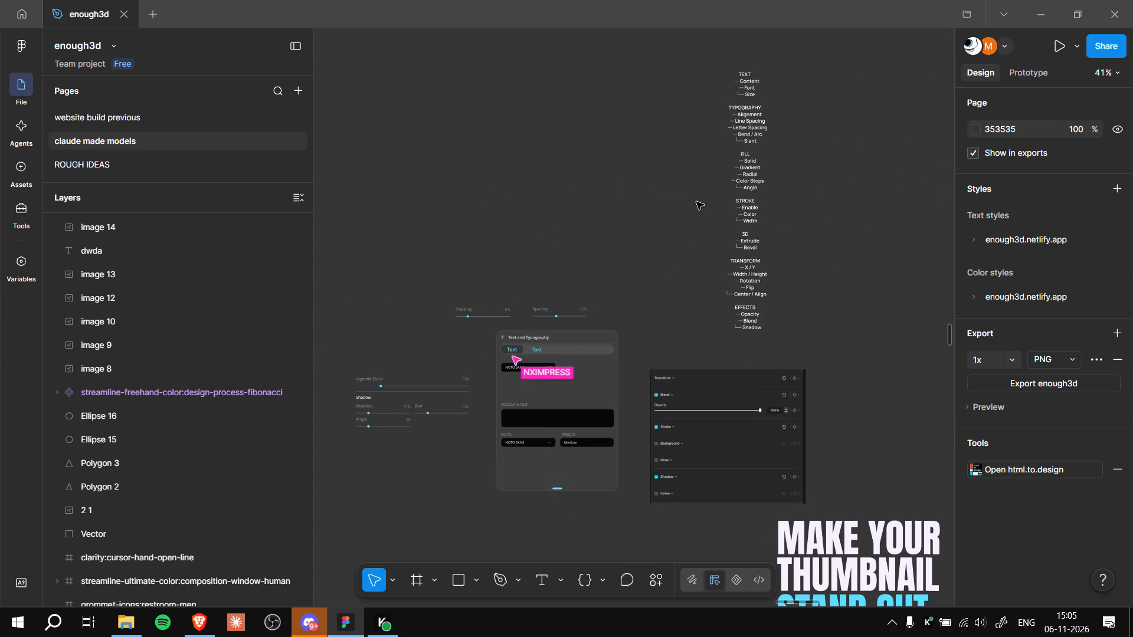
scroll(640, 248, "up", 8, "ctrl")
middle_click_drag(566, 320, 728, 170, "ctrl")
middle_click_drag(728, 170, 695, 213, "ctrl")
scroll(693, 214, "up", 1)
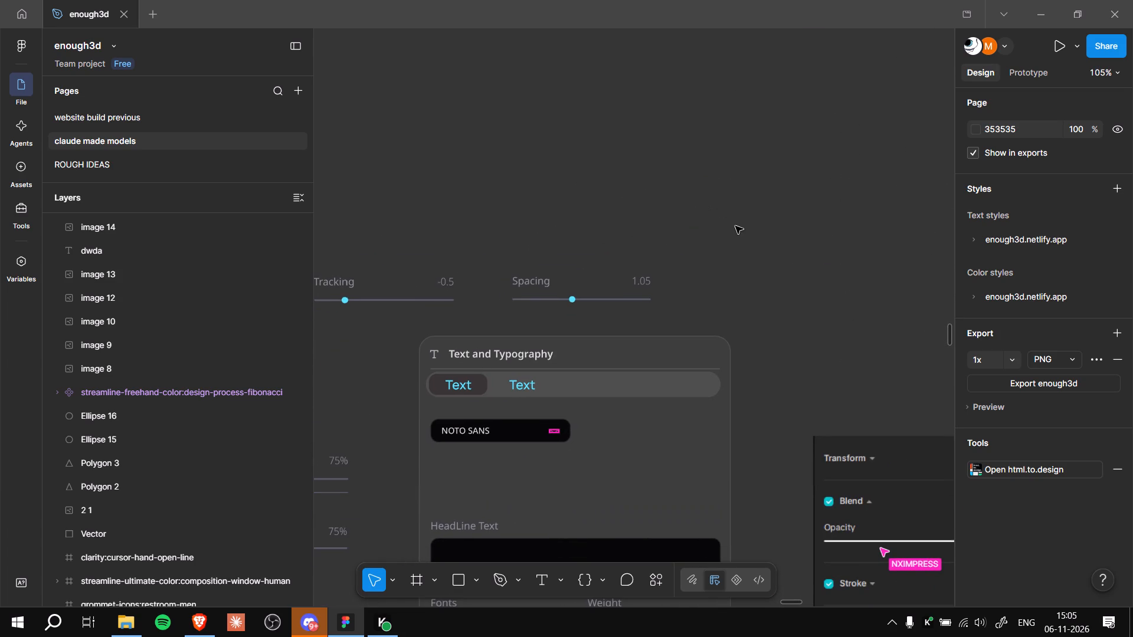
scroll(808, 199, "down", 6, "ctrl")
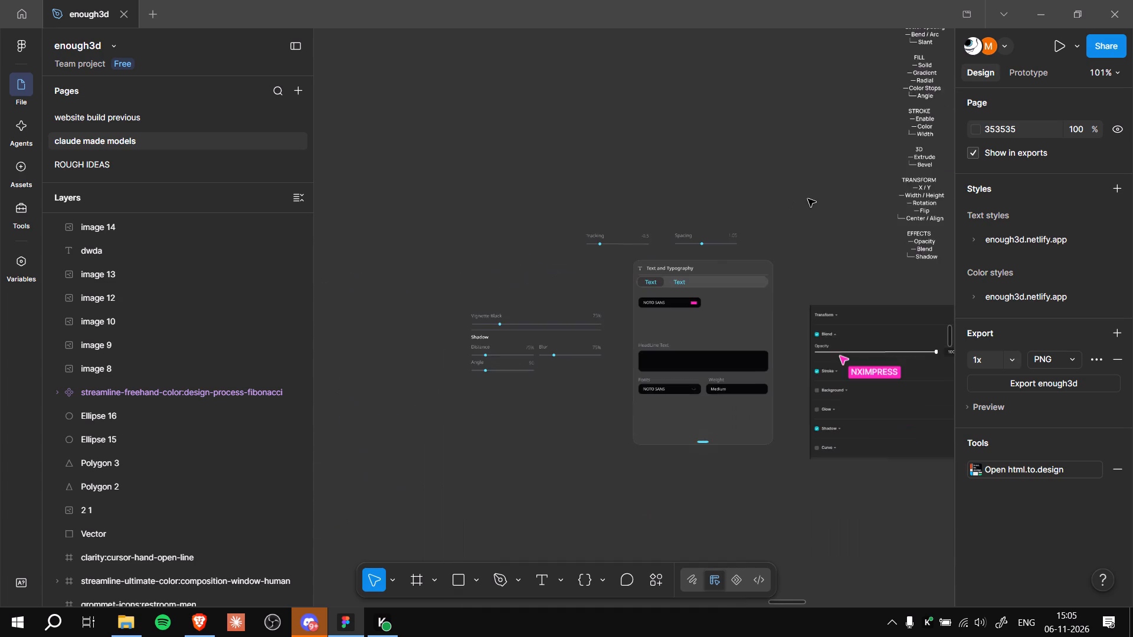
middle_click_drag(808, 199, 686, 250, "ctrl")
scroll(686, 250, "up", 5, "ctrl")
middle_click_drag(700, 195, 631, 342, "ctrl")
scroll(640, 305, "down", 4, "ctrl")
scroll(640, 300, "up", 4, "ctrl")
middle_click_drag(595, 319, 602, 307, "ctrl")
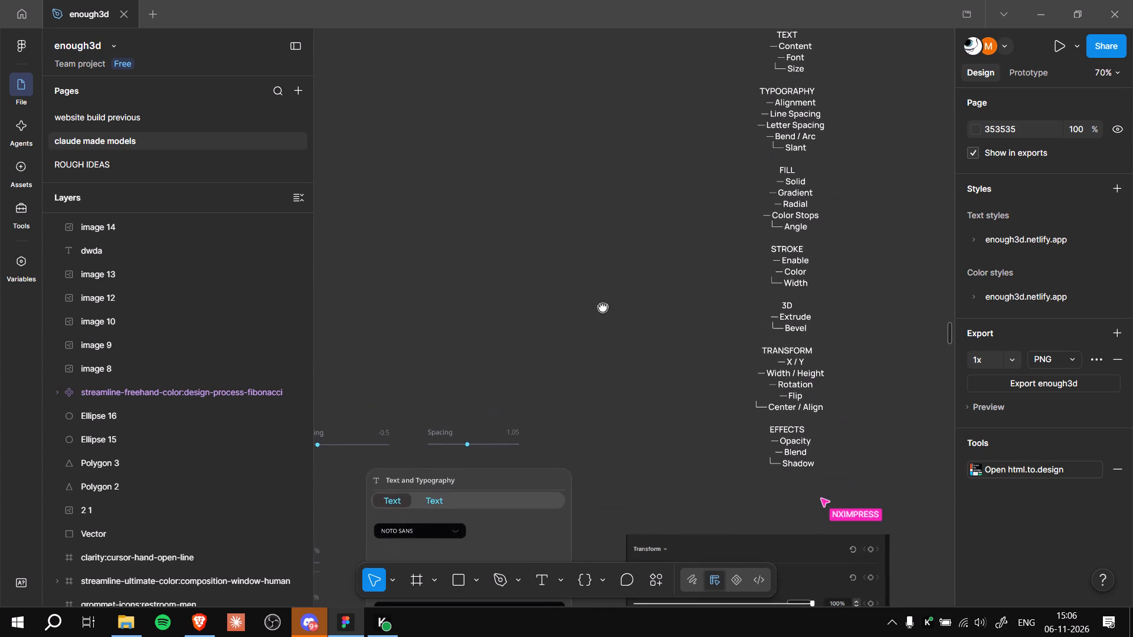
middle_click_drag(602, 307, 705, 179, "ctrl")
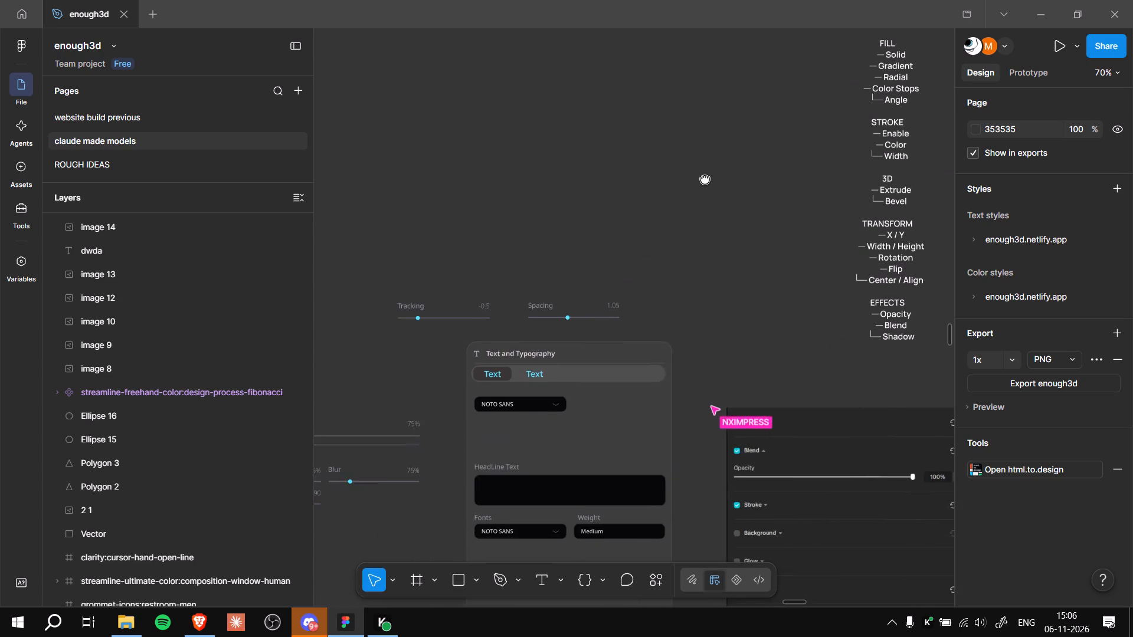
Examine the Text and Typography panel with its Tracking and Spacing sliders, along with the full feature outline from TEXT to EFFECTS.
middle_click_drag(705, 179, 734, 142, "ctrl")
middle_click_drag(736, 280, 775, 224, "ctrl")
scroll(747, 211, "up", 4, "ctrl")
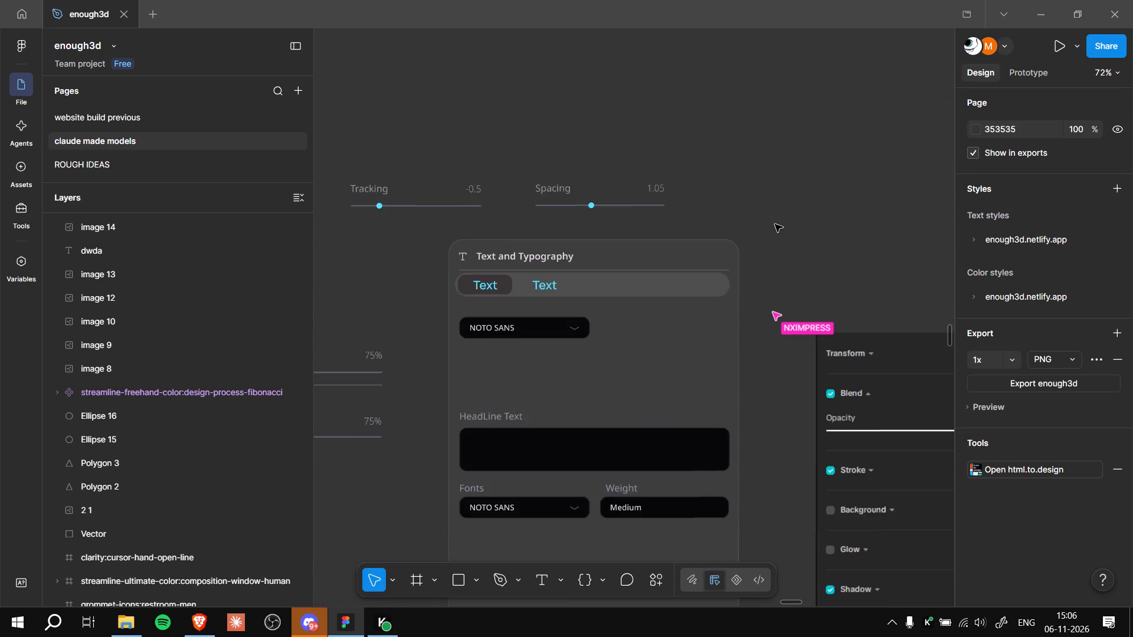
scroll(775, 224, "up", 3, "ctrl")
middle_click_drag(759, 244, 826, 189, "ctrl")
scroll(759, 244, "up", 1, "ctrl")
scroll(828, 196, "down", 5, "ctrl")
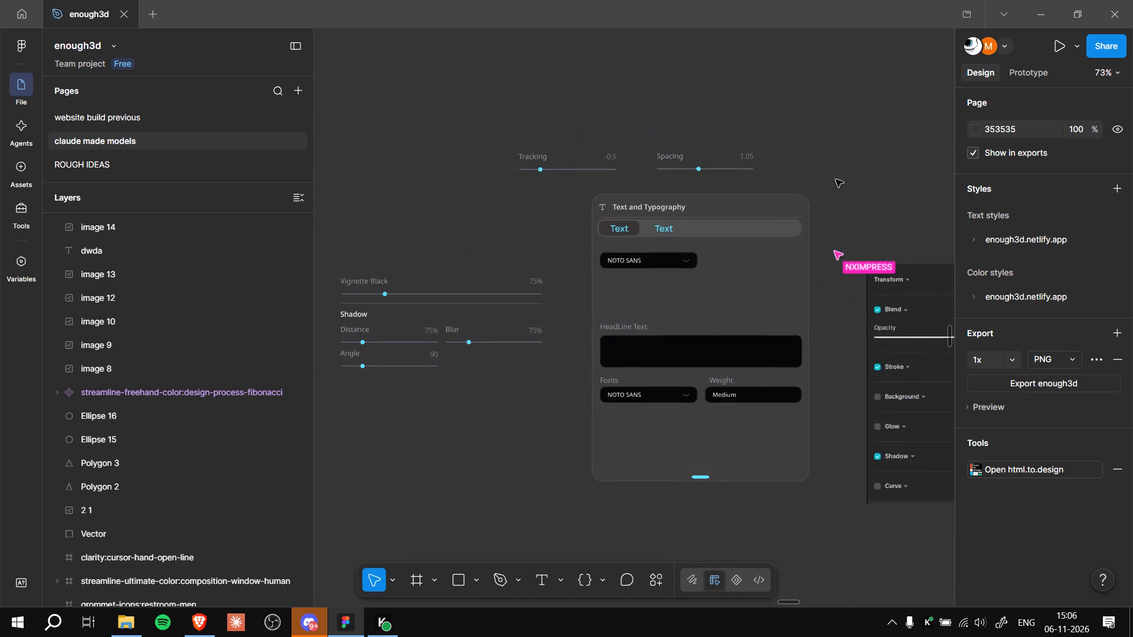
middle_click_drag(836, 179, 685, 361, "ctrl")
middle_click_drag(749, 212, 549, 399, "ctrl")
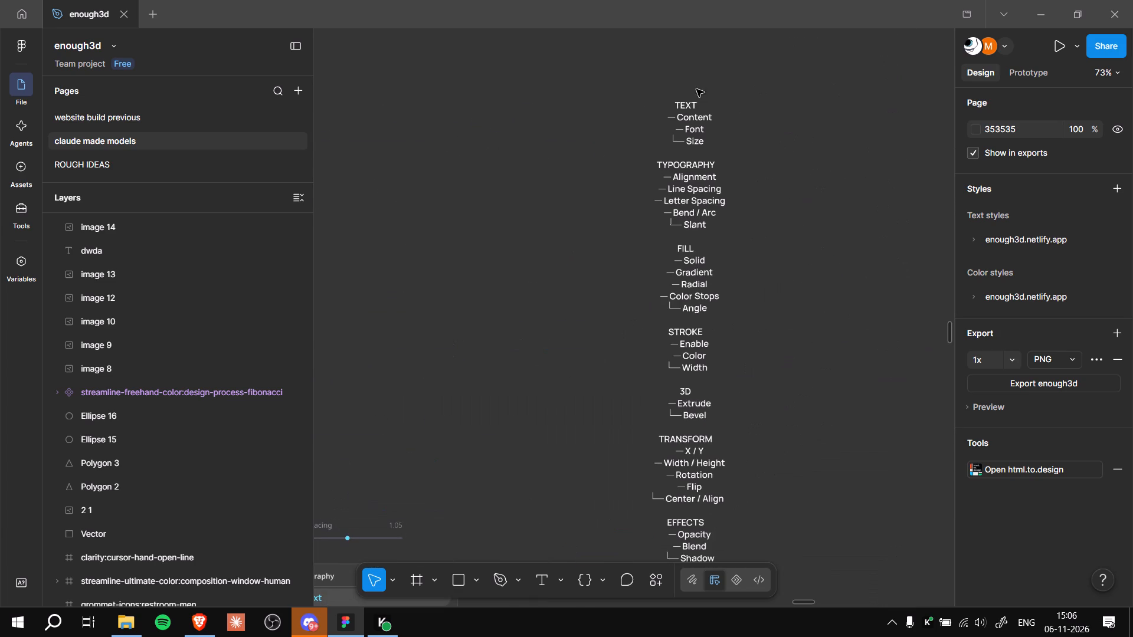
scroll(778, 356, "down", 4)
scroll(778, 356, "down", 5, "ctrl")
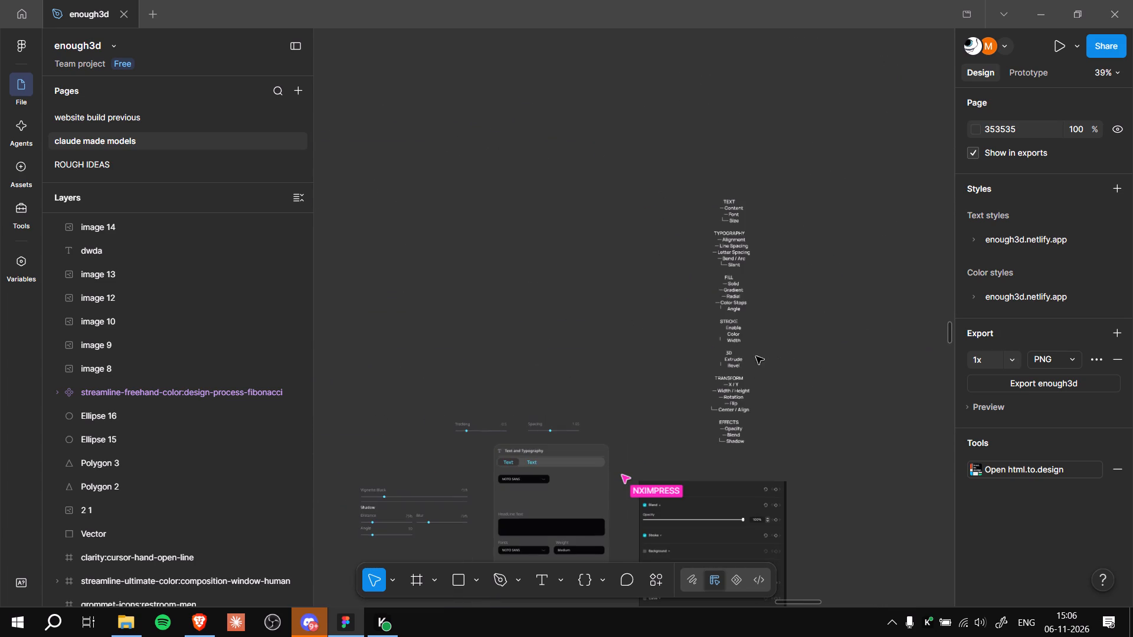
left_click(731, 338)
left_click(846, 301)
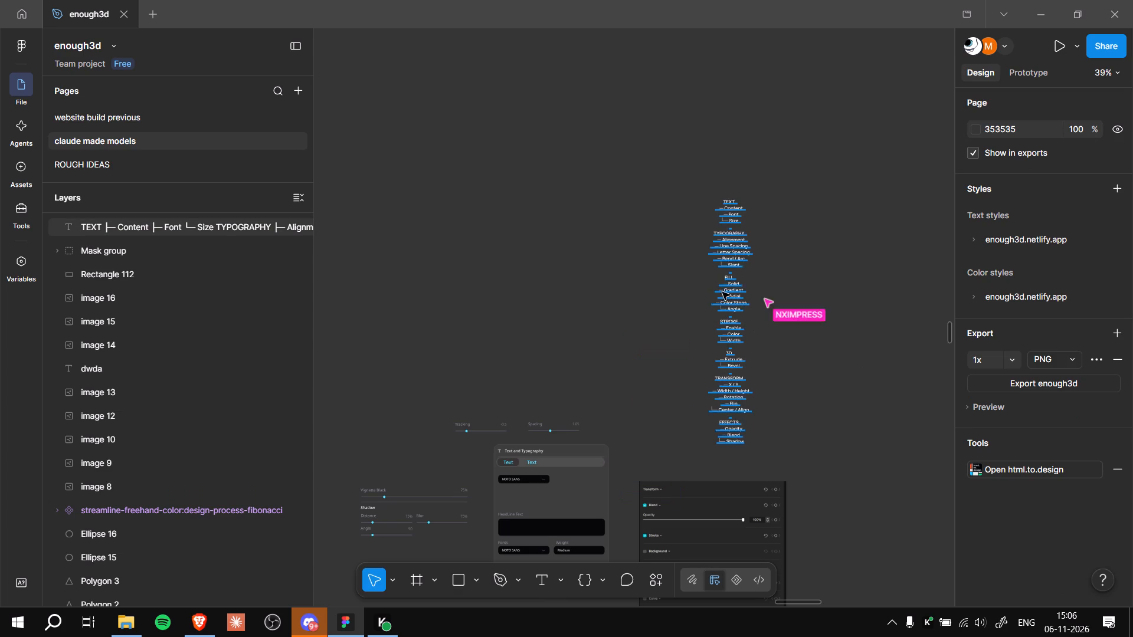
Compare the feature outline's sections with the Text and Typography panel and the Transform and Blend reference image.
scroll(831, 332, "up", 8, "ctrl")
scroll(798, 327, "down", 1, "ctrl")
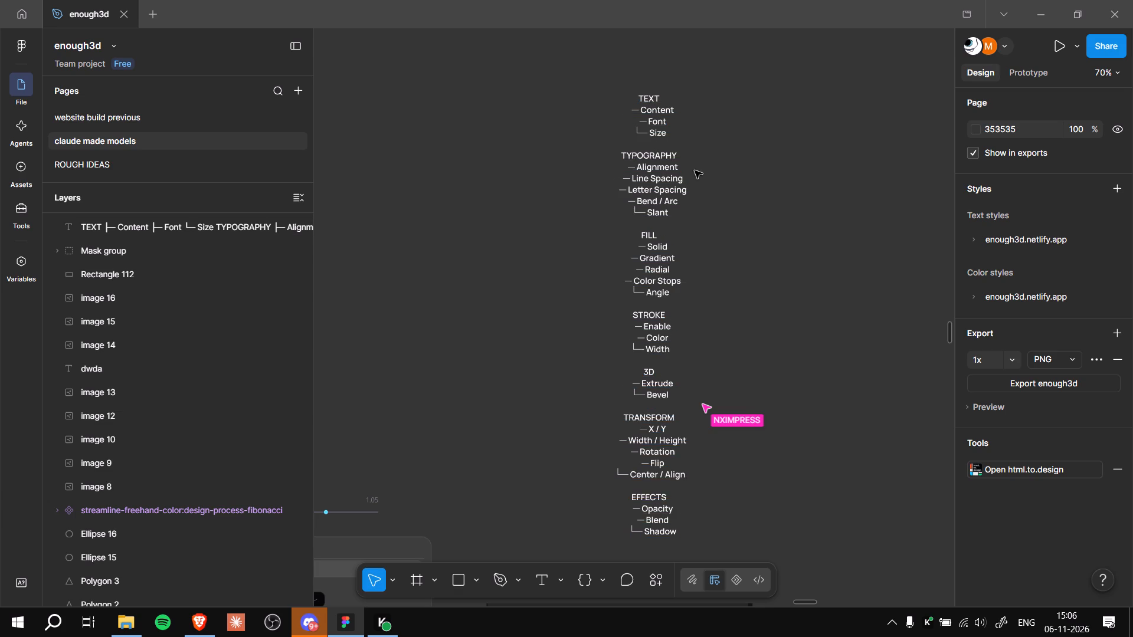
scroll(718, 183, "down", 4)
middle_click_drag(441, 340, 628, 245)
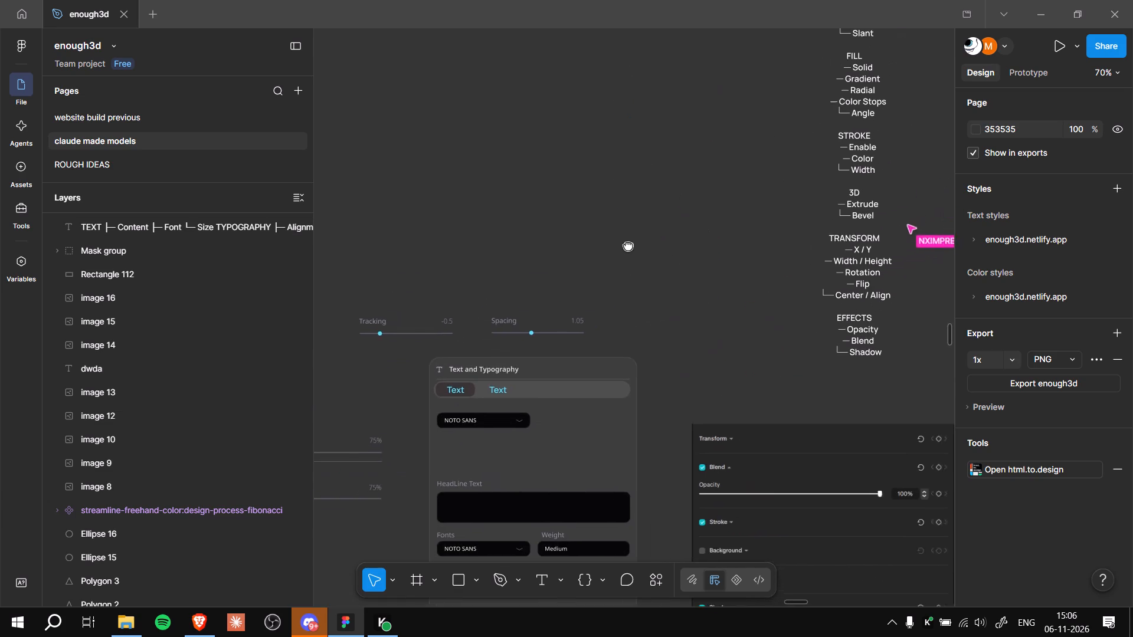
middle_click_drag(628, 245, 630, 255)
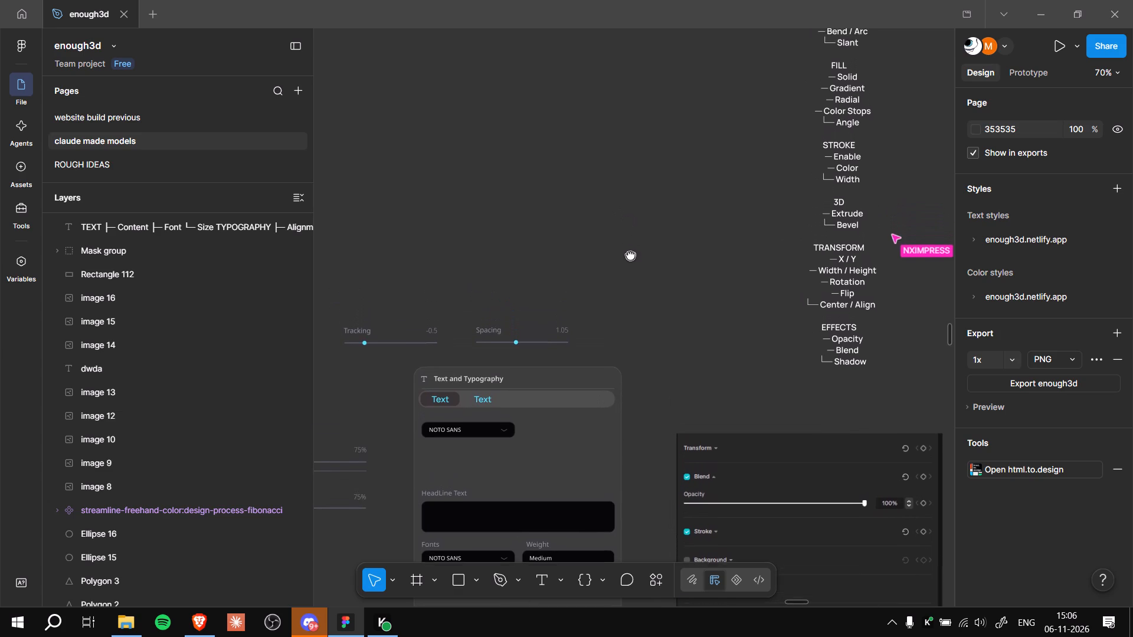
middle_click_drag(630, 255, 630, 240)
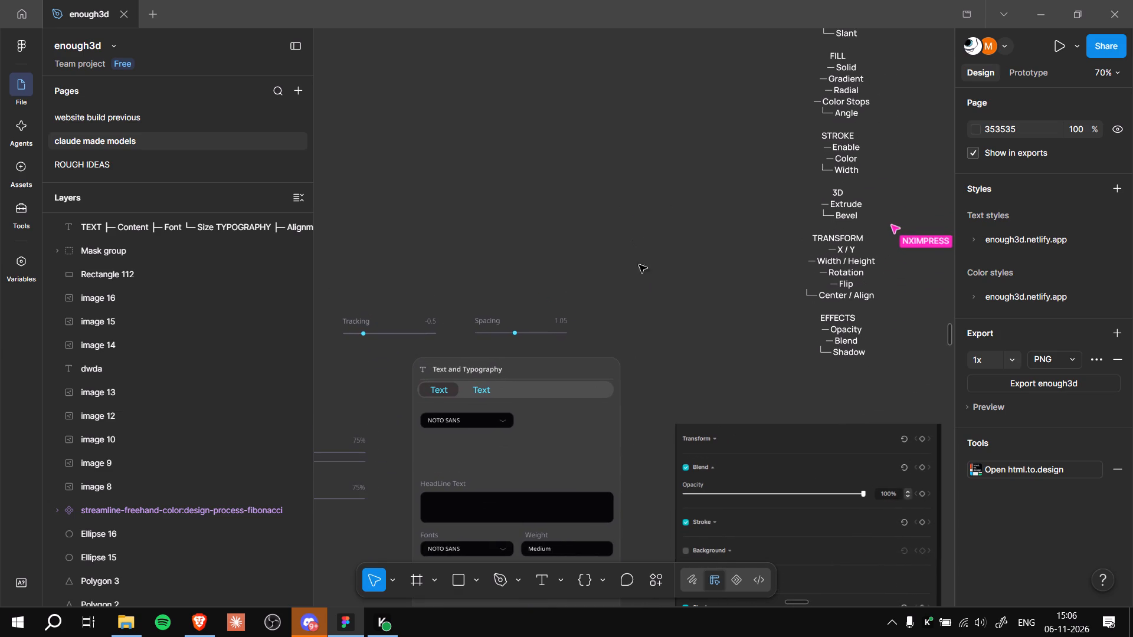
scroll(903, 393, "up", 1)
middle_click_drag(903, 393, 834, 418)
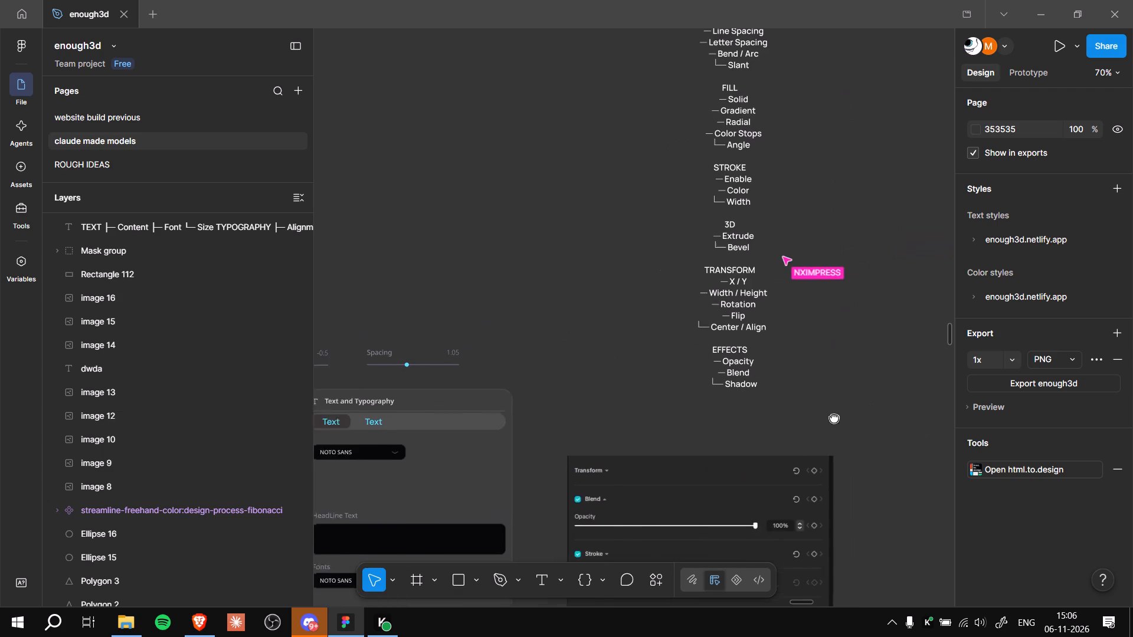
middle_click_drag(834, 418, 767, 385)
scroll(767, 385, "down", 4, "ctrl")
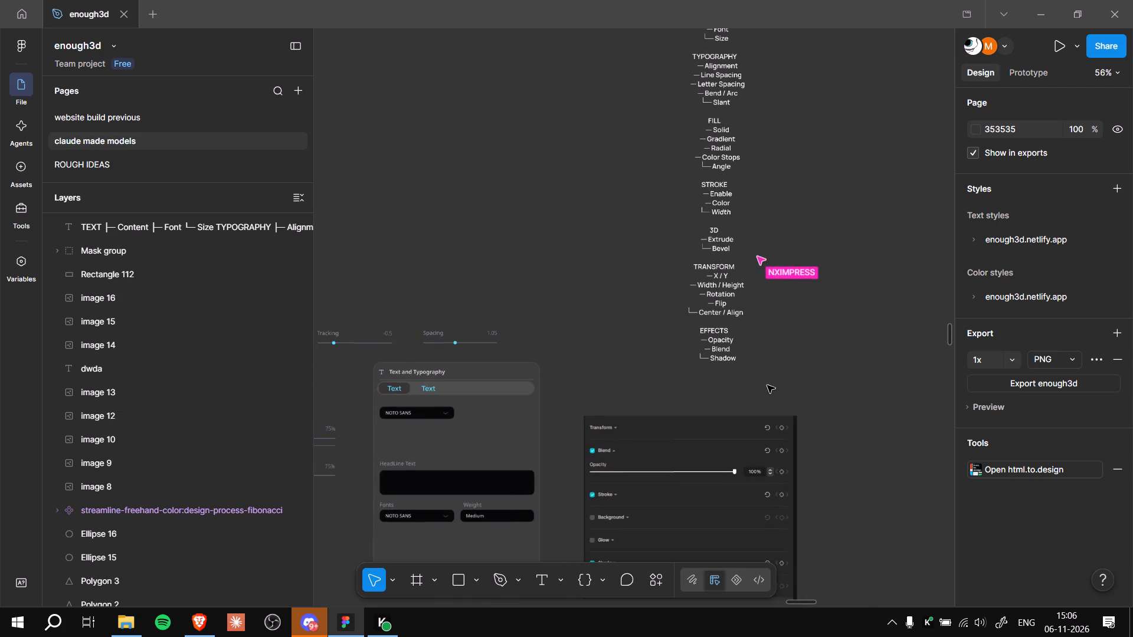
middle_click_drag(586, 329, 636, 239, "ctrl")
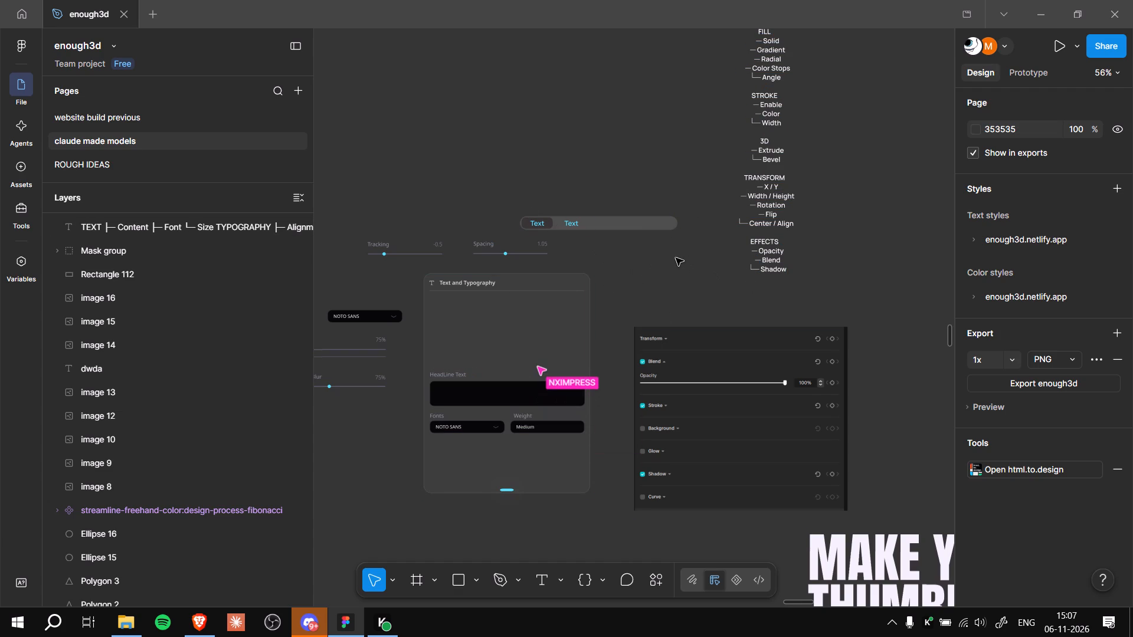
scroll(620, 265, "up", 4, "ctrl")
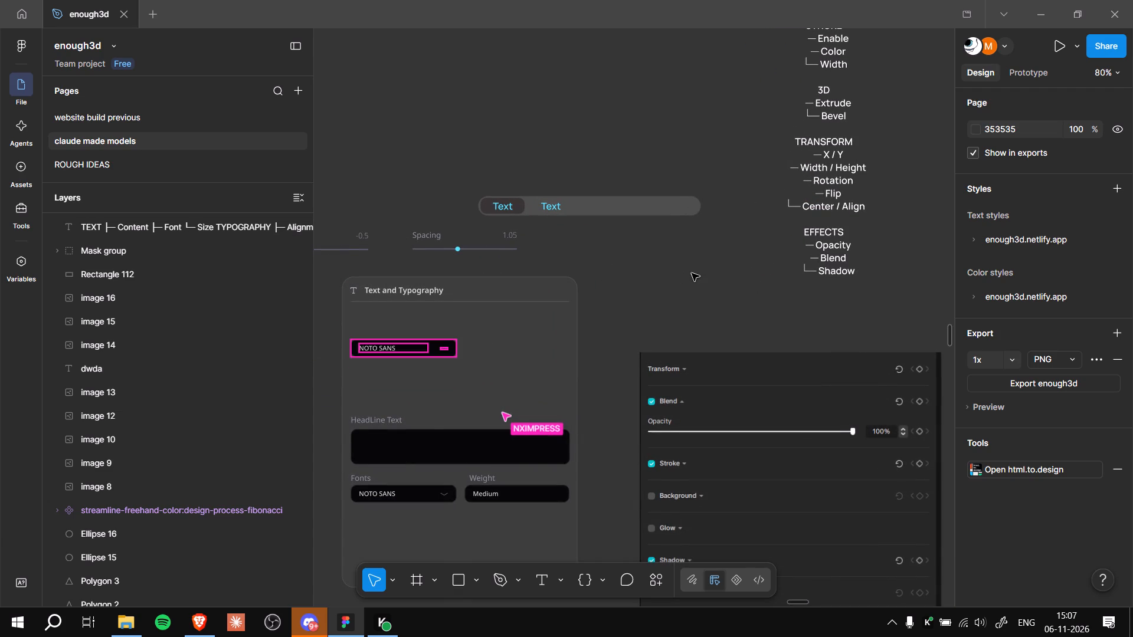
scroll(693, 273, "down", 4, "ctrl")
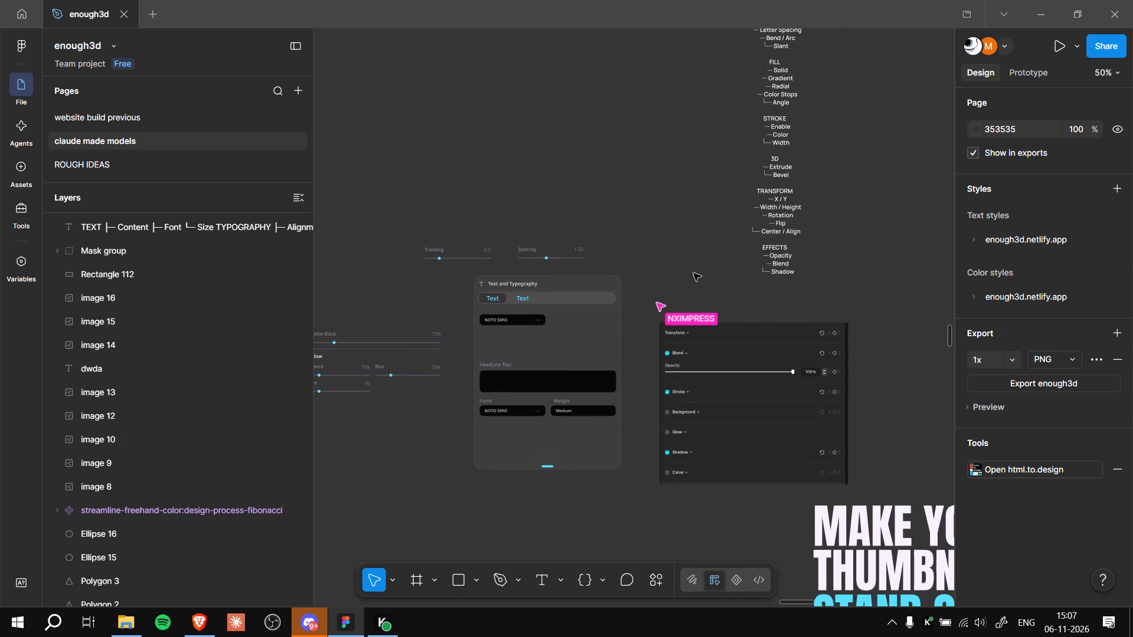
Capture a screen snip of the whole Text and Typography panel, from its header to the blue handle at its base.
key("shift+super+s")
left_click_drag(457, 266, 607, 482)
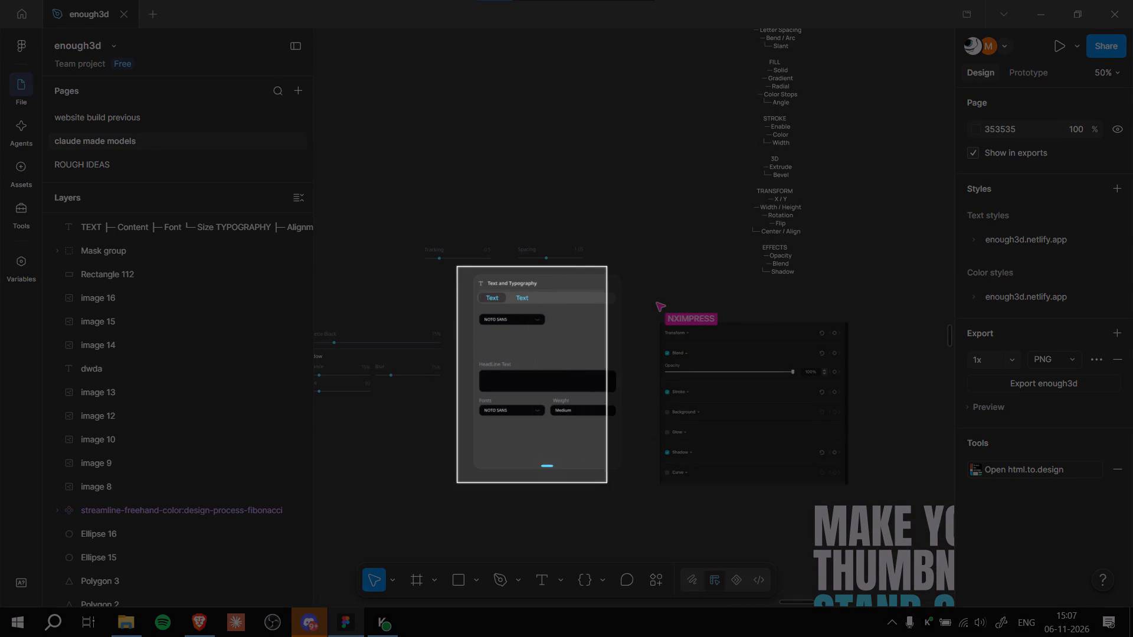
left_click_drag(607, 482, 626, 480)
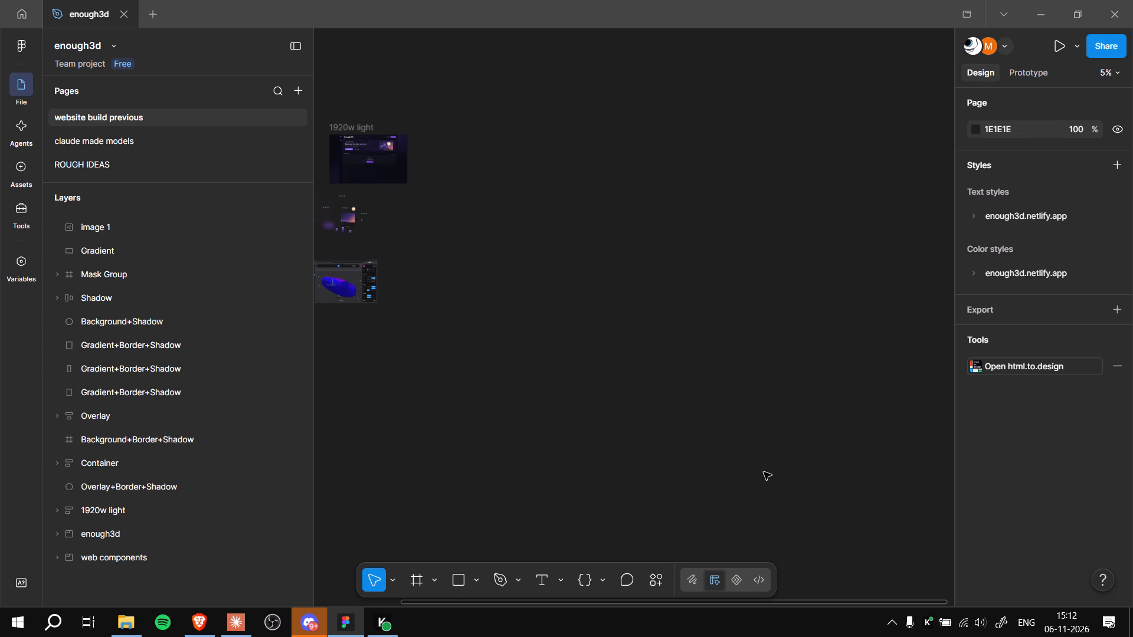
left_click(1031, 366)
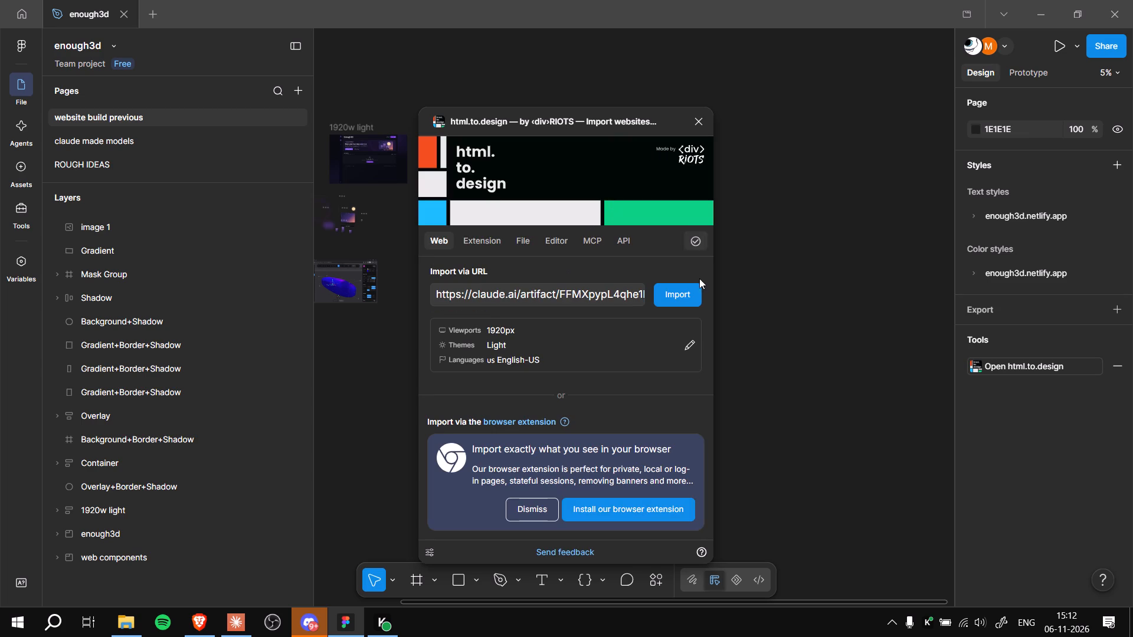
left_click(474, 241)
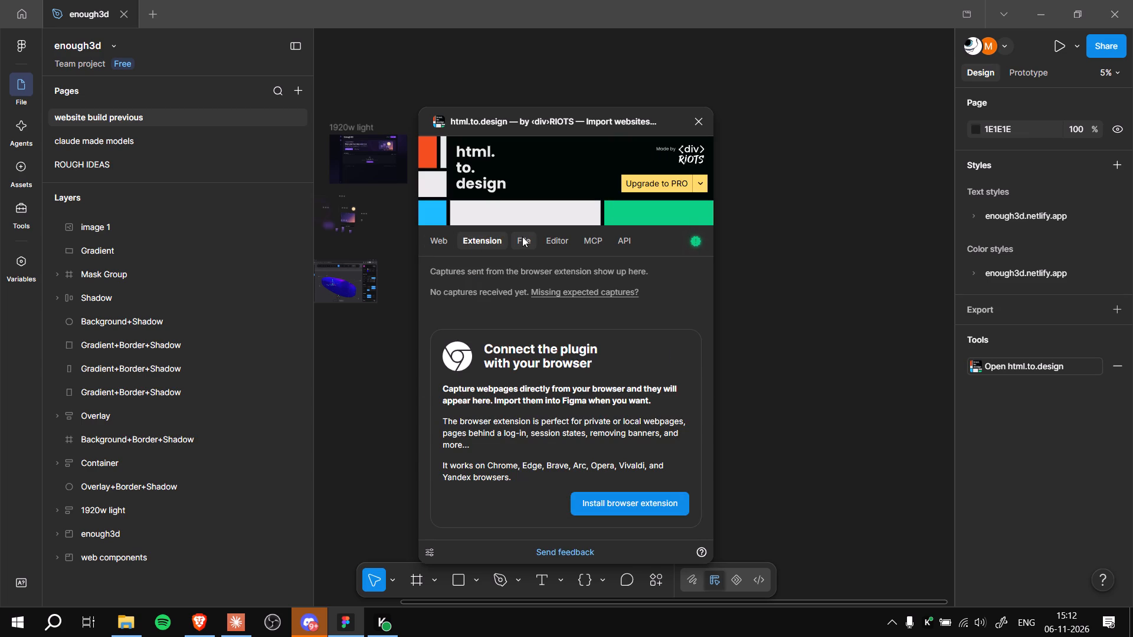
left_click(522, 237)
left_click(564, 468)
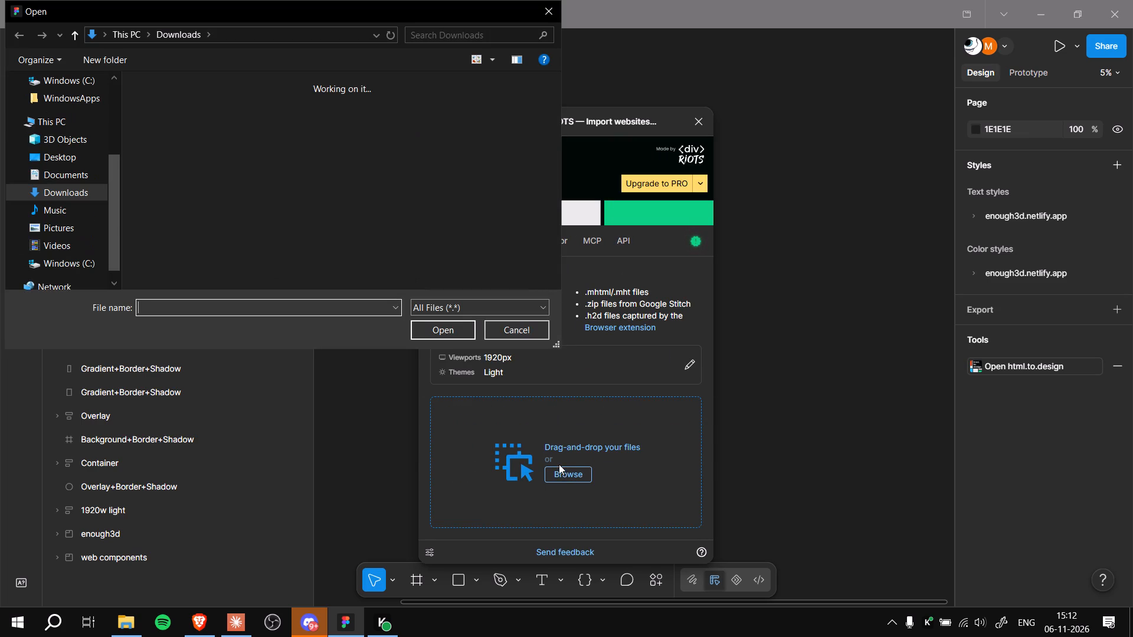
left_click(182, 131)
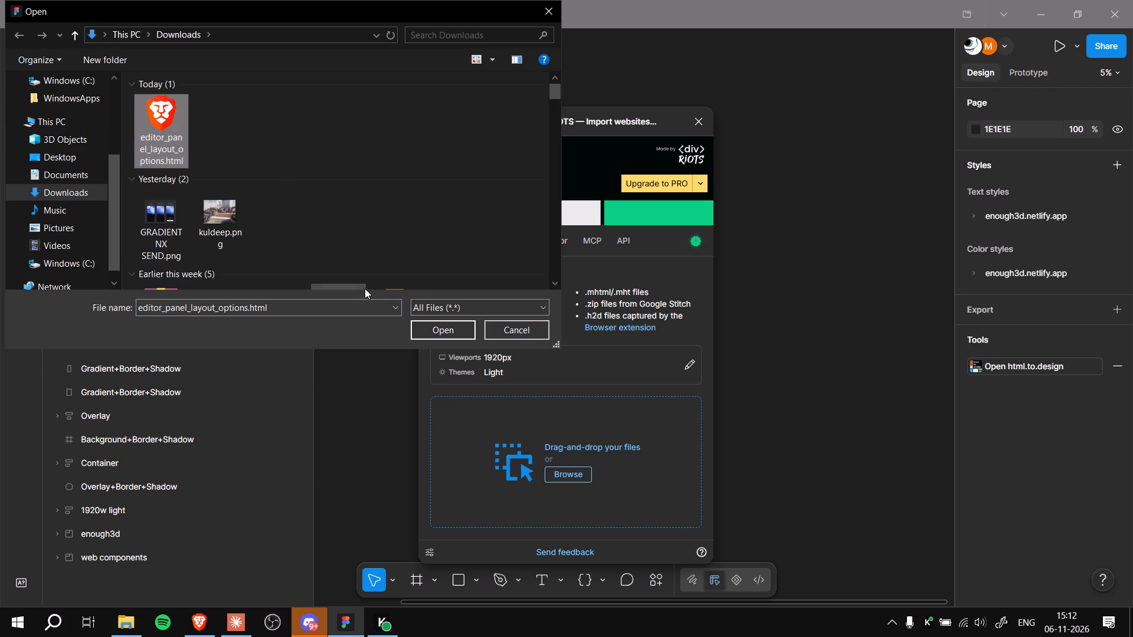
left_click(446, 324)
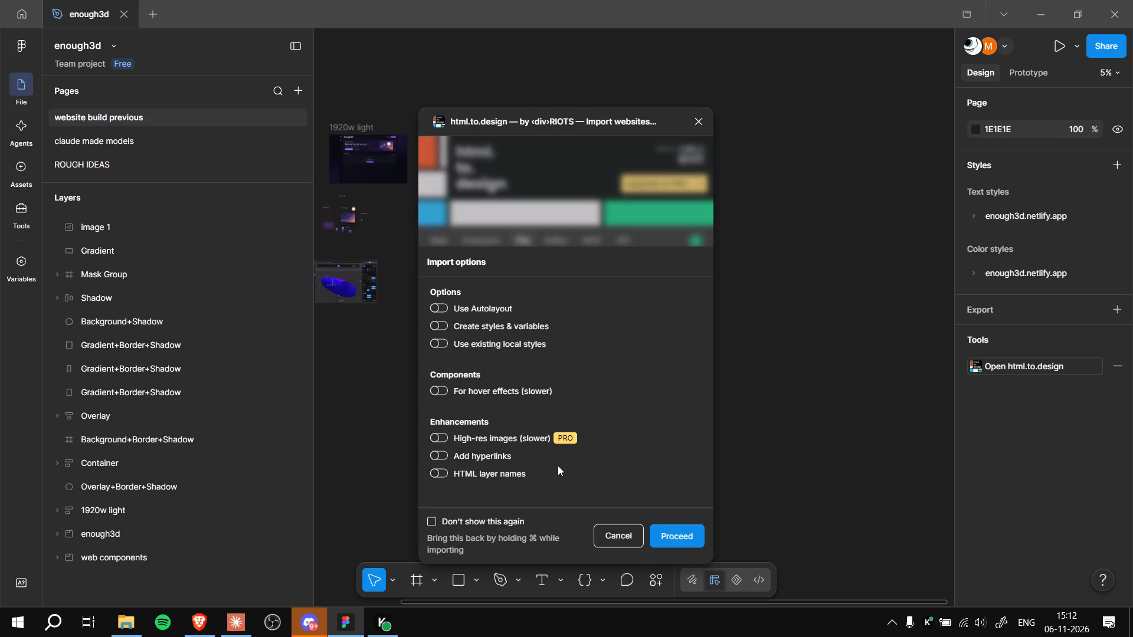
Import the HTML layouts with Use Autolayout and HTML layer names enabled and hover-effect components off, and close the plugin.
left_click(436, 474)
left_click_drag(435, 305, 441, 306)
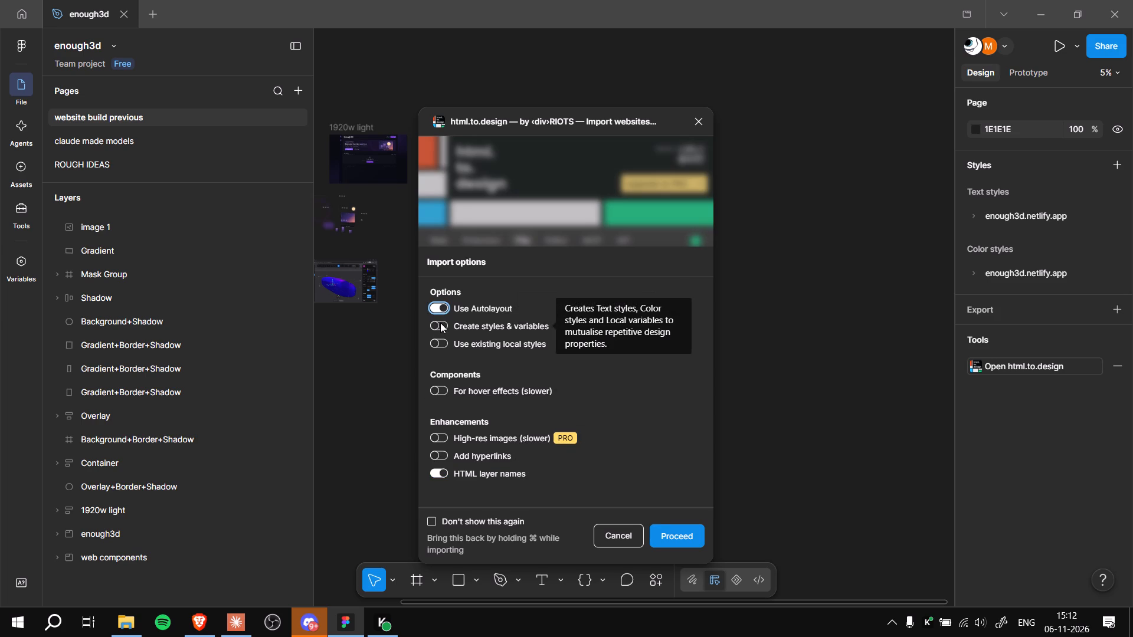
left_click(447, 301)
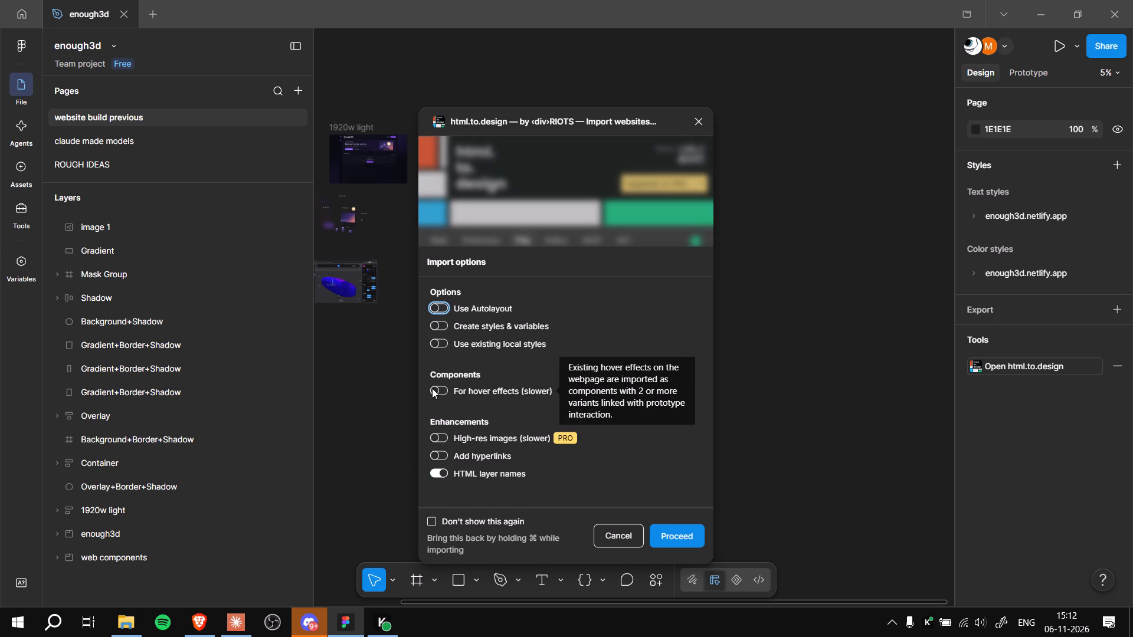
left_click(434, 389)
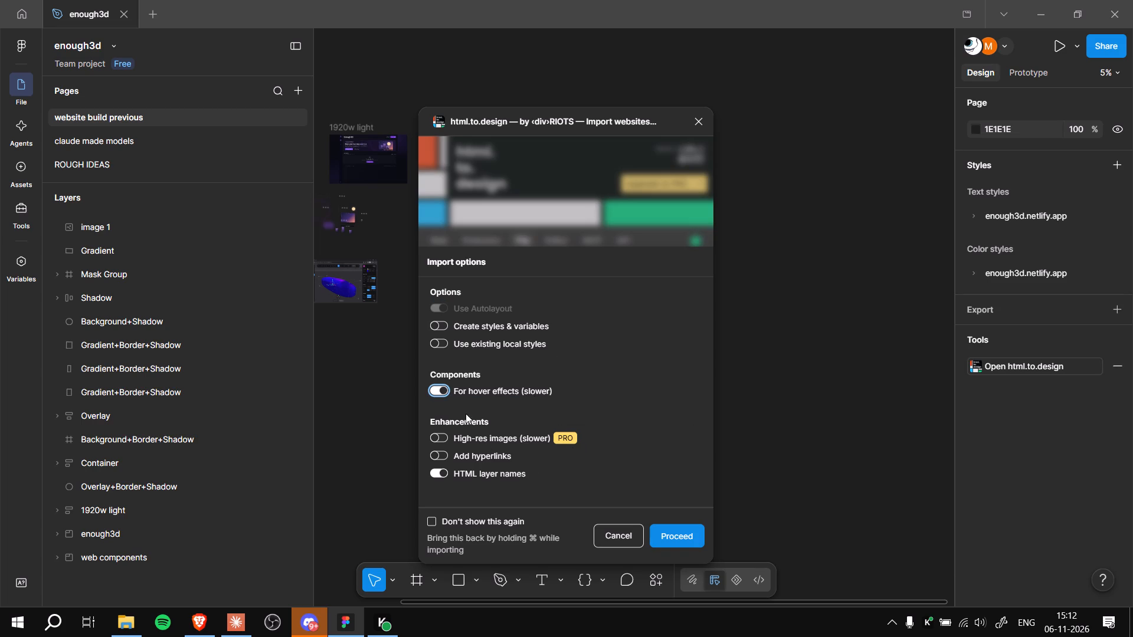
left_click(441, 386)
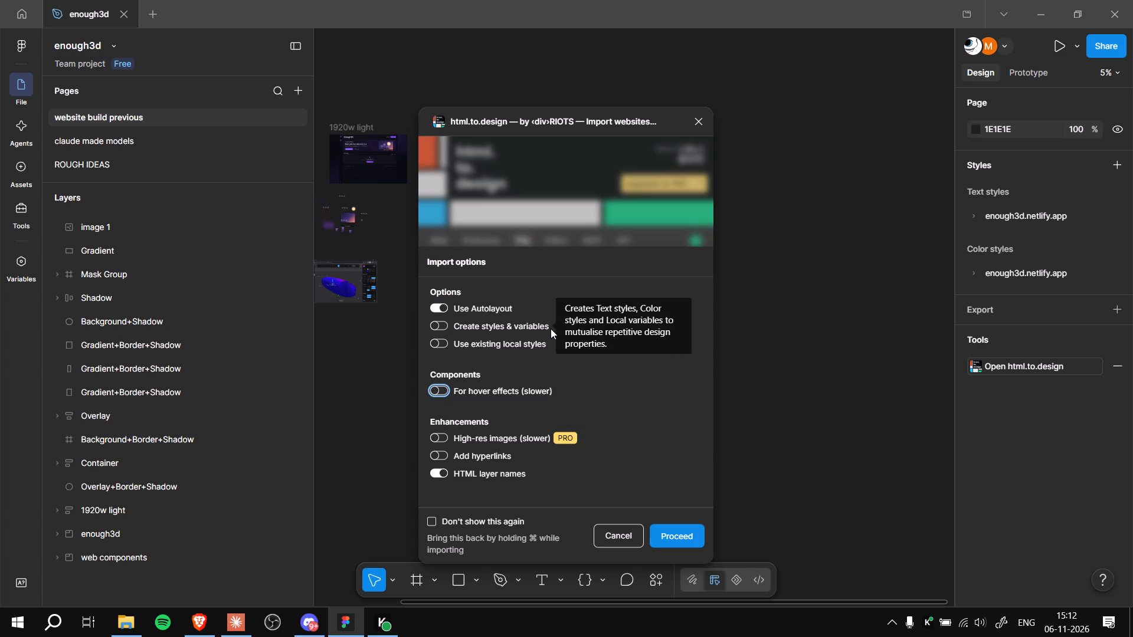
left_click(682, 540)
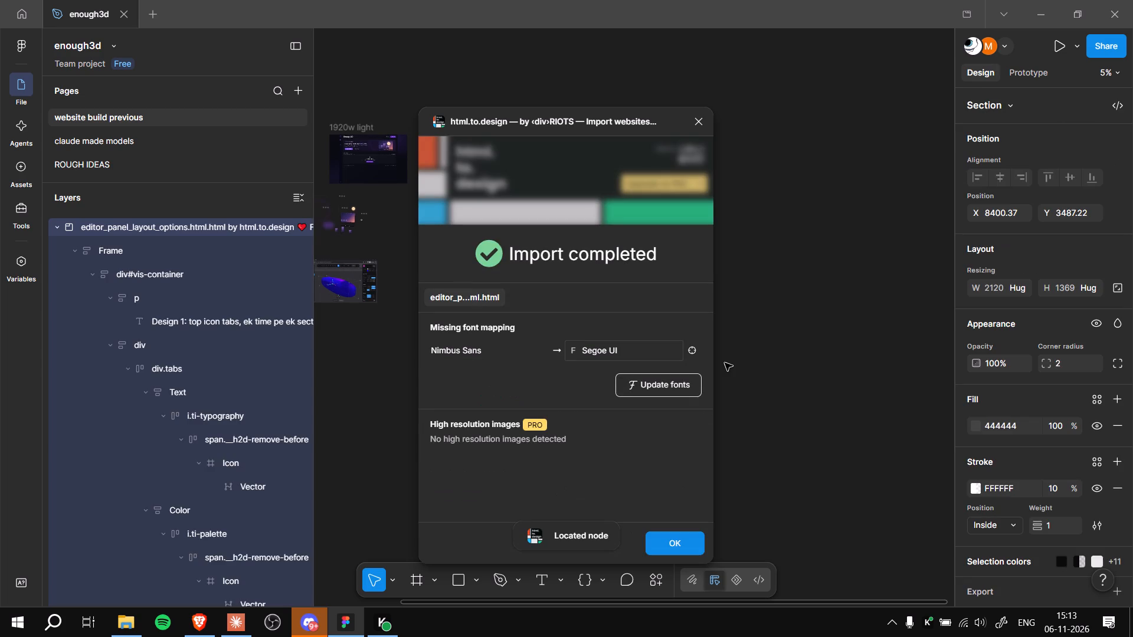
left_click(672, 533)
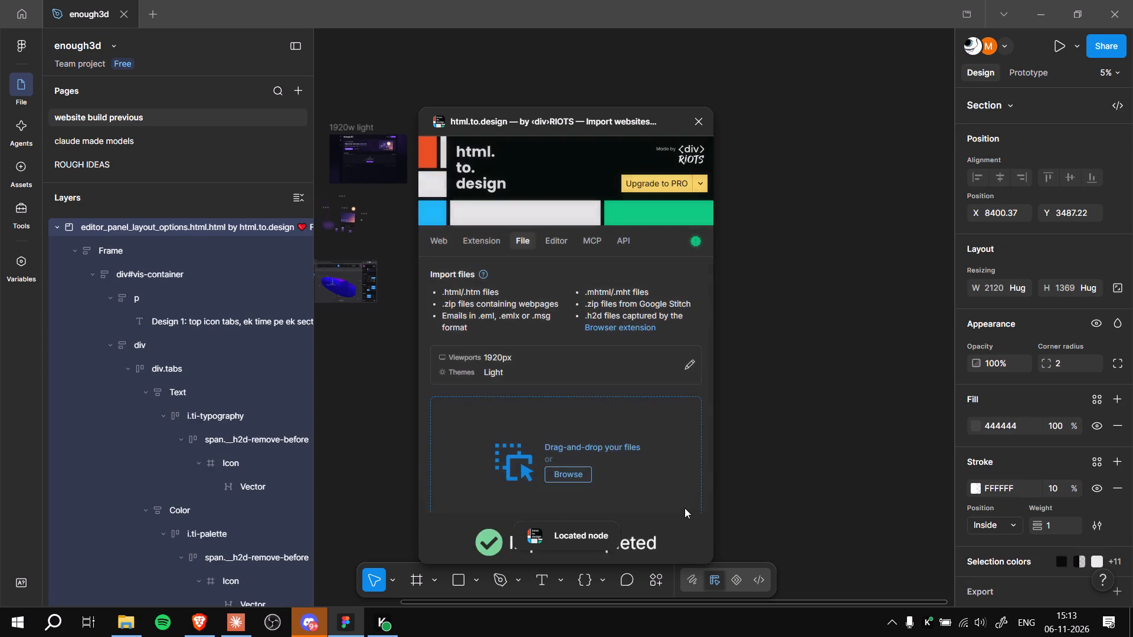
left_click(700, 123)
Examine the imported editor_panel_layout_options section as a whole, checking the Design 1 to Design 4 layouts and its place on the page.
scroll(721, 414, "up", 2, "ctrl")
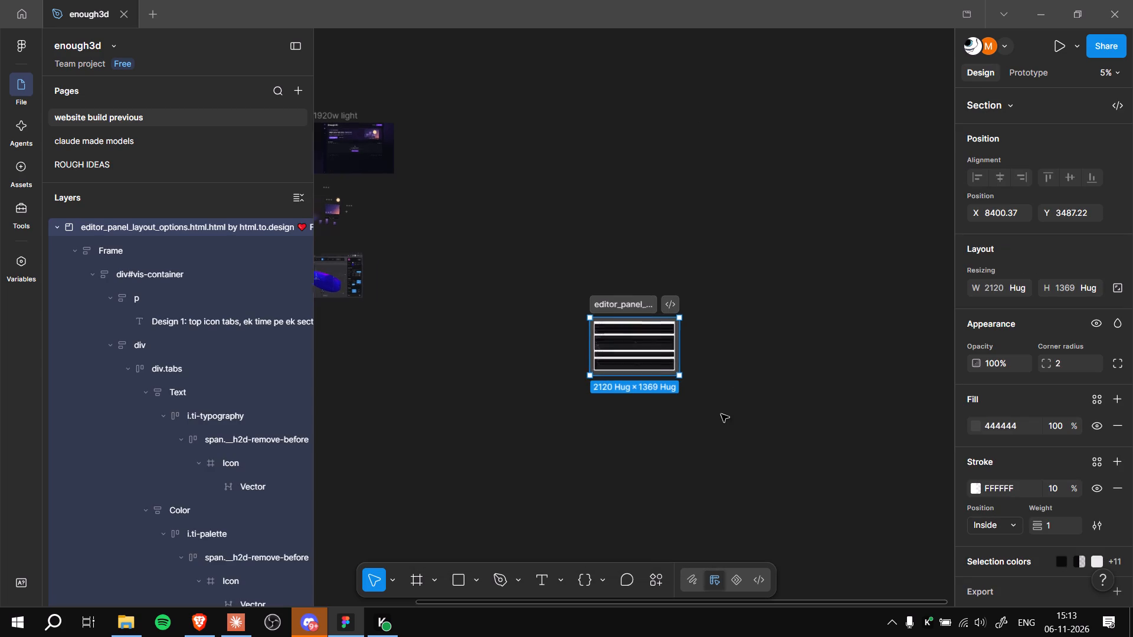
scroll(721, 414, "up", 7, "ctrl")
left_click(706, 283)
scroll(692, 279, "up", 6)
middle_click_drag(664, 284, 796, 288, "ctrl")
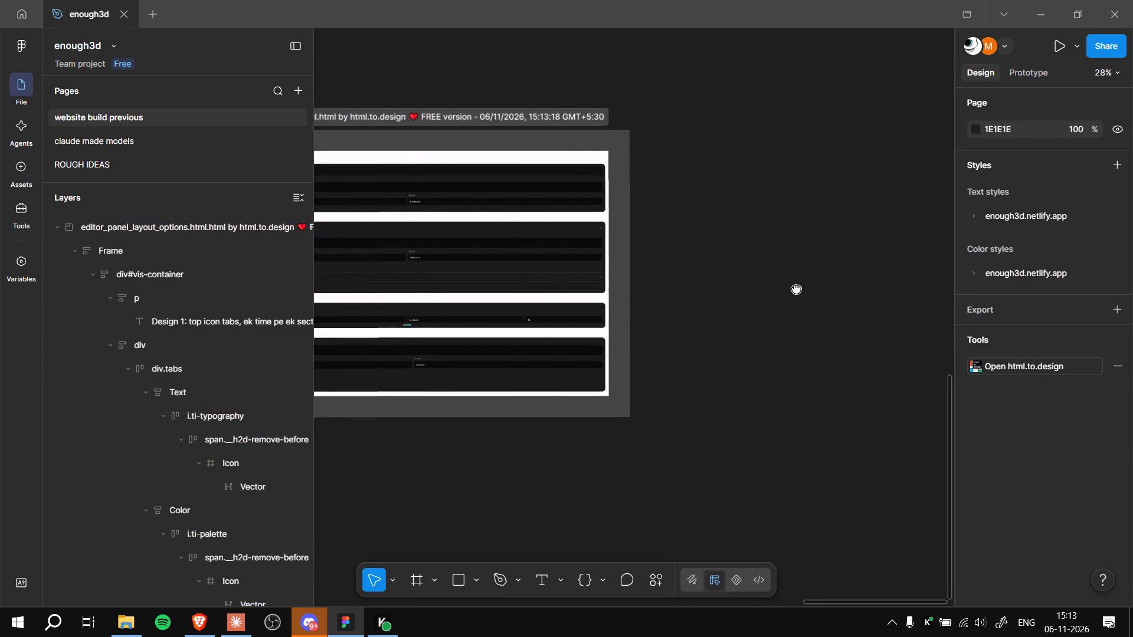
middle_click_drag(796, 288, 970, 305, "ctrl")
scroll(712, 451, "up", 4, "ctrl")
middle_click_drag(645, 464, 693, 546, "ctrl")
scroll(645, 464, "up", 1, "ctrl")
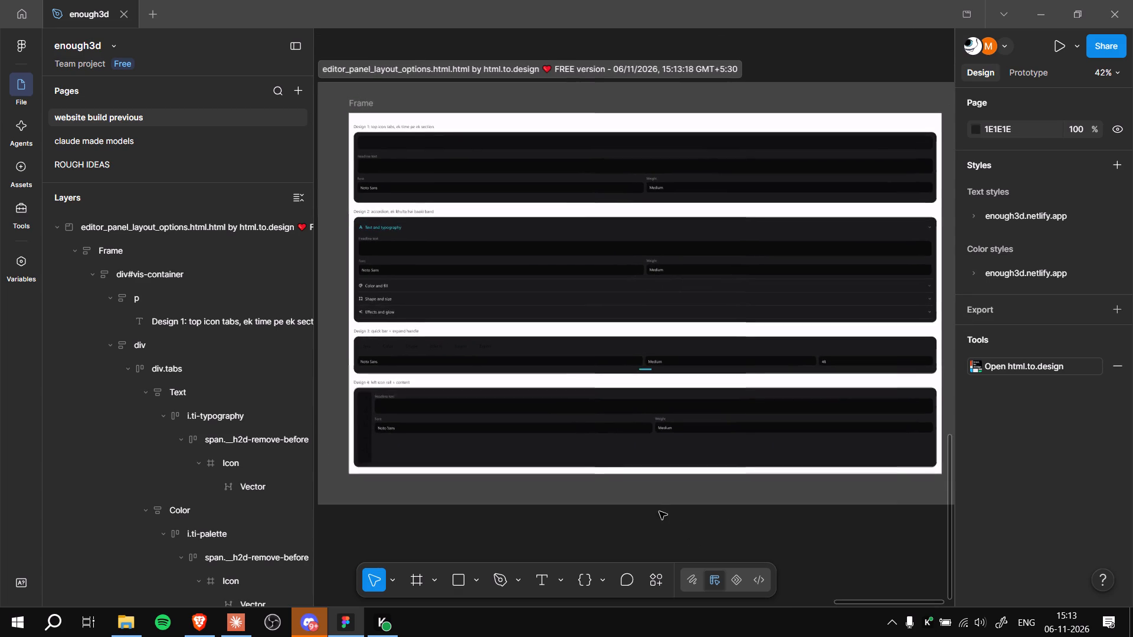
scroll(514, 268, "down", 2, "ctrl")
scroll(514, 268, "up", 3, "ctrl")
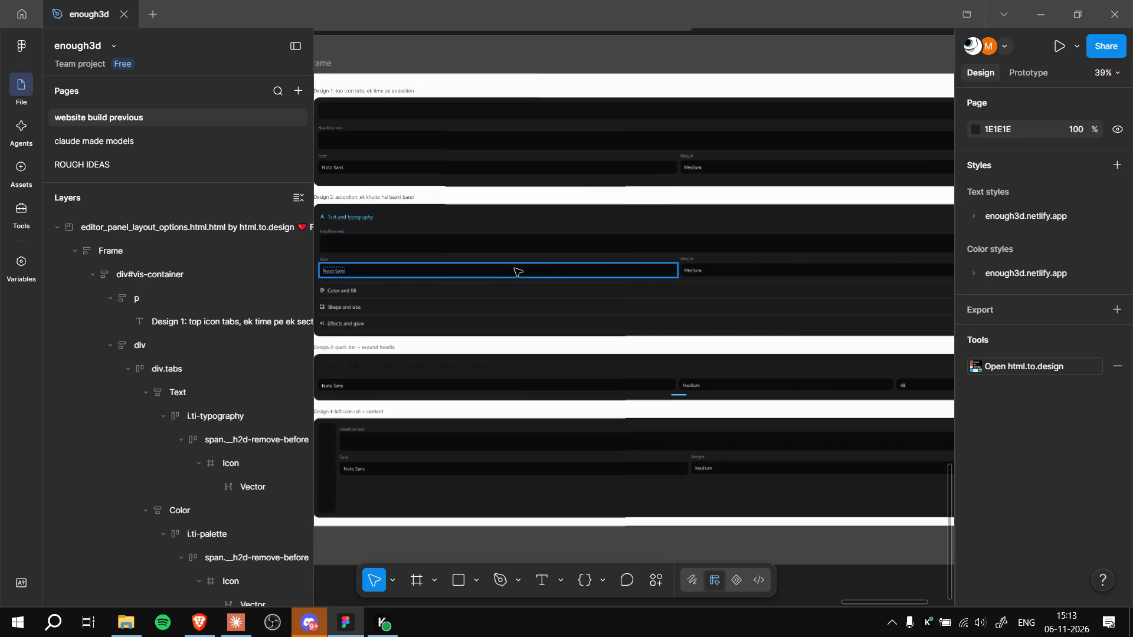
scroll(447, 265, "down", 7, "ctrl")
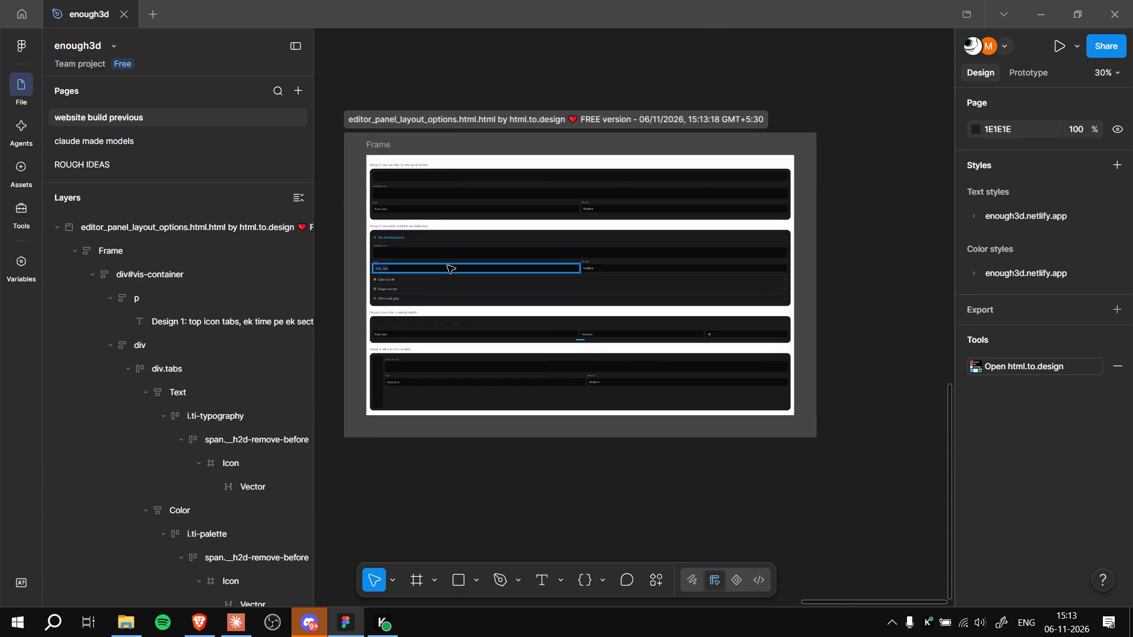
scroll(488, 249, "down", 5, "ctrl")
scroll(554, 296, "down", 10, "ctrl")
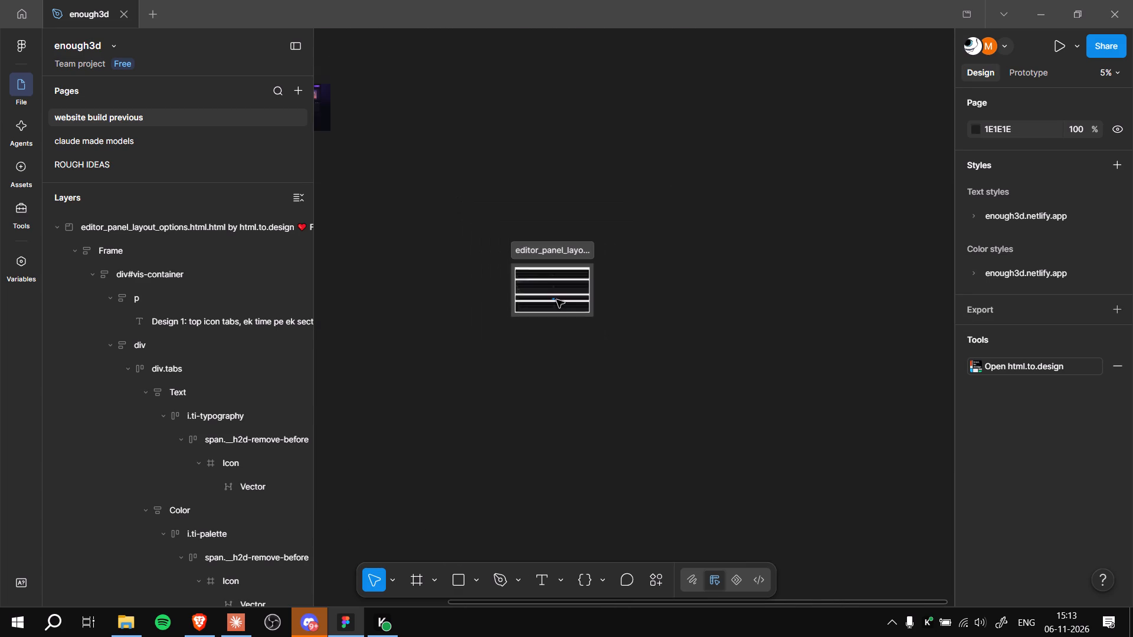
scroll(531, 262, "down", 6, "ctrl")
scroll(510, 268, "up", 6, "ctrl")
scroll(507, 270, "down", 4, "ctrl")
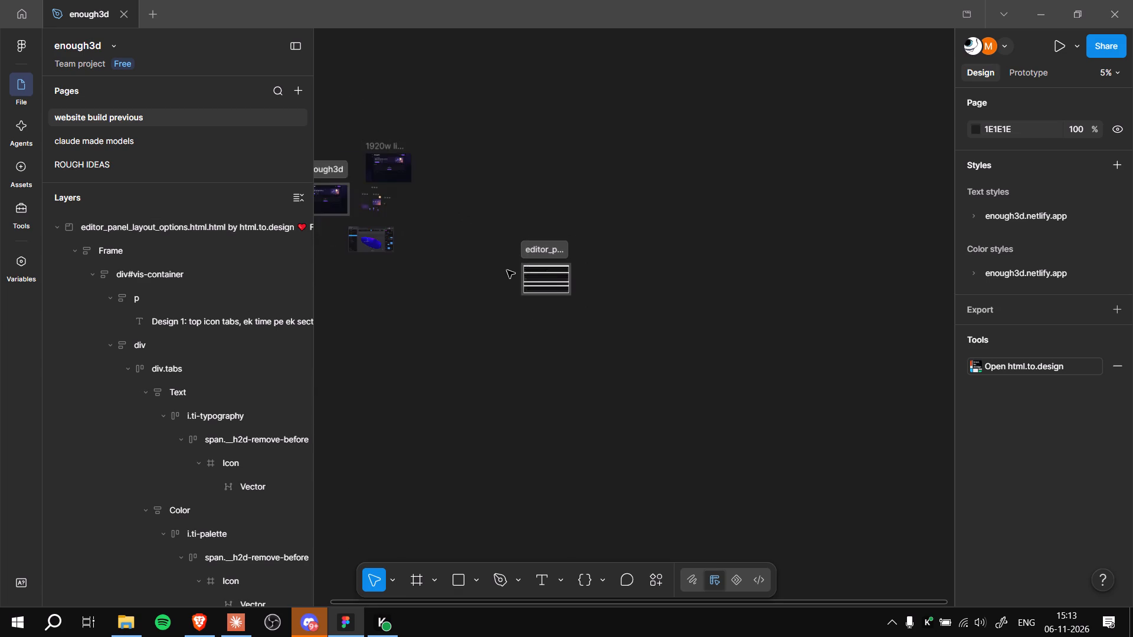
scroll(507, 270, "down", 5, "ctrl")
scroll(507, 270, "up", 18, "ctrl")
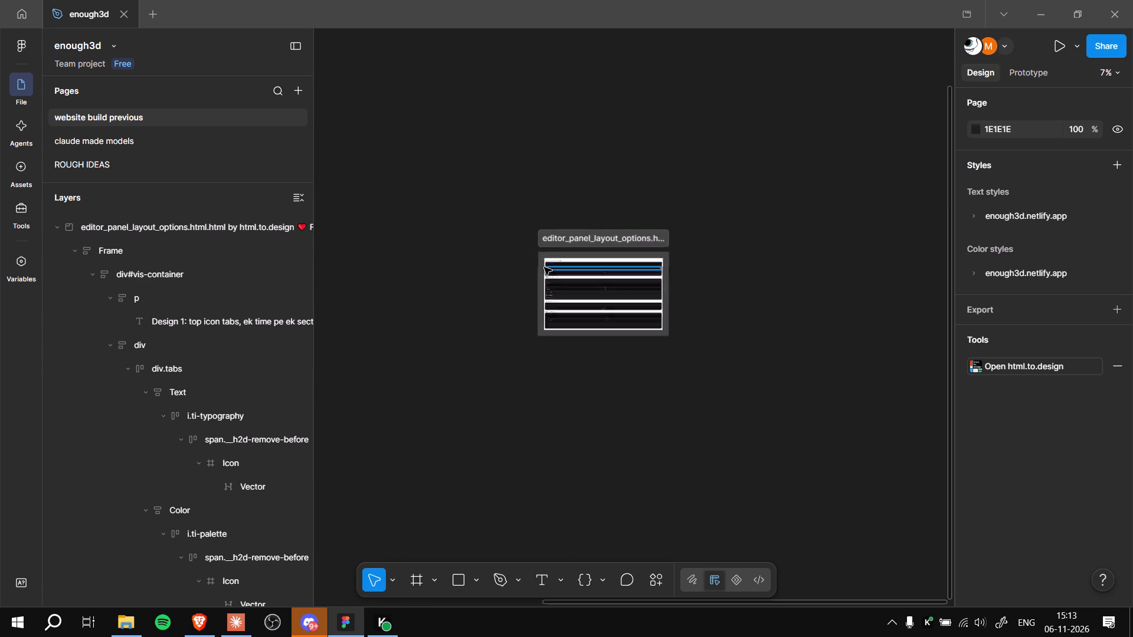
Examine the imported Design 1 icon tabs and Design 2 accordion up close, along with the Design 3 and Design 4 layouts.
scroll(544, 267, "up", 20, "ctrl")
scroll(544, 267, "up", 1, "ctrl")
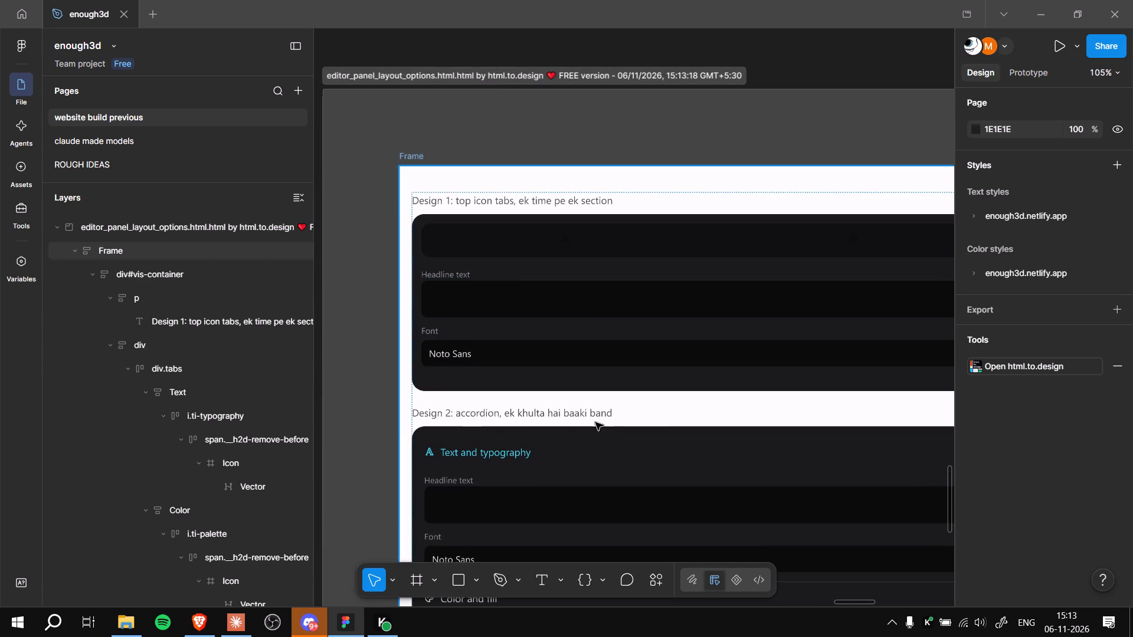
scroll(595, 422, "up", 1, "ctrl")
middle_click_drag(595, 422, 548, 274, "ctrl")
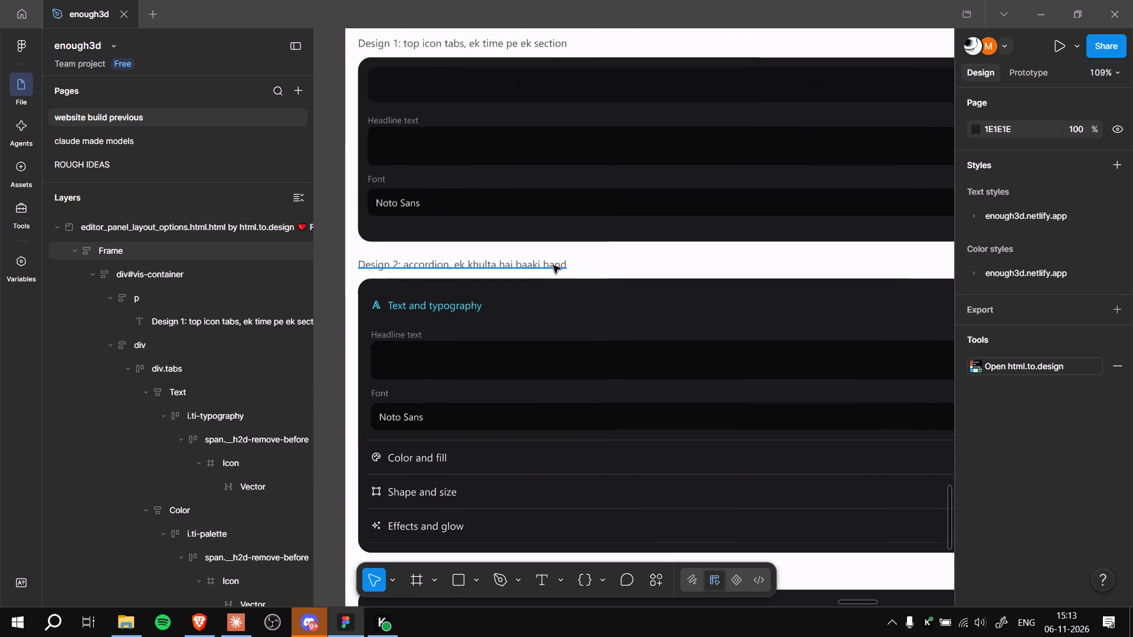
scroll(619, 266, "down", 3, "ctrl")
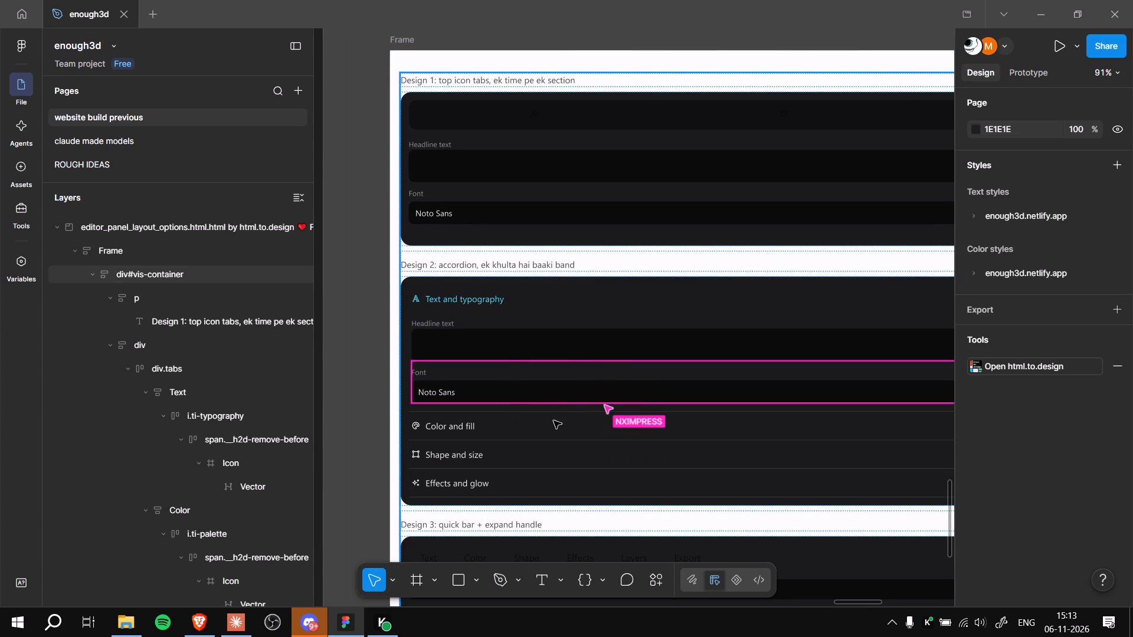
scroll(595, 326, "down", 3, "ctrl")
middle_click_drag(691, 323, 590, 223, "ctrl")
scroll(590, 223, "down", 2, "ctrl")
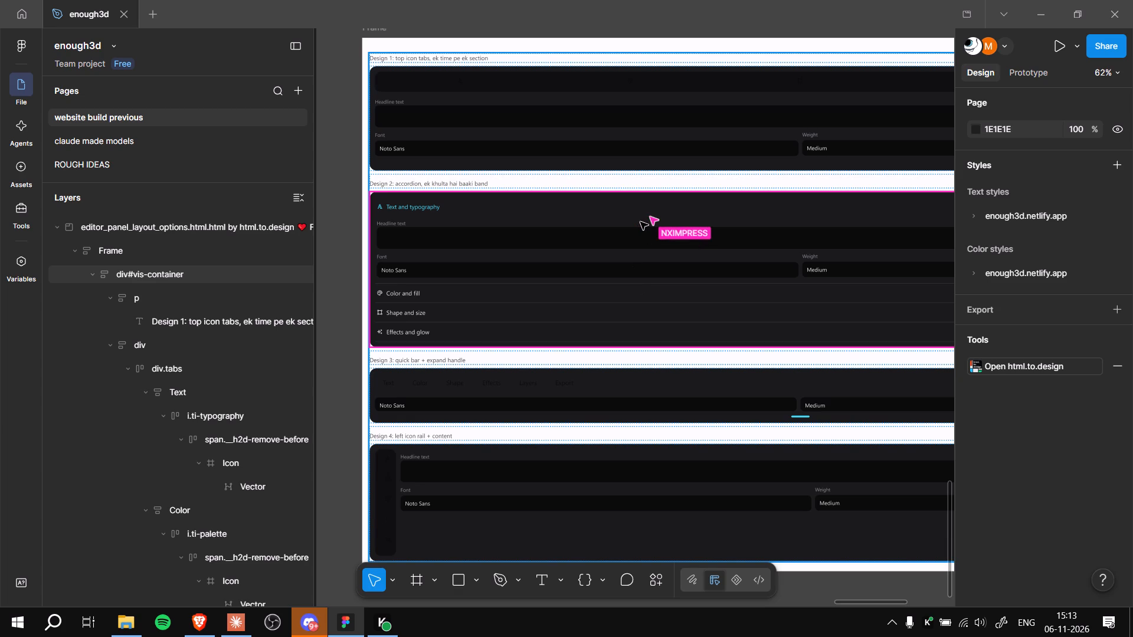
scroll(612, 257, "down", 18, "ctrl")
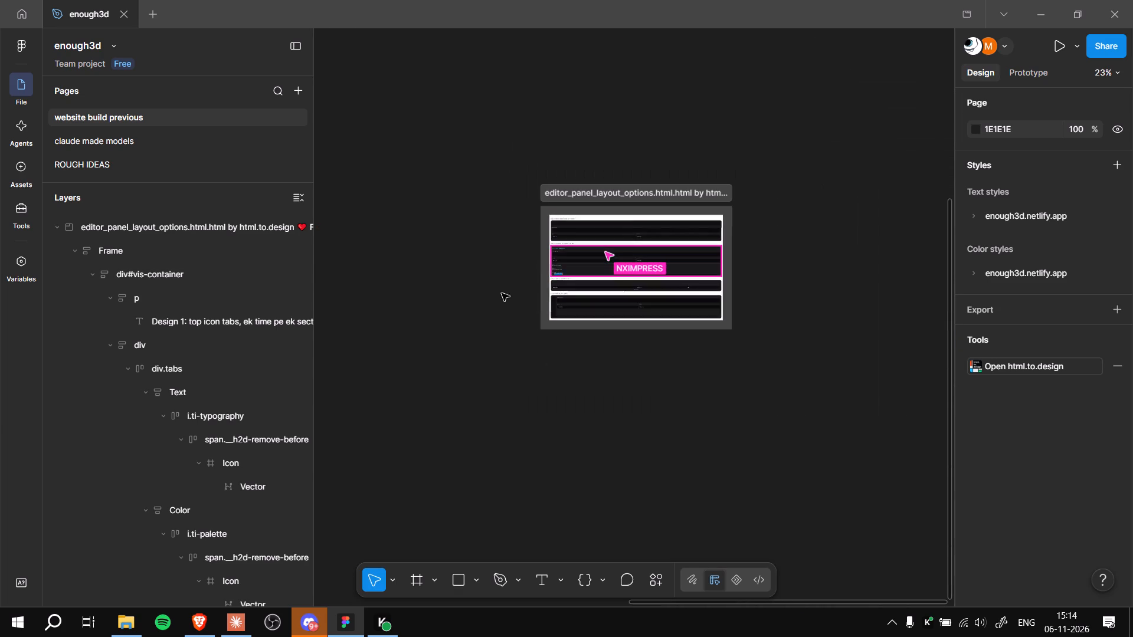
Inspect the full width of the imported layouts, including the Weight fields and the Design 2 accordion rows' far ends.
left_click(585, 354, "ctrl")
scroll(669, 343, "up", 10, "ctrl")
middle_click_drag(544, 188, 543, 190, "ctrl")
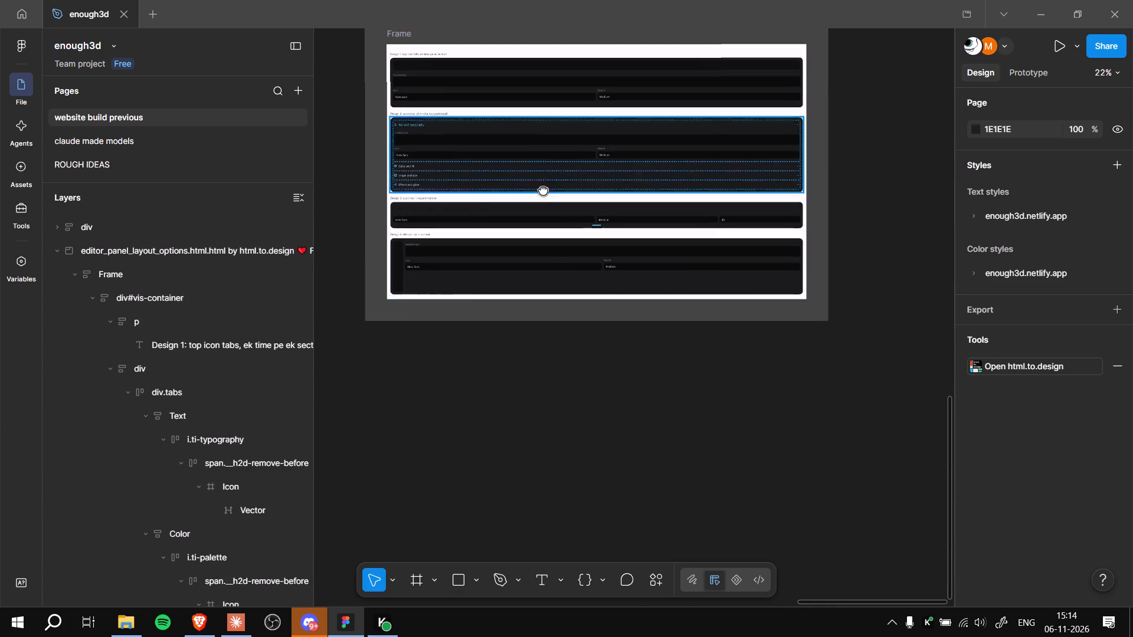
scroll(542, 194, "up", 1, "ctrl")
middle_click_drag(543, 190, 566, 352, "ctrl")
scroll(559, 344, "up", 5, "ctrl")
scroll(508, 298, "down", 2, "ctrl")
middle_click_drag(464, 288, 592, 284, "ctrl")
middle_click_drag(759, 311, 436, 313, "ctrl")
scroll(770, 314, "up", 5, "ctrl")
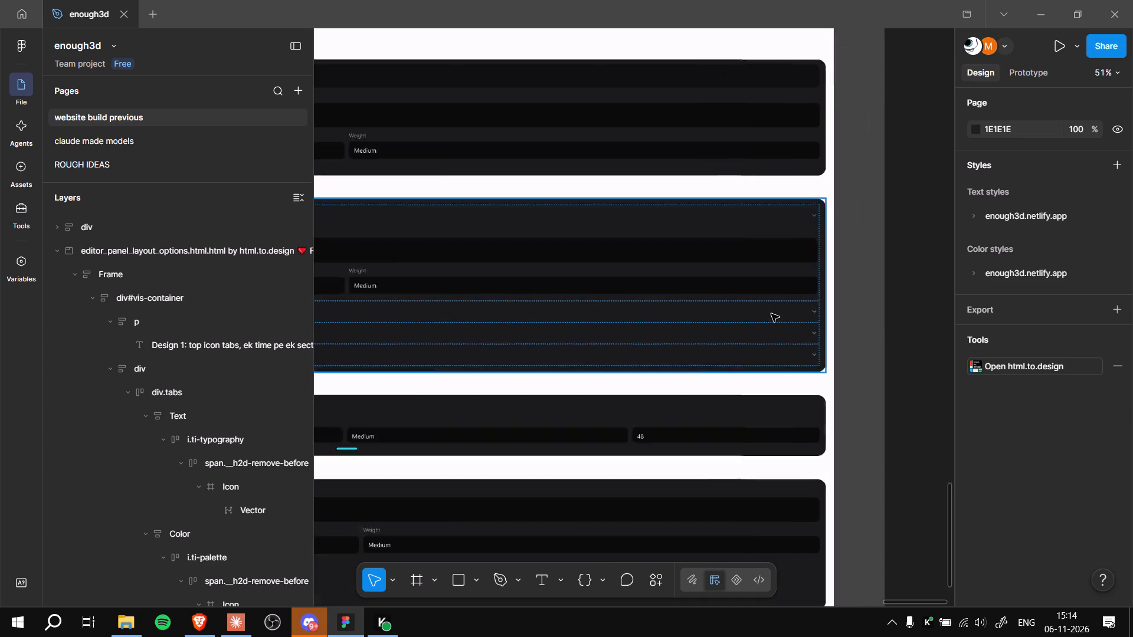
scroll(834, 298, "up", 1, "ctrl")
middle_click_drag(833, 298, 628, 298, "ctrl")
scroll(628, 298, "down", 17, "ctrl")
middle_click_drag(507, 255, 547, 257, "ctrl")
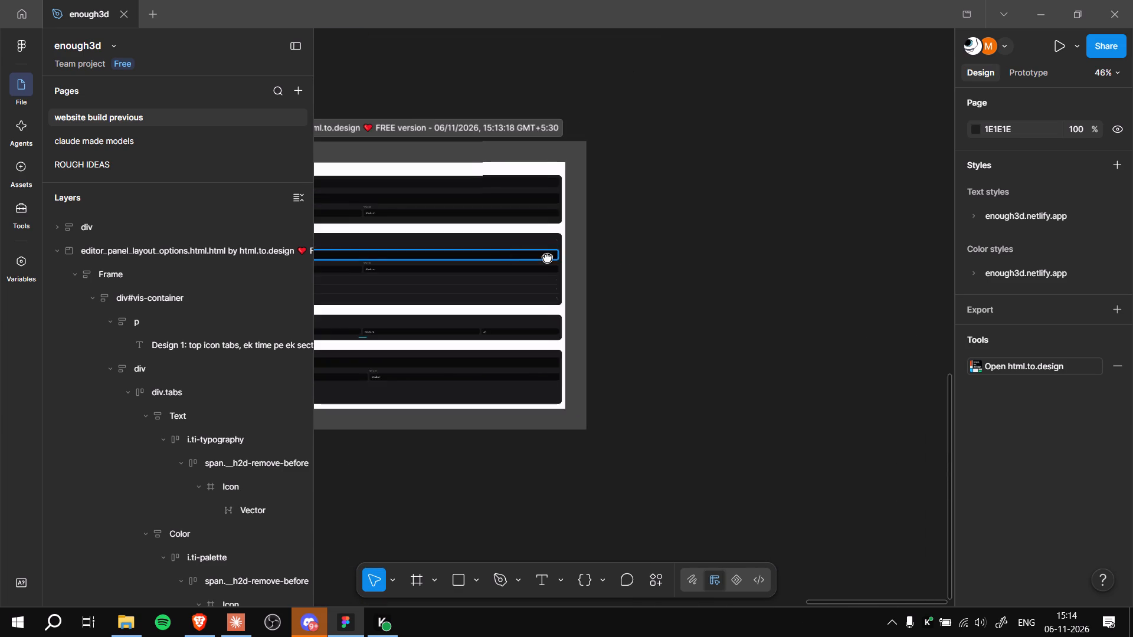
middle_click_drag(547, 257, 778, 251, "ctrl")
Examine the collaborator's separate accordion div above the imported section, from Text and typography down to Effects and glow.
scroll(741, 259, "down", 11, "ctrl")
scroll(412, 179, "up", 2, "ctrl")
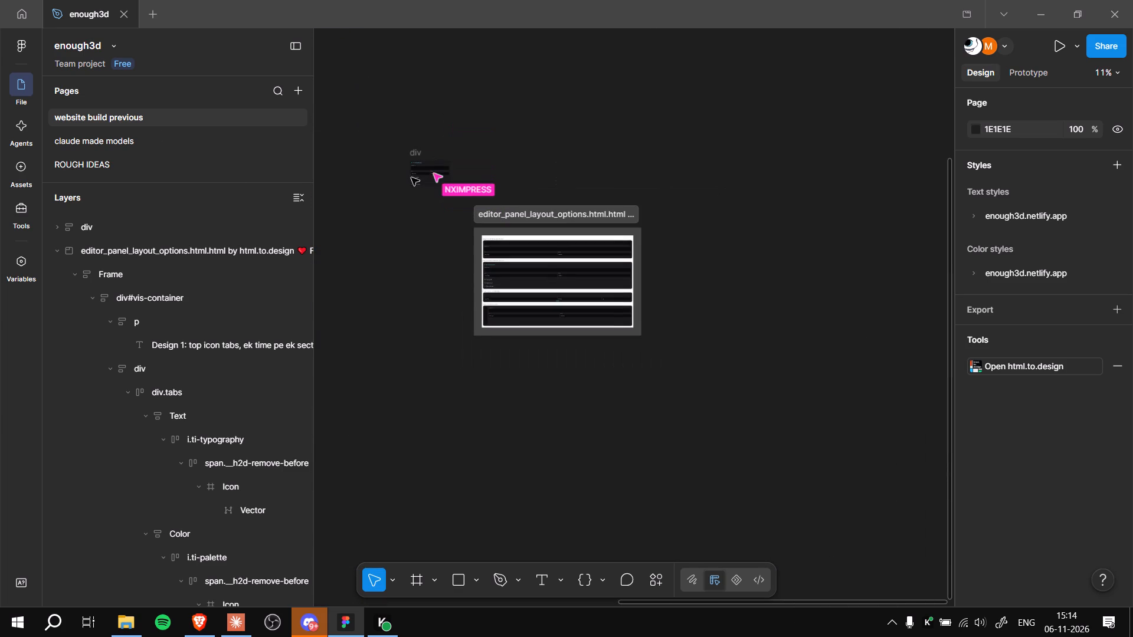
scroll(411, 178, "up", 20, "ctrl")
middle_click_drag(431, 154, 421, 306, "ctrl")
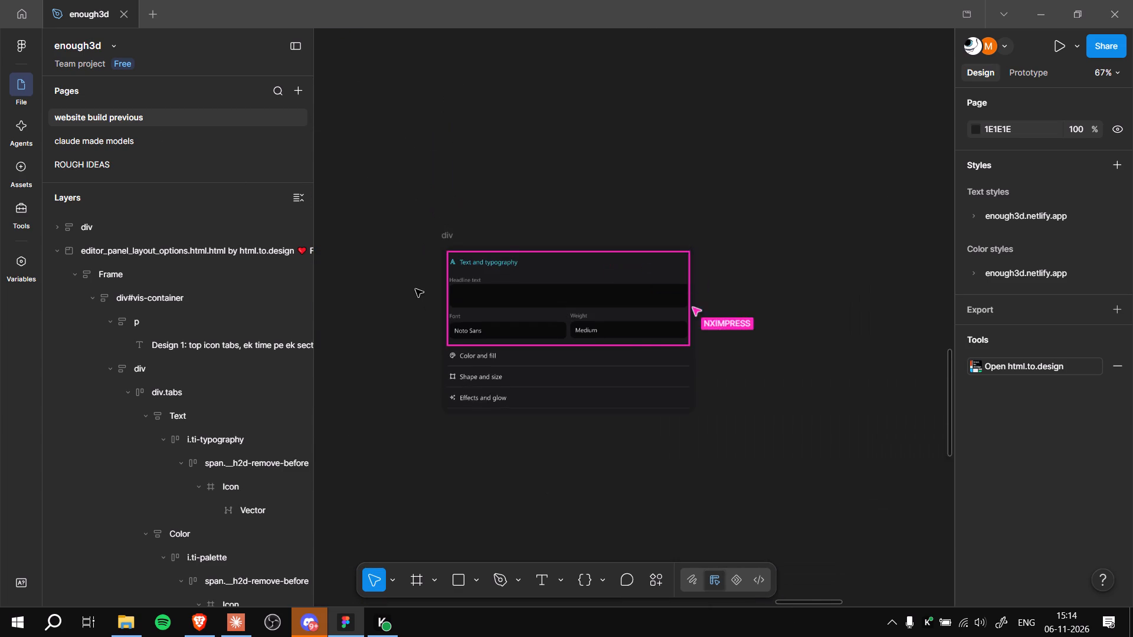
scroll(415, 289, "up", 5, "ctrl")
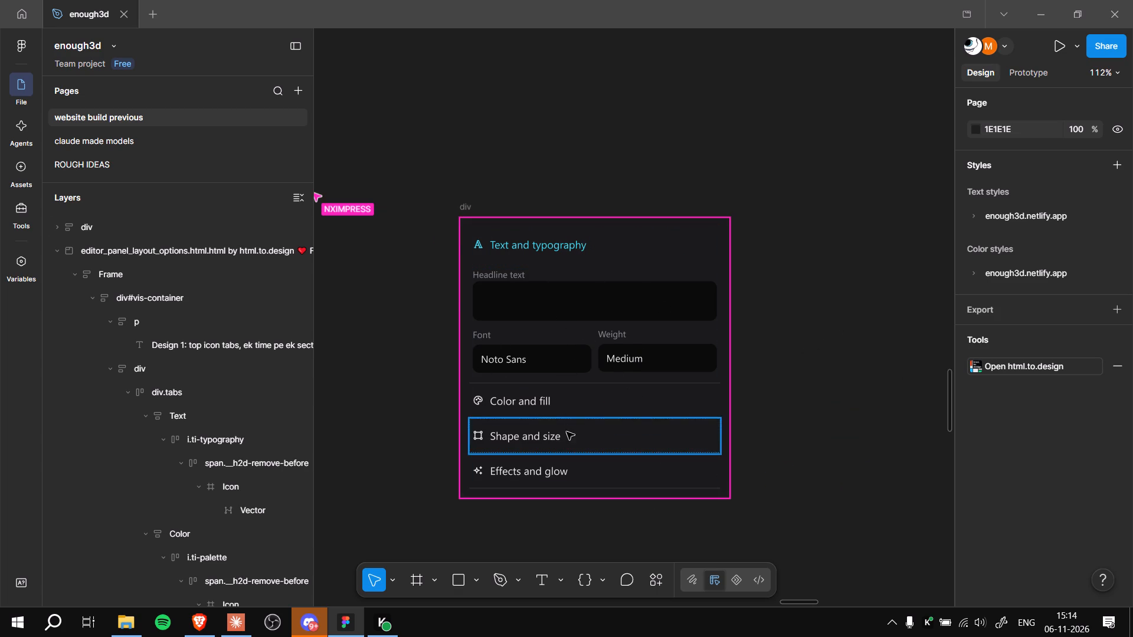
Check the accordion div's Color and fill row, and inspect the imported Design 1 to Design 4 layouts across their full width.
left_click(565, 406)
left_click(822, 377)
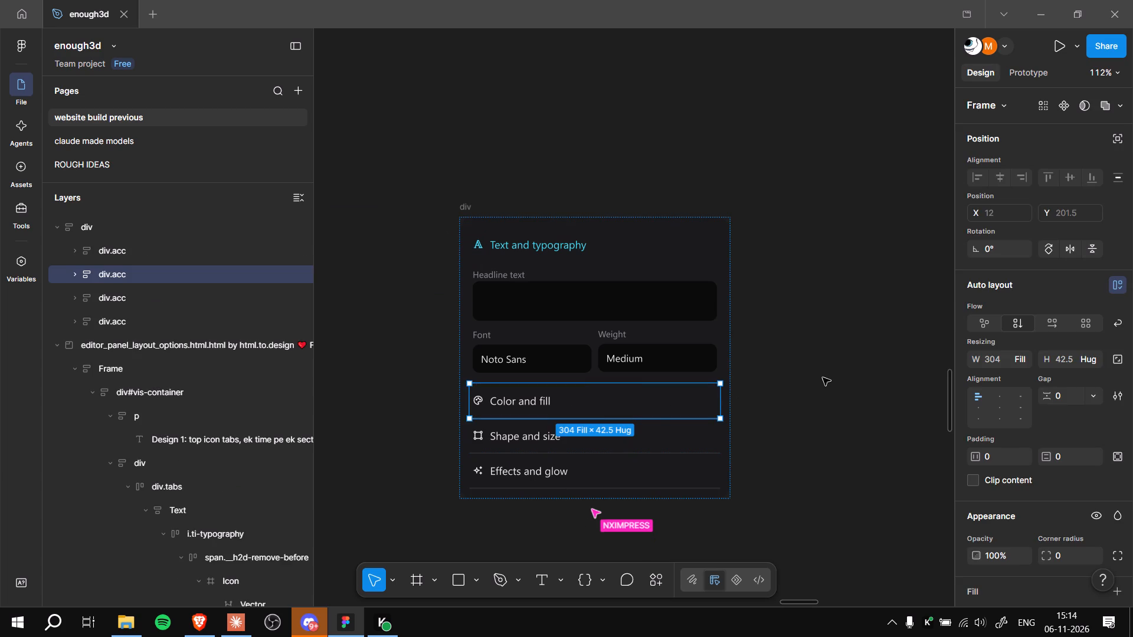
scroll(823, 377, "down", 7, "ctrl")
middle_click_drag(829, 468, 638, 306, "ctrl")
scroll(693, 329, "down", 6, "ctrl")
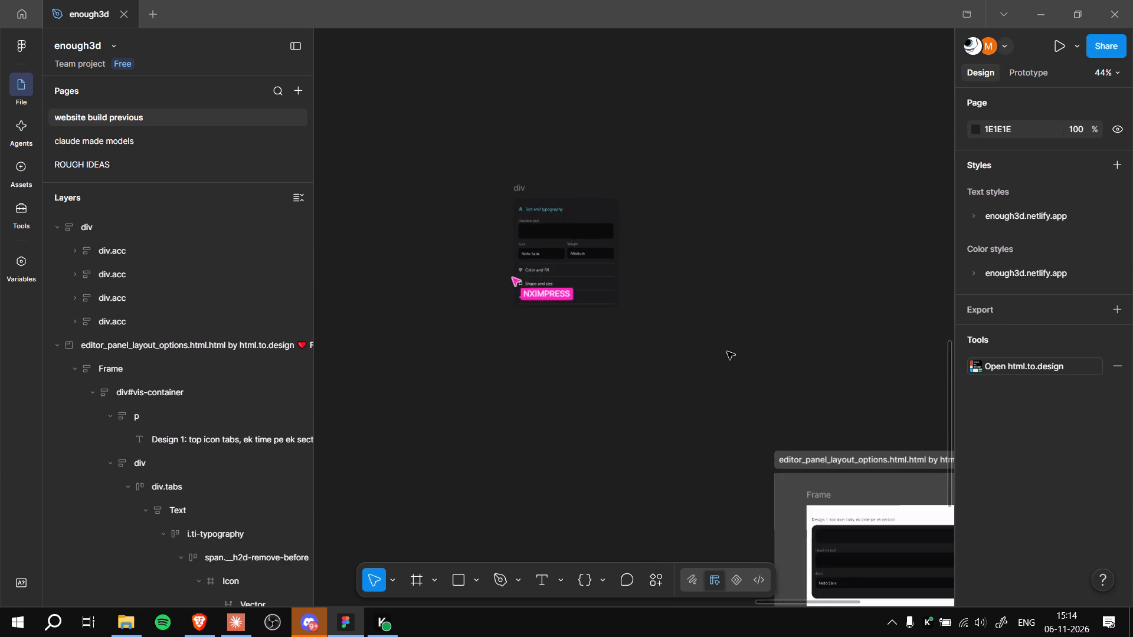
middle_click_drag(774, 367, 598, 249, "ctrl")
scroll(602, 250, "up", 1, "ctrl")
middle_click_drag(725, 287, 624, 128, "ctrl")
scroll(624, 129, "up", 1, "ctrl")
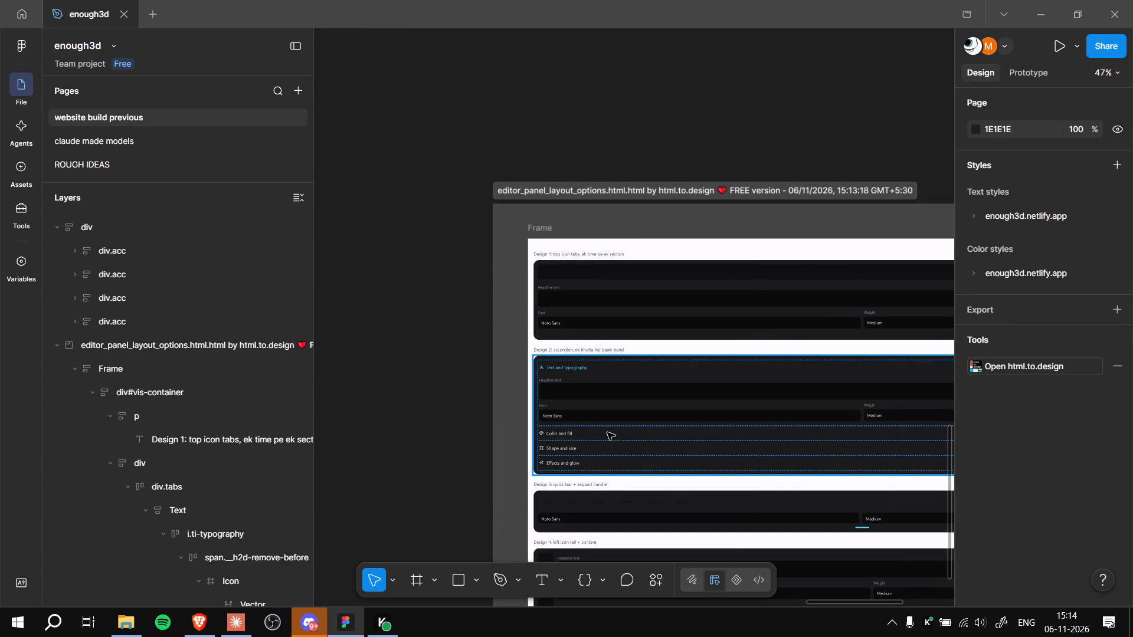
middle_click_drag(688, 429, 483, 329, "ctrl")
middle_click_drag(850, 340, 694, 336)
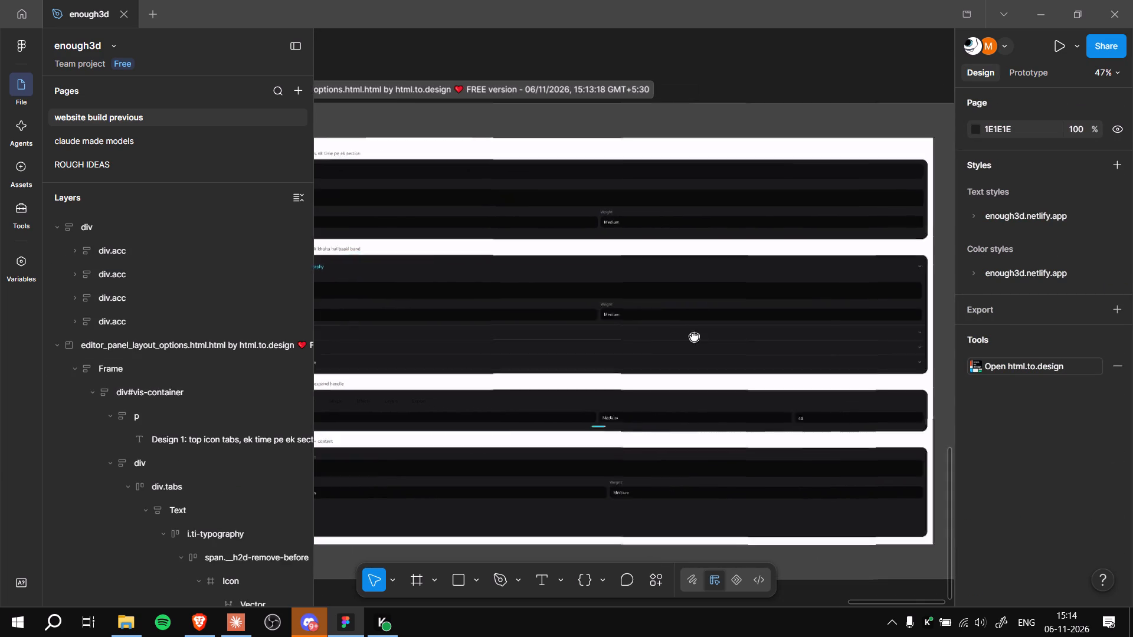
middle_click_drag(694, 336, 647, 333)
left_click(772, 326)
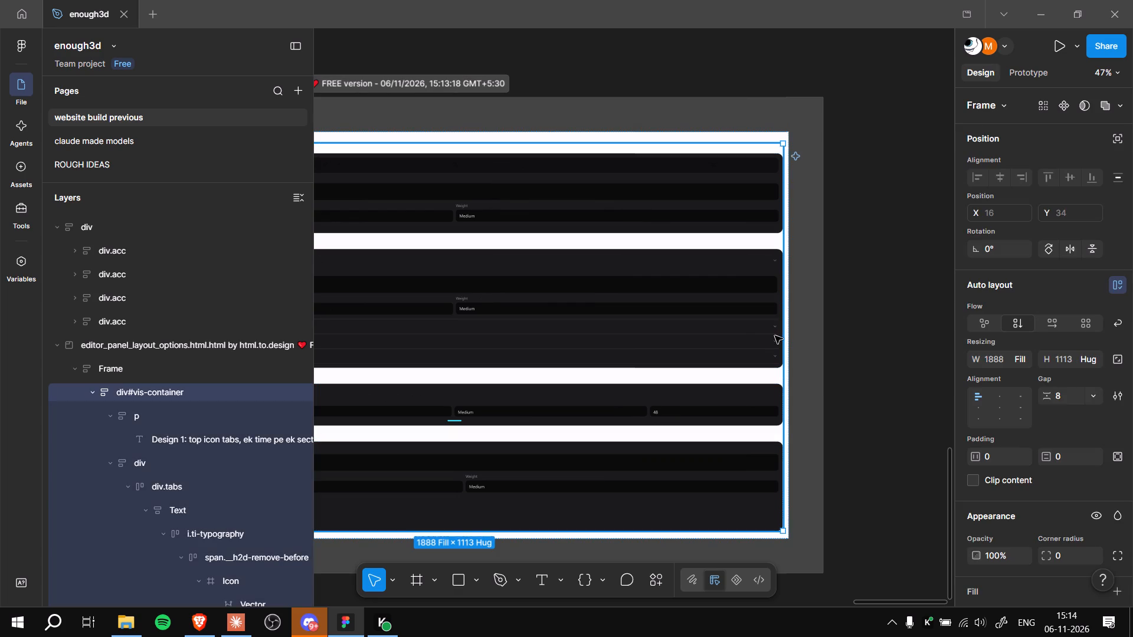
left_click(849, 336)
middle_click_drag(601, 362, 810, 406, "ctrl")
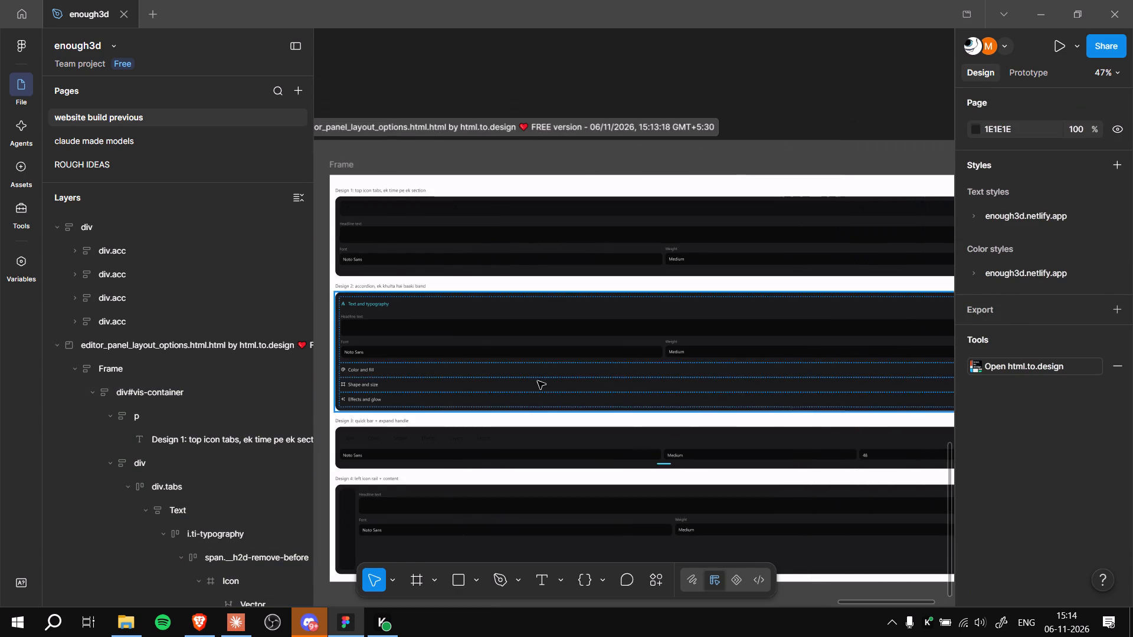
Examine the collaborator's accordion div from Text and typography to Effects and glow, and its placement relative to the imported section.
middle_click_drag(536, 383, 732, 401, "ctrl")
middle_click_drag(500, 355, 606, 539, "ctrl")
middle_click_drag(486, 373, 702, 532, "ctrl")
scroll(615, 436, "up", 5, "ctrl")
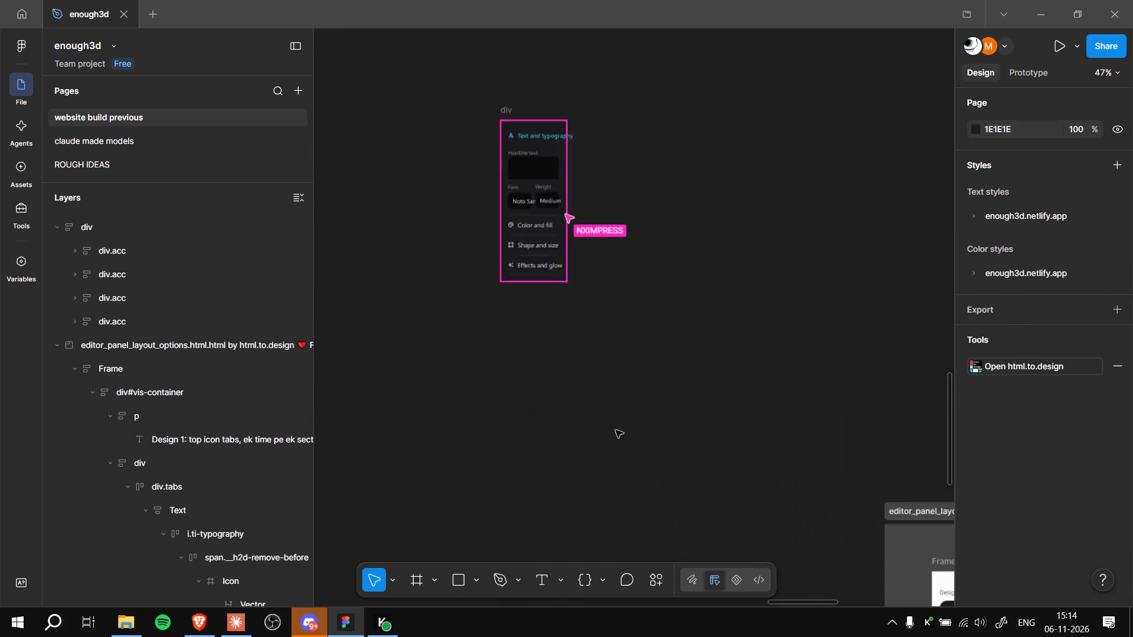
middle_click_drag(598, 333, 680, 497, "ctrl")
scroll(633, 442, "up", 2, "ctrl")
middle_click_drag(636, 435, 639, 495, "ctrl")
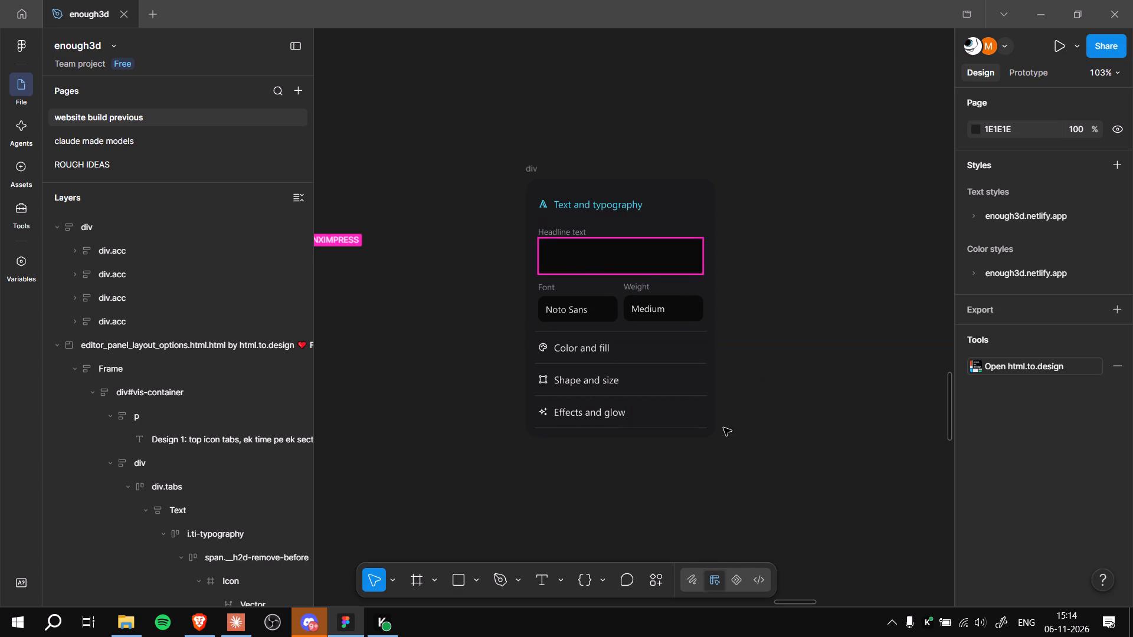
scroll(827, 333, "down", 10, "ctrl")
left_click(706, 406, "ctrl")
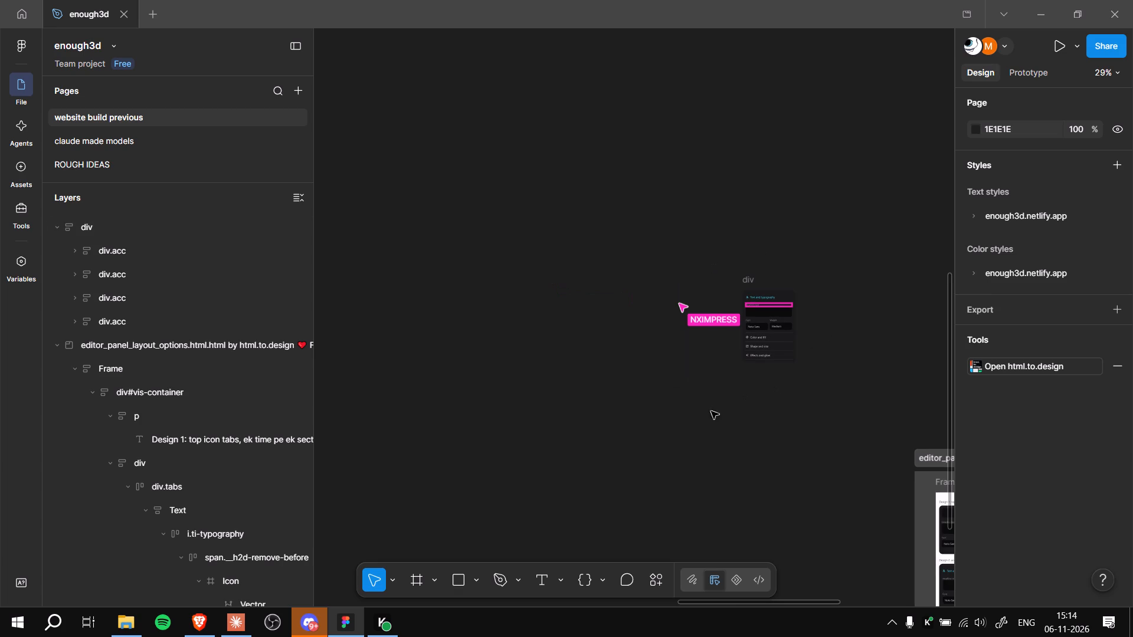
scroll(831, 418, "down", 4, "ctrl")
middle_click_drag(830, 415, 609, 306, "ctrl")
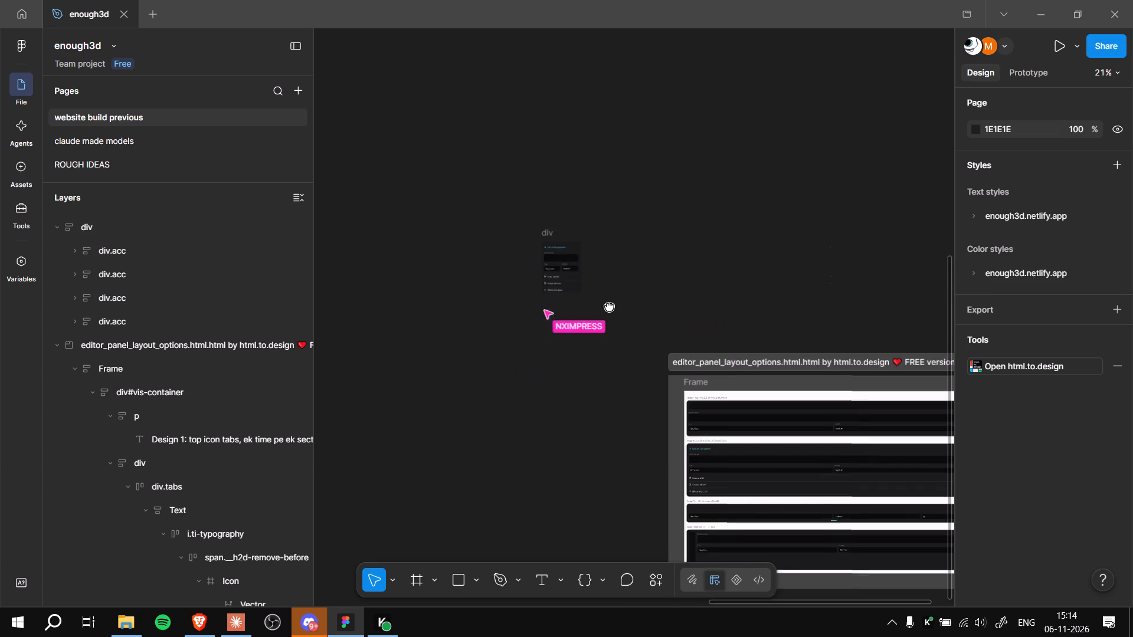
middle_click_drag(609, 306, 603, 359, "ctrl")
scroll(601, 359, "up", 1, "ctrl")
scroll(744, 362, "up", 4, "ctrl")
scroll(582, 351, "up", 2, "ctrl")
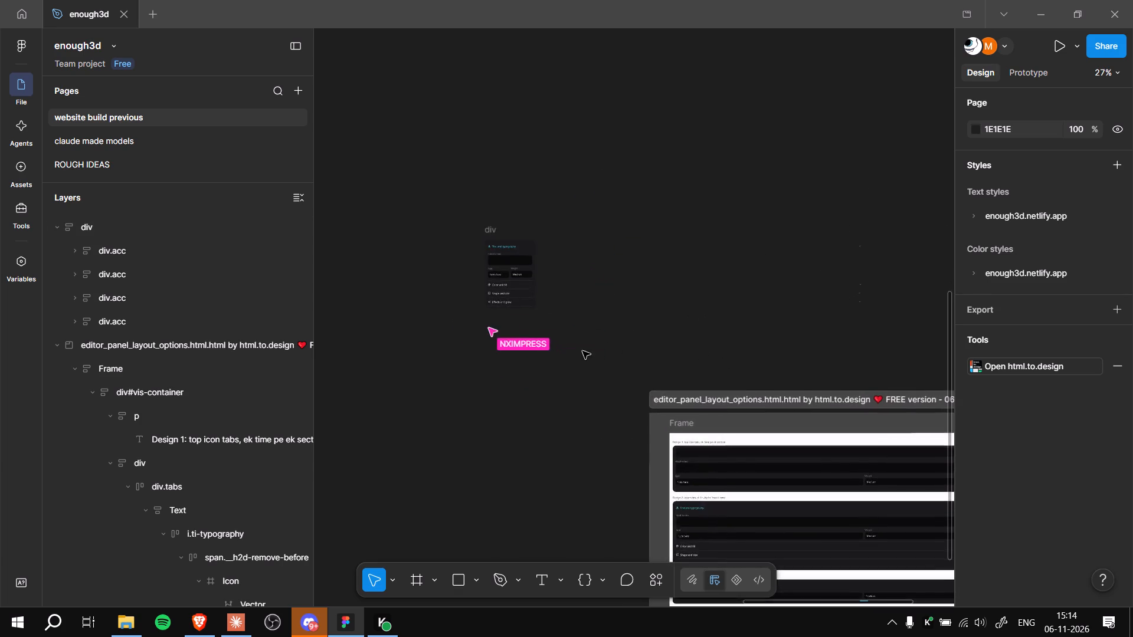
scroll(582, 351, "up", 2, "ctrl")
middle_click_drag(520, 386, 649, 416, "ctrl")
scroll(542, 398, "up", 5, "ctrl")
middle_click_drag(603, 345, 592, 445, "ctrl")
scroll(582, 432, "up", 5, "ctrl")
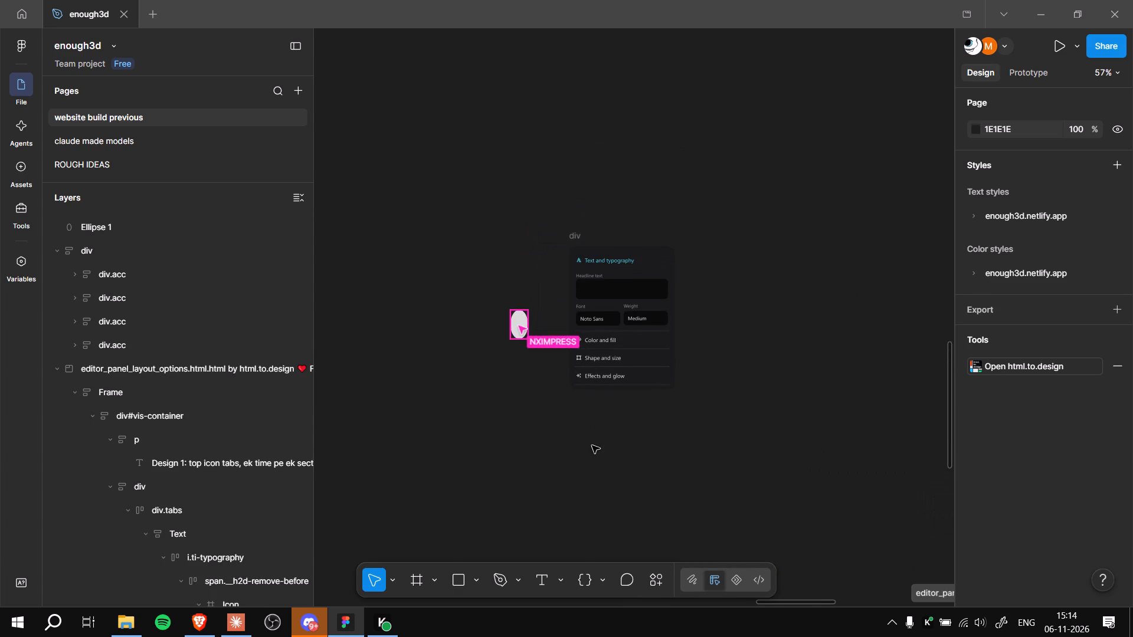
scroll(592, 445, "up", 1, "ctrl")
middle_click_drag(564, 403, 564, 480, "ctrl")
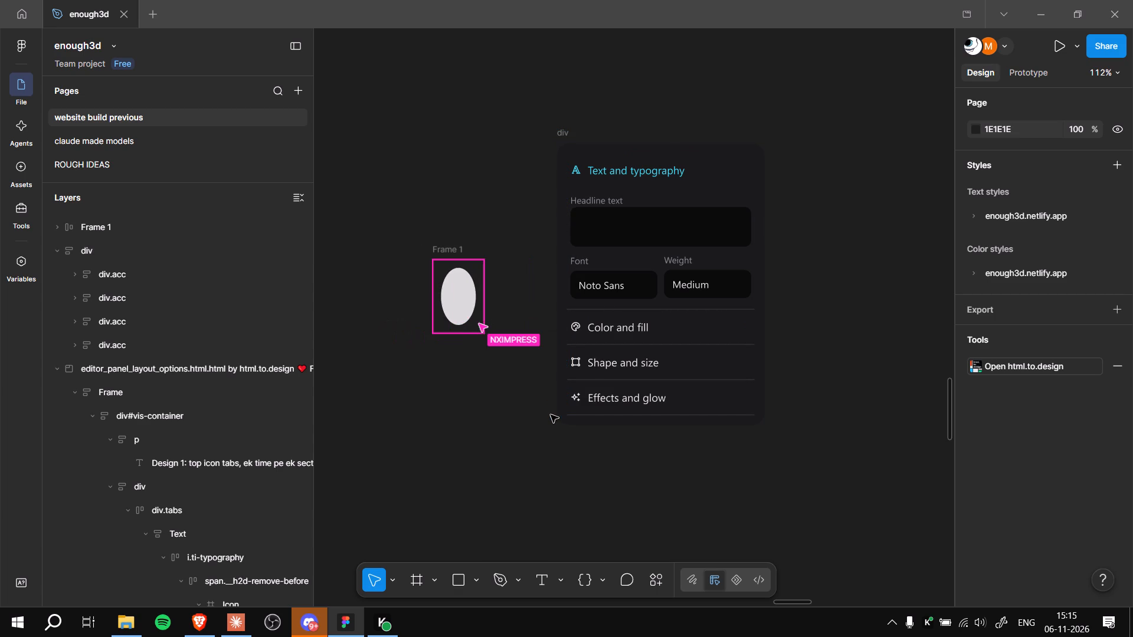
left_click(622, 472)
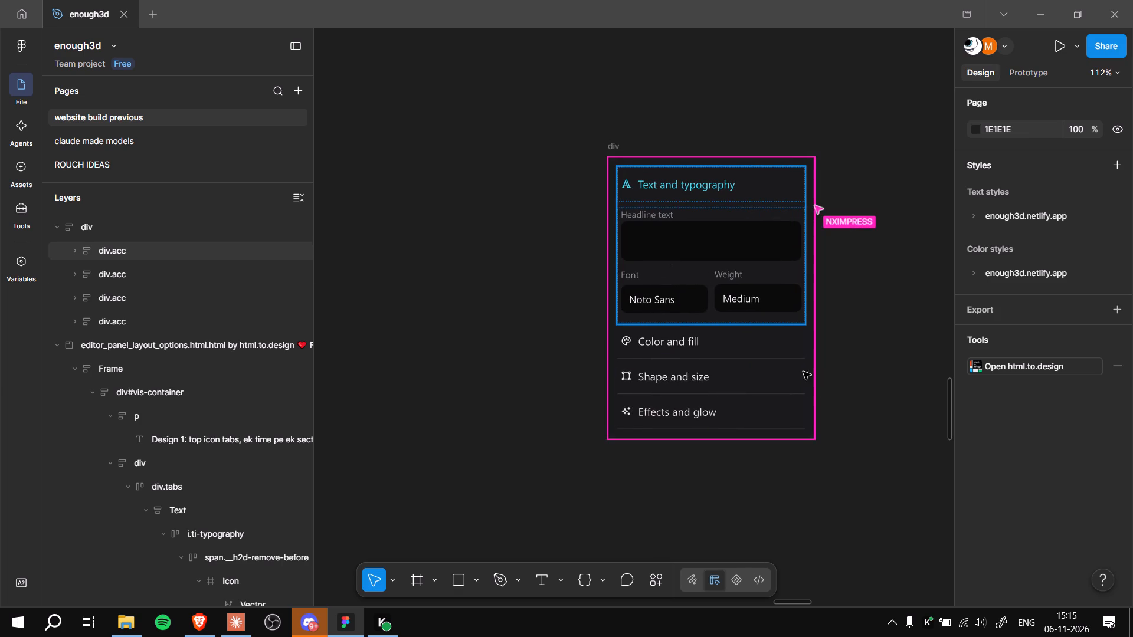
Follow the collaborator's test edits on the accordion div, checking how its fields and rows respond to resizing and moving.
scroll(706, 509, "down", 2)
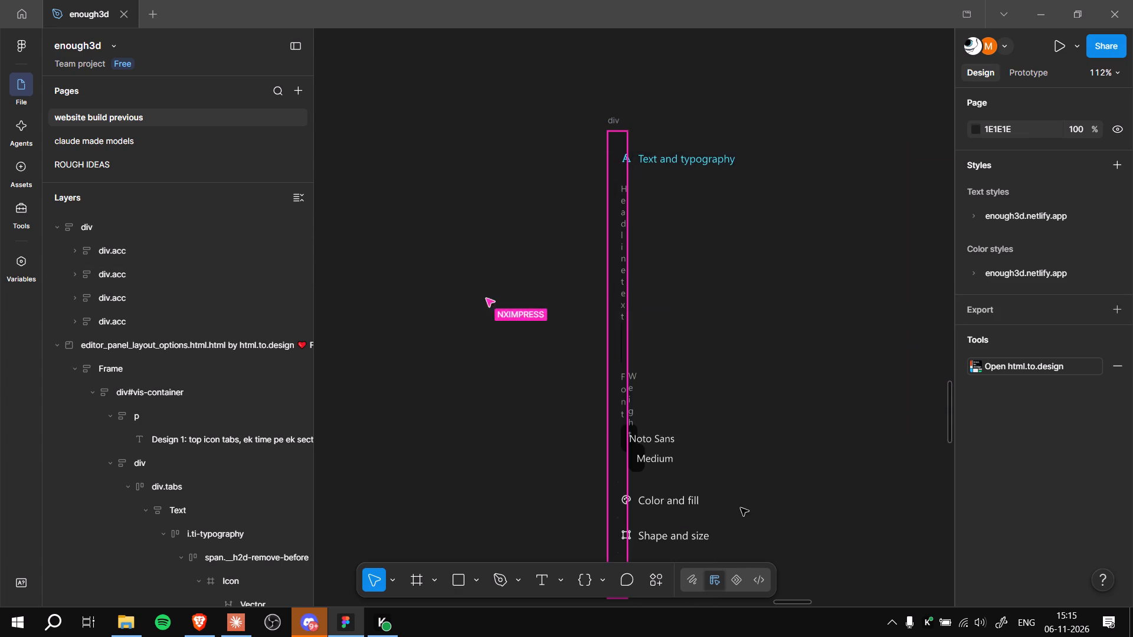
middle_click_drag(785, 498, 613, 454)
scroll(613, 454, "down", 3)
scroll(614, 430, "down", 5, "ctrl")
middle_click_drag(554, 405, 551, 406, "ctrl")
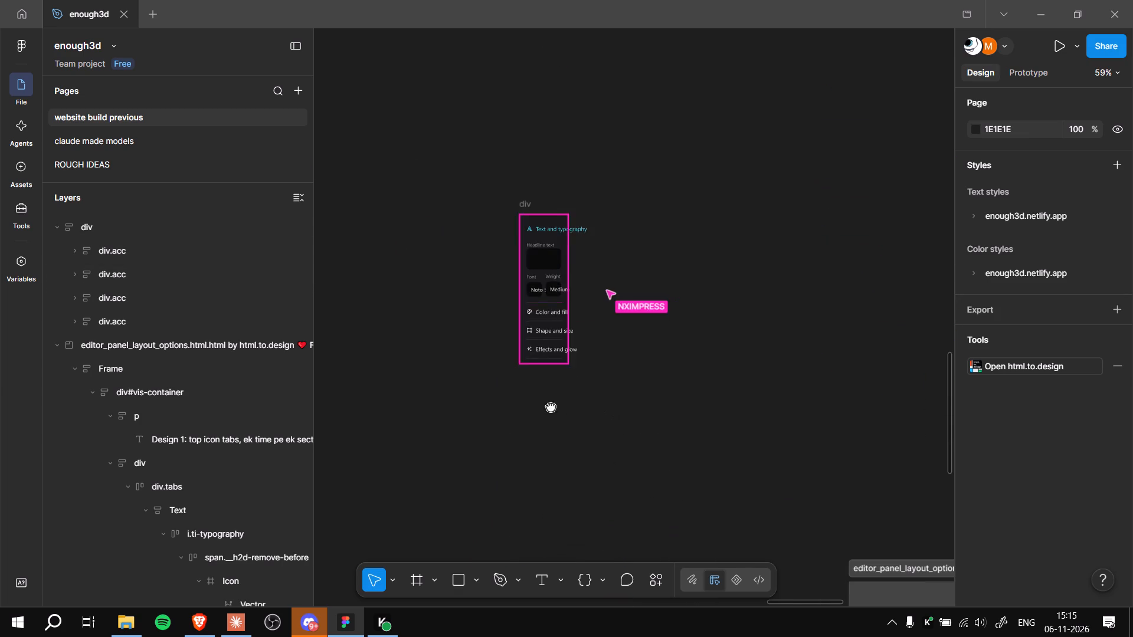
middle_click_drag(551, 406, 544, 476, "ctrl")
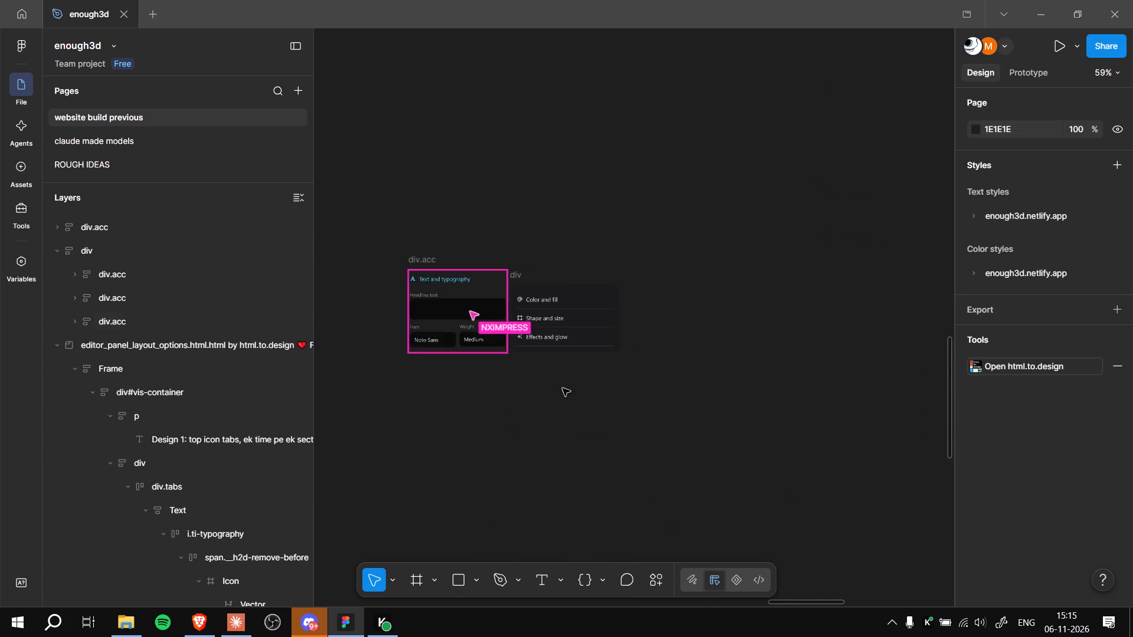
scroll(561, 387, "up", 5, "ctrl")
middle_click_drag(435, 377, 615, 372, "ctrl")
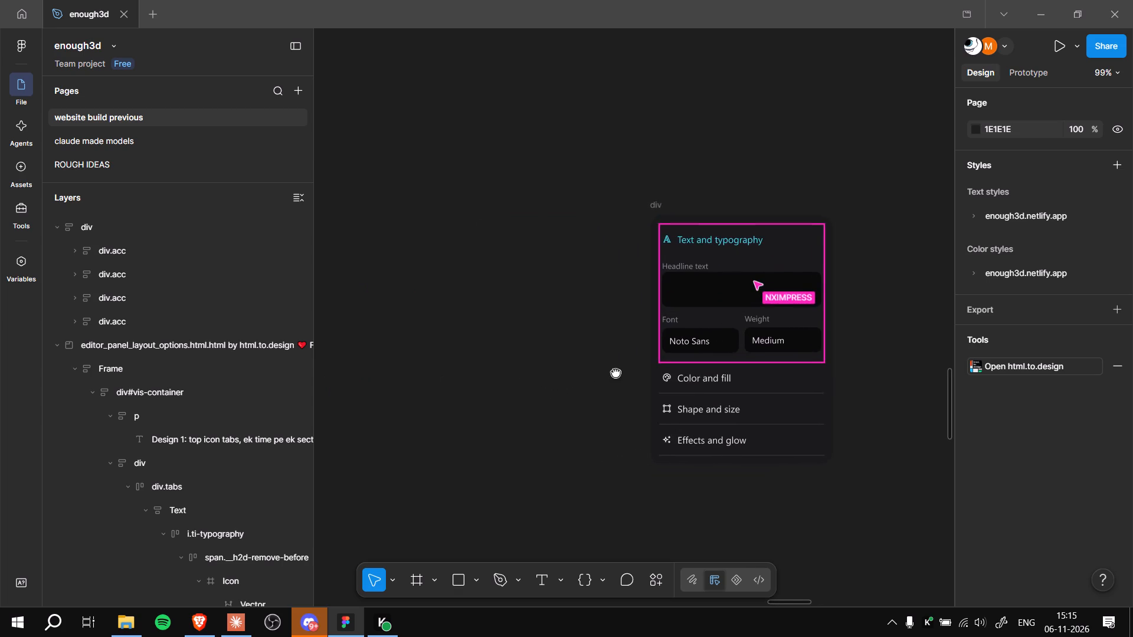
middle_click_drag(615, 372, 634, 341, "ctrl")
scroll(634, 341, "down", 3, "ctrl")
middle_click_drag(692, 372, 648, 409, "ctrl")
scroll(648, 409, "down", 3, "ctrl")
middle_click_drag(710, 408, 680, 400, "ctrl")
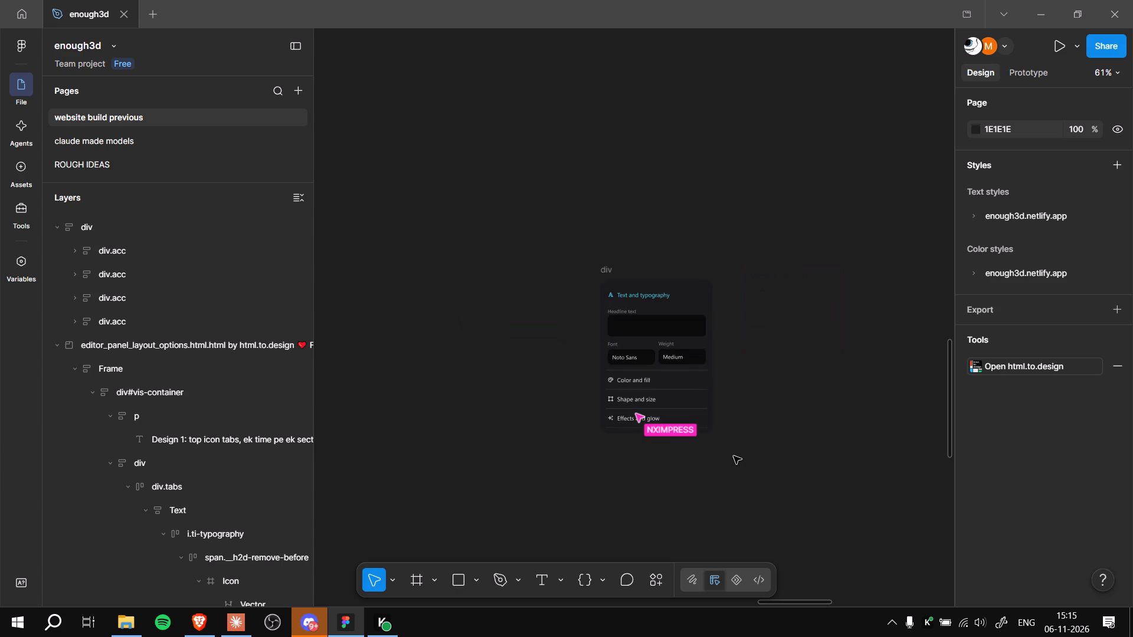
left_click(851, 272)
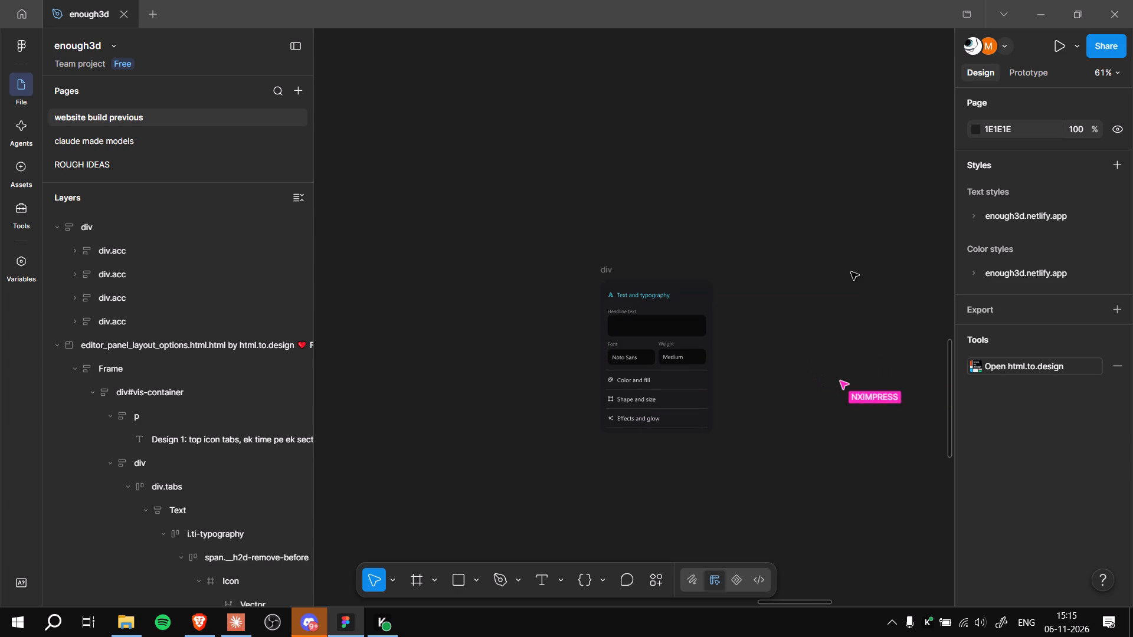
scroll(851, 272, "down", 5, "ctrl")
middle_click_drag(835, 293, 795, 347, "ctrl")
scroll(795, 347, "up", 9, "ctrl")
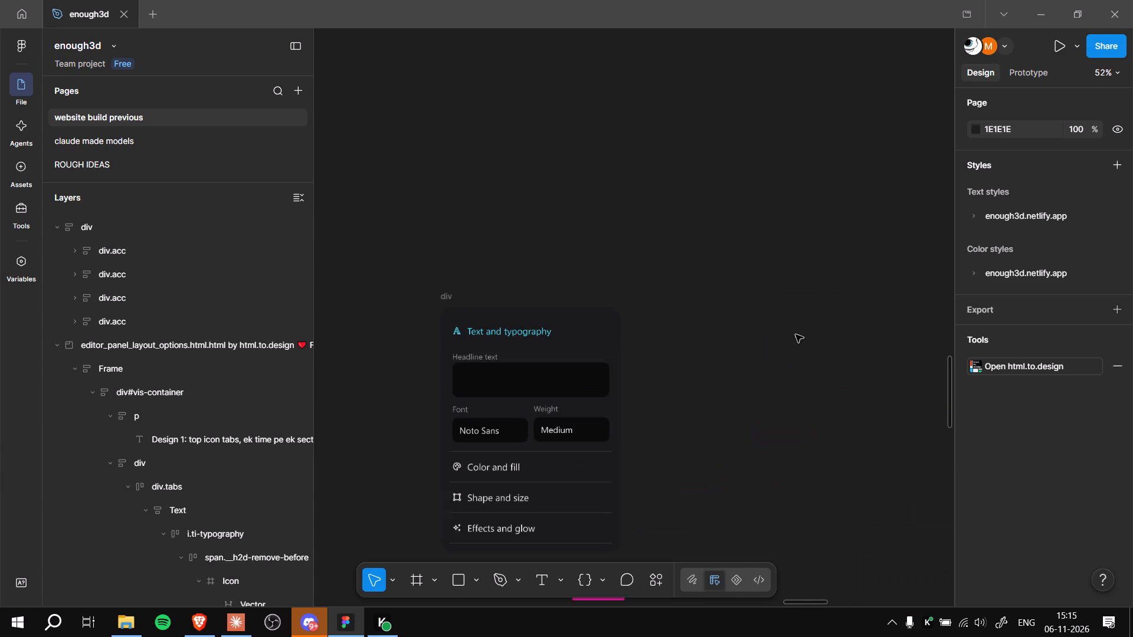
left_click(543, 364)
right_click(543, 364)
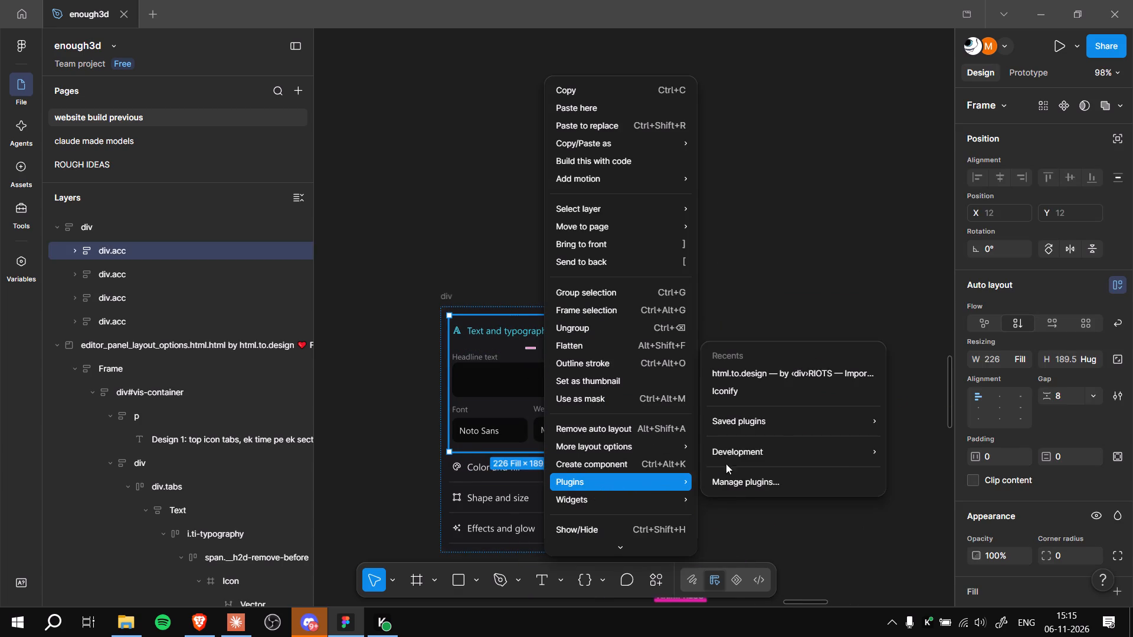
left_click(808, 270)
Inspect the Shape and size row's chevron container and the collaborator's circle beside the accordion div.
scroll(759, 396, "down", 6, "ctrl")
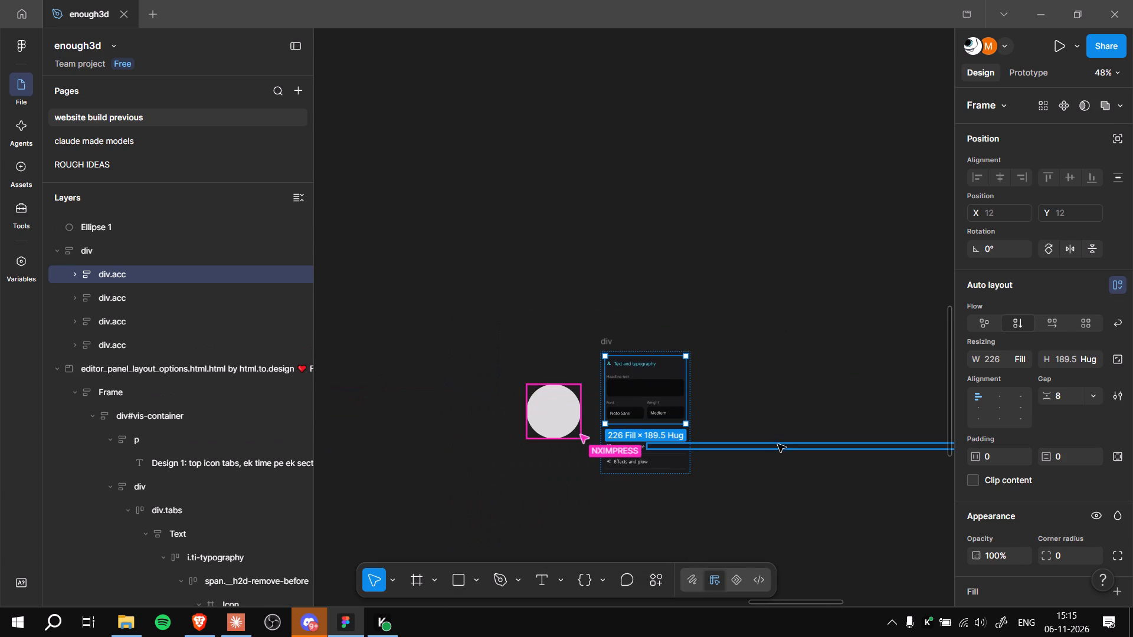
left_click(778, 444)
scroll(518, 474, "up", 4)
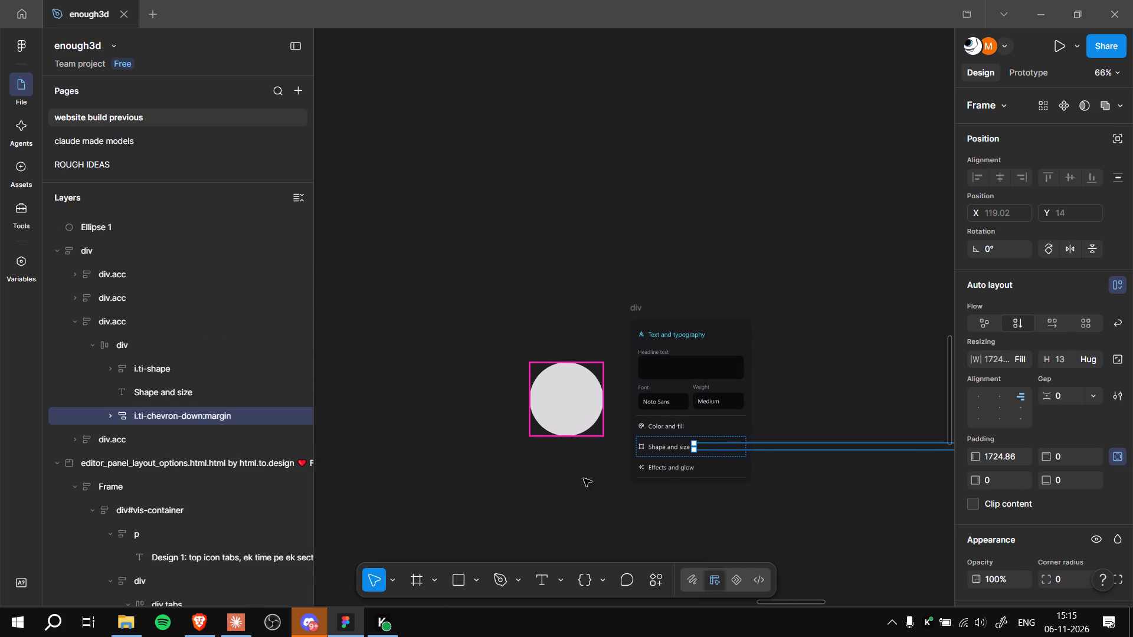
scroll(584, 478, "down", 1)
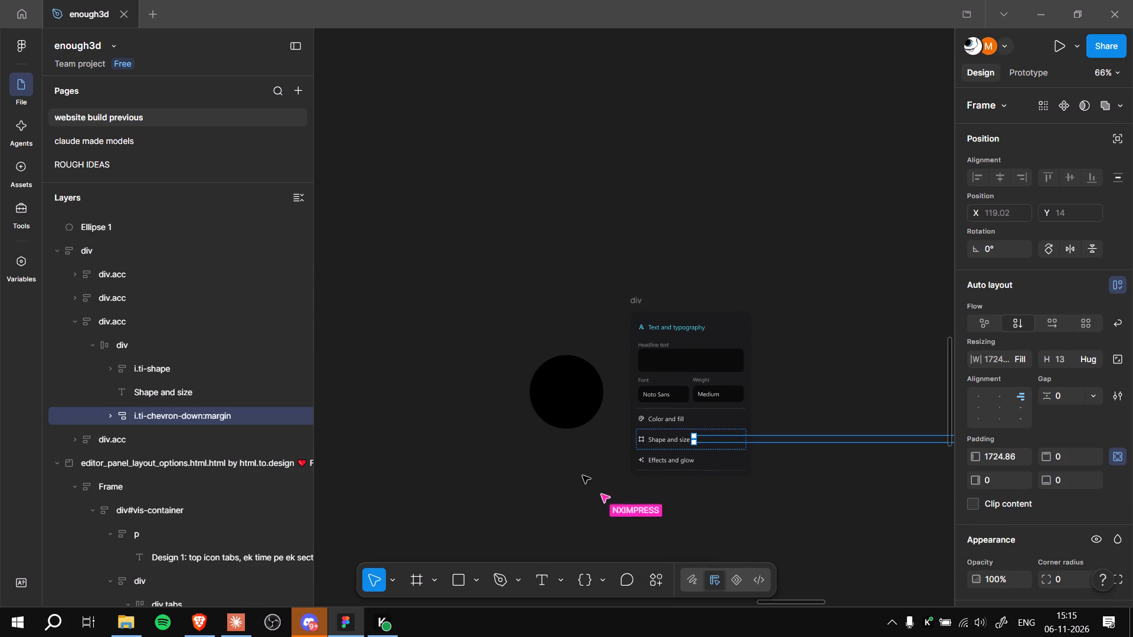
scroll(582, 475, "down", 6, "ctrl")
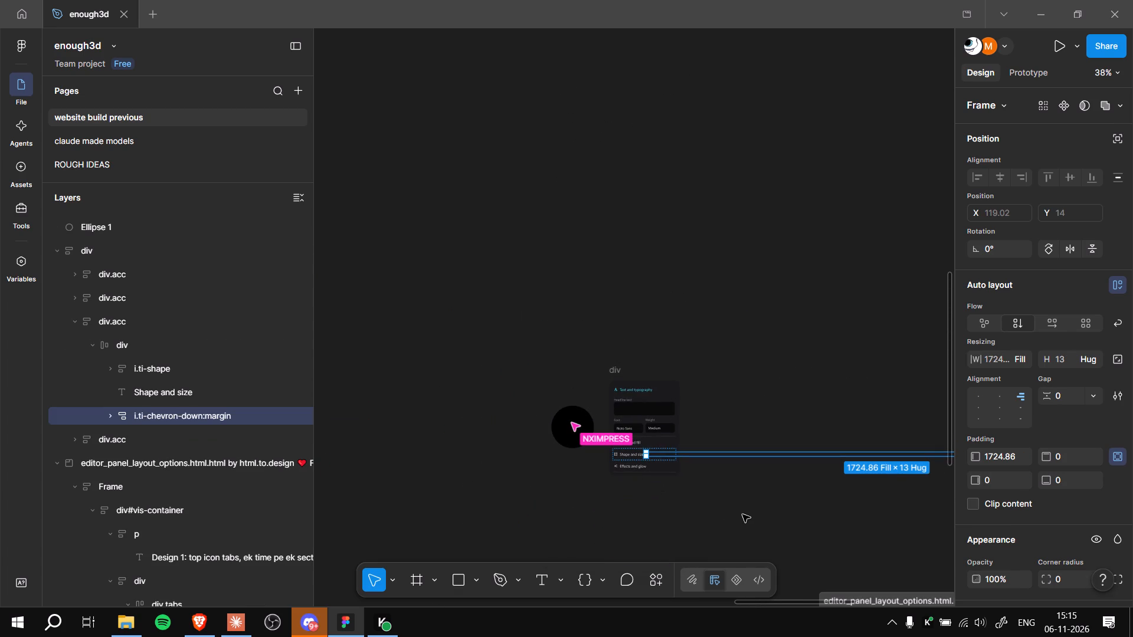
left_click(742, 513)
scroll(506, 492, "up", 2, "ctrl")
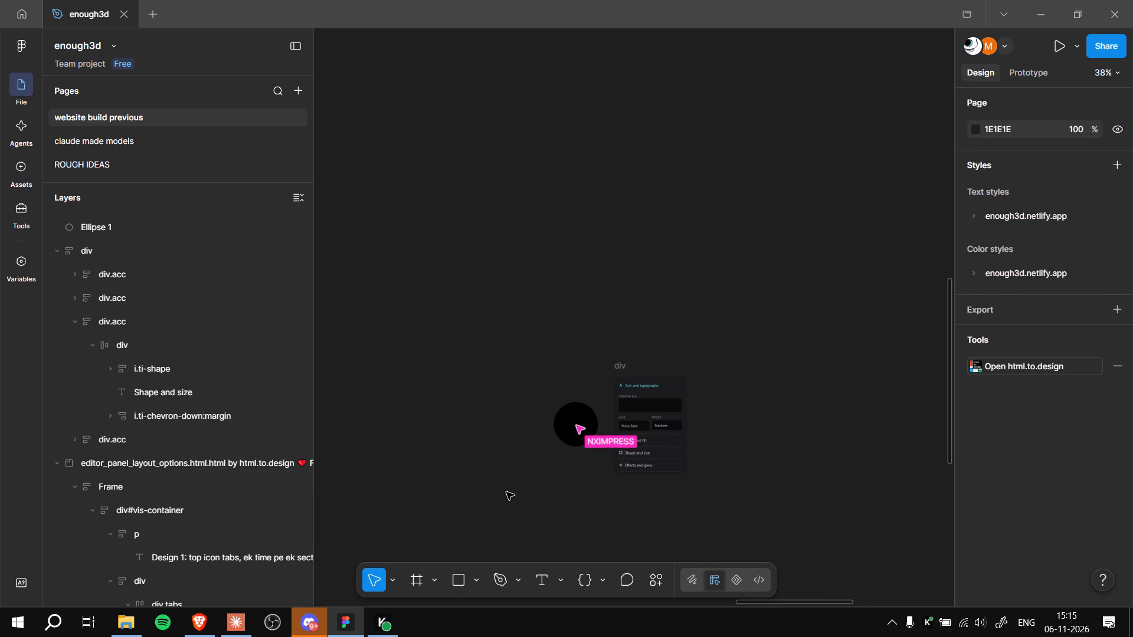
scroll(506, 492, "up", 7, "ctrl")
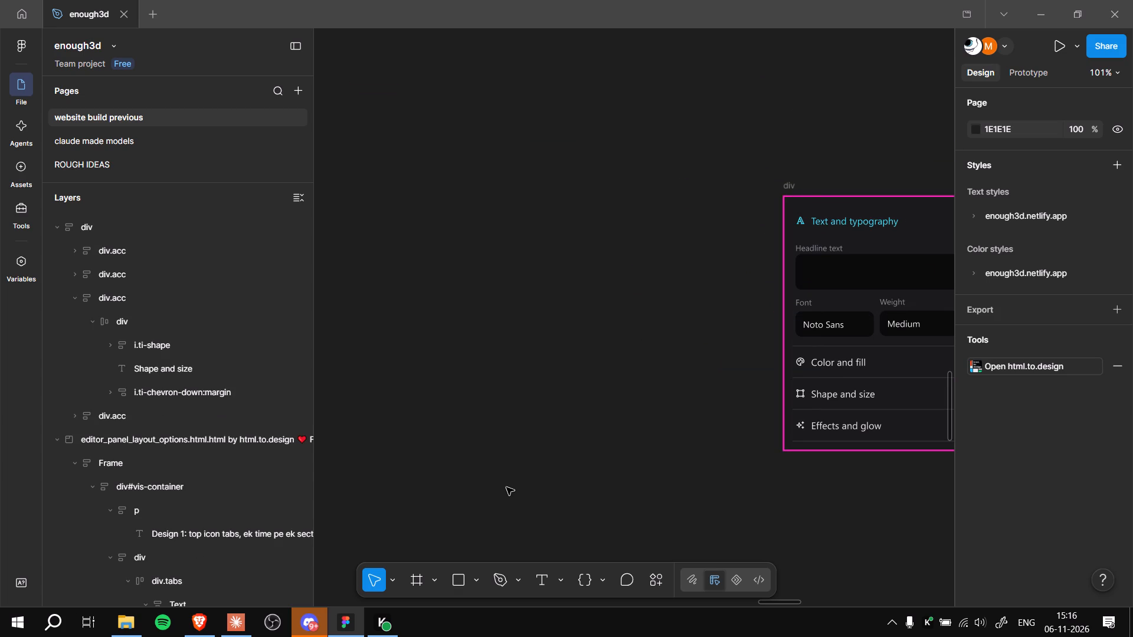
Select the whole accordion div and examine its Text and typography section and collapsed rows at different scales.
scroll(533, 386, "down", 16, "ctrl")
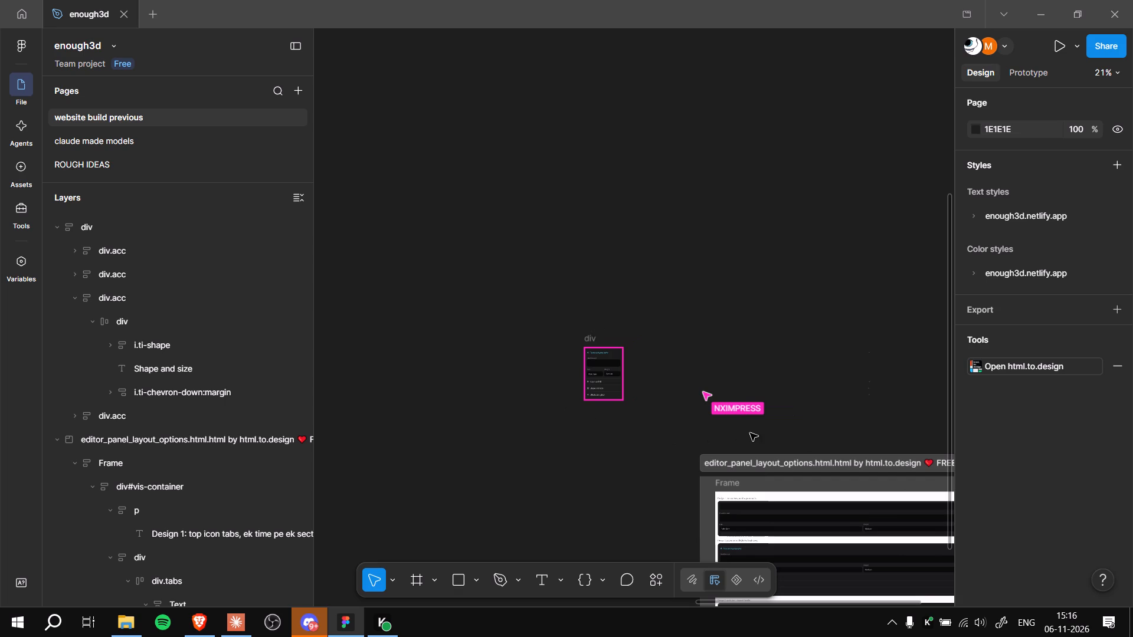
left_click(176, 234)
right_click(176, 234)
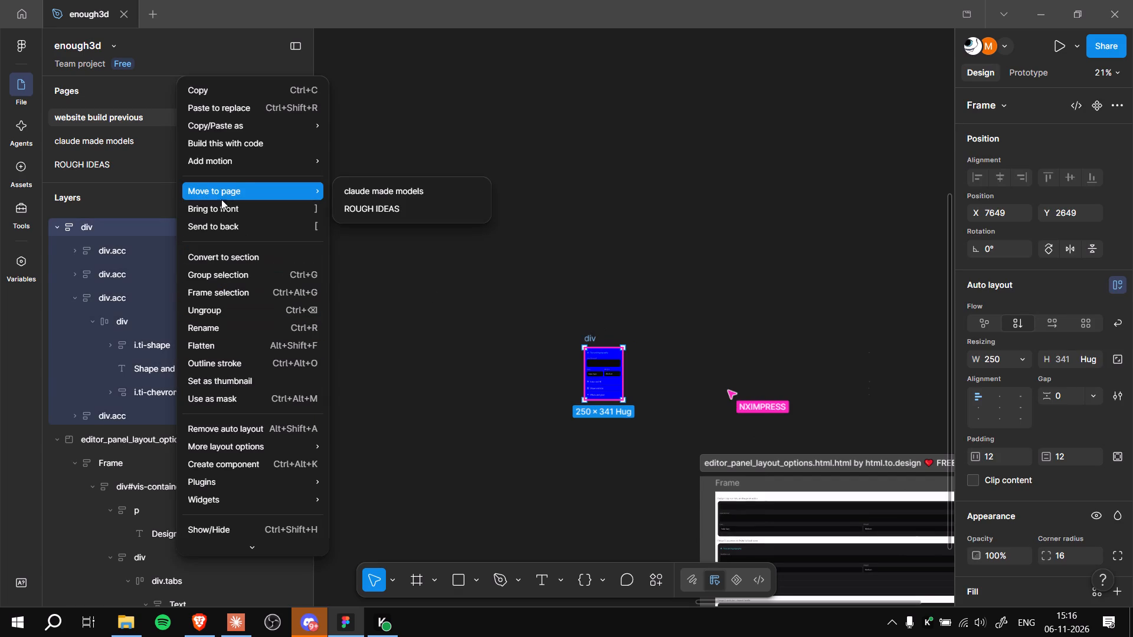
left_click(491, 388)
scroll(492, 380, "up", 10, "ctrl")
middle_click_drag(523, 354, 397, 359, "ctrl")
scroll(523, 354, "up", 1, "ctrl")
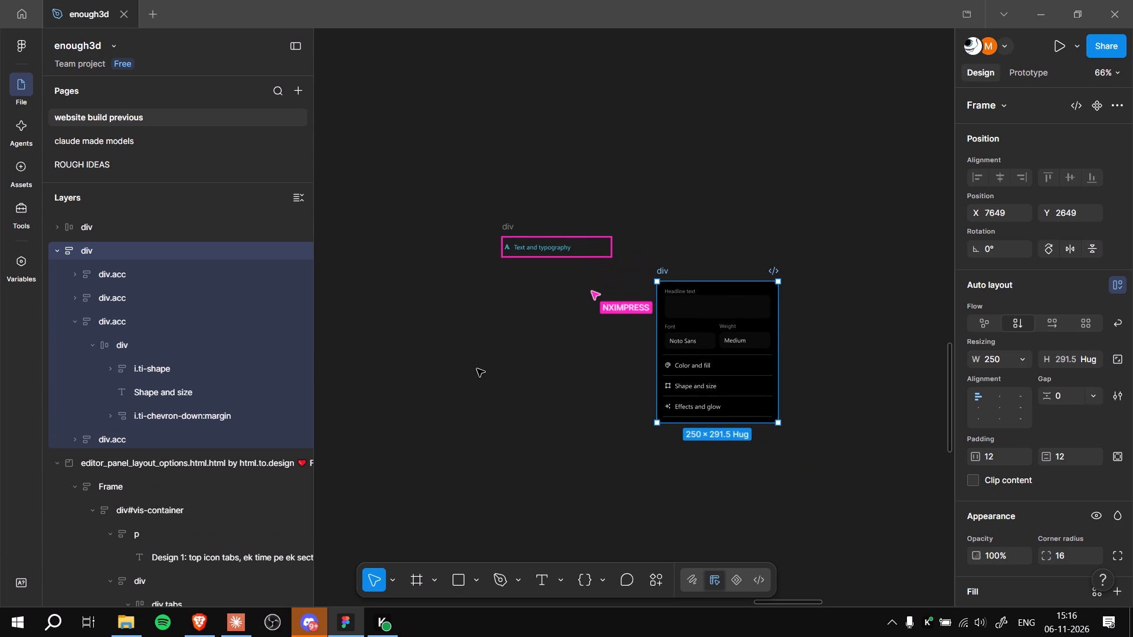
scroll(512, 330, "up", 6, "ctrl")
middle_click_drag(518, 317, 516, 379, "ctrl")
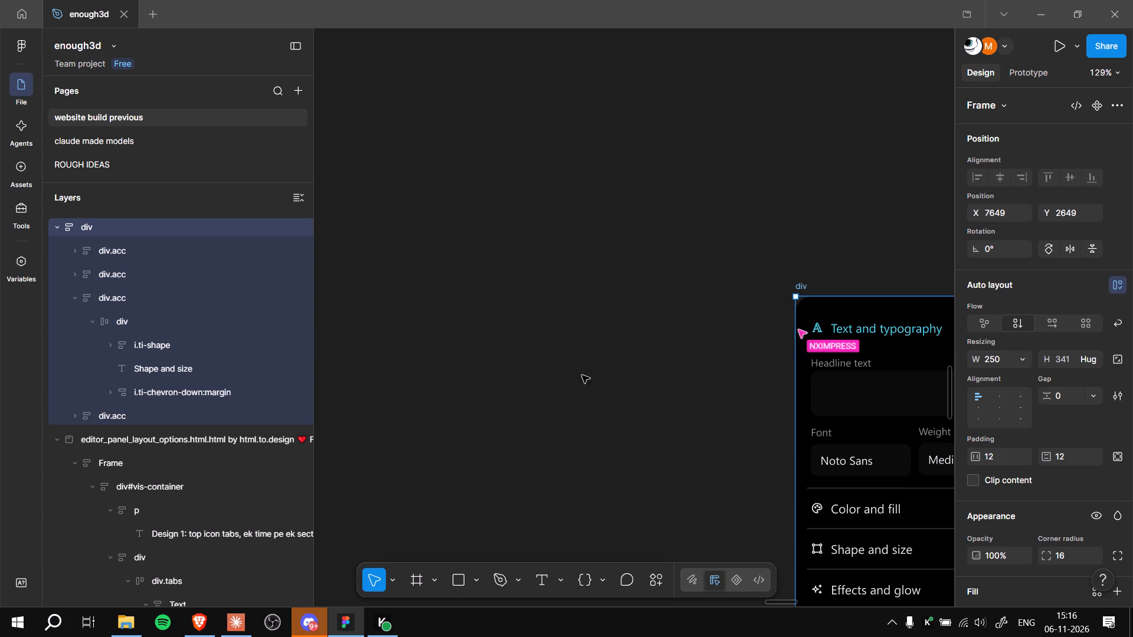
scroll(668, 339, "down", 6)
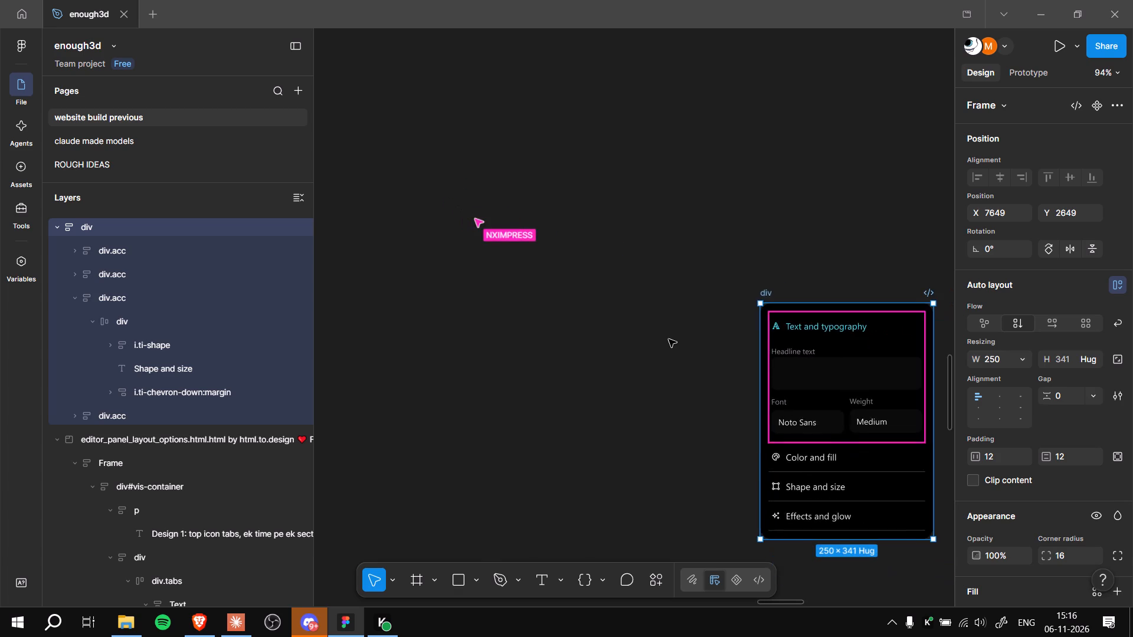
scroll(669, 339, "down", 5, "ctrl")
scroll(692, 383, "down", 1, "ctrl")
scroll(696, 377, "up", 4, "ctrl")
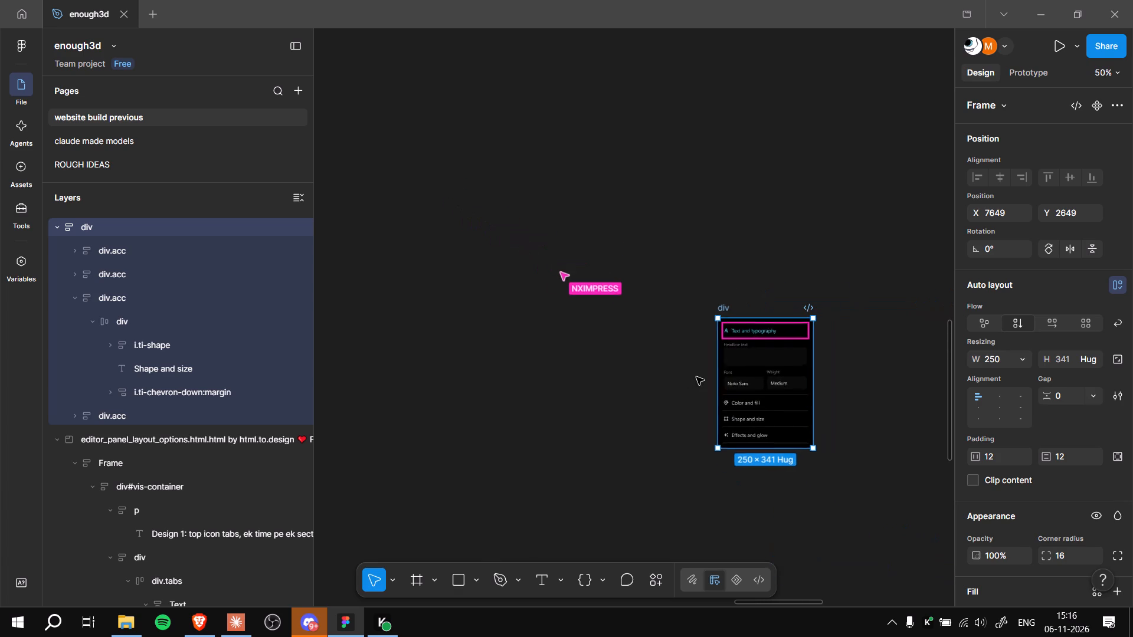
scroll(696, 377, "up", 4, "ctrl")
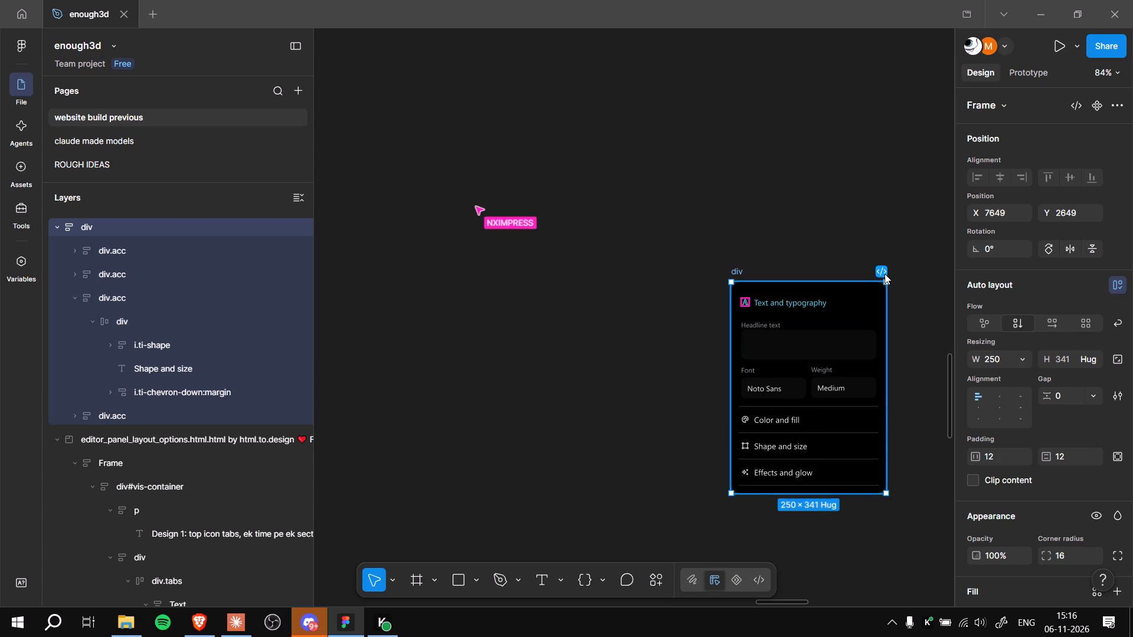
Mark the compact accordion div as Ready for dev.
left_click(884, 272)
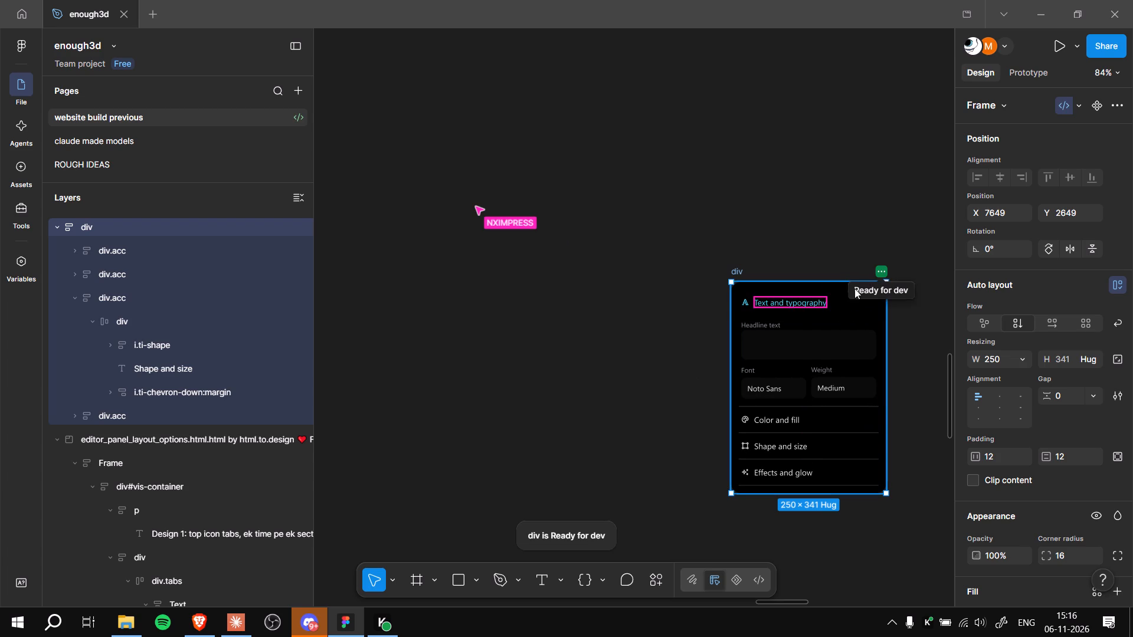
left_click(883, 272)
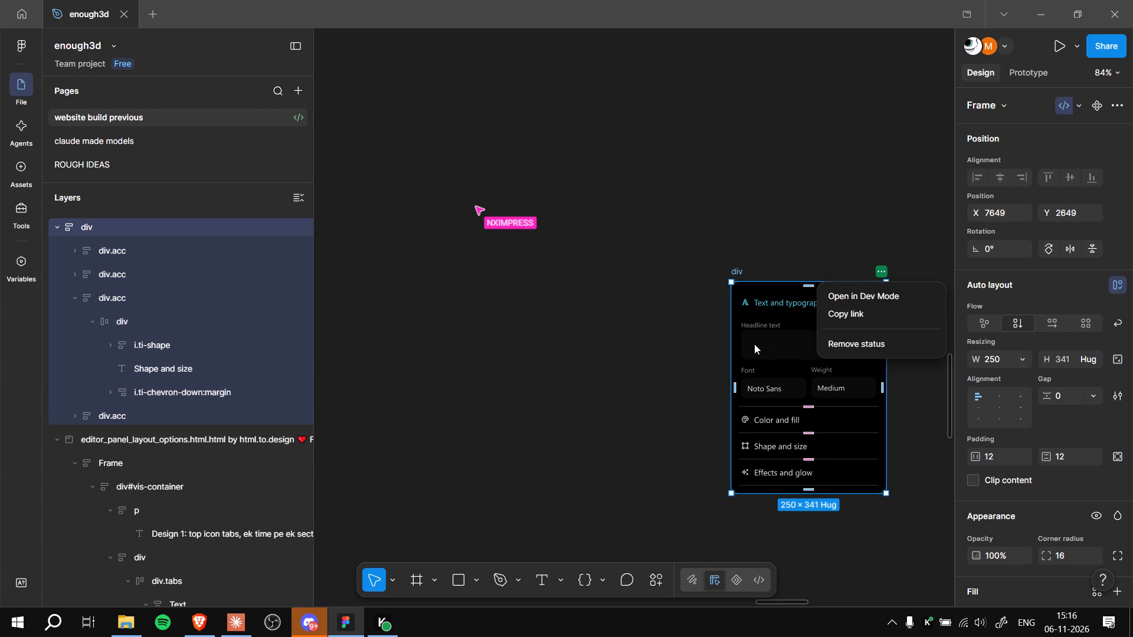
left_click(674, 347)
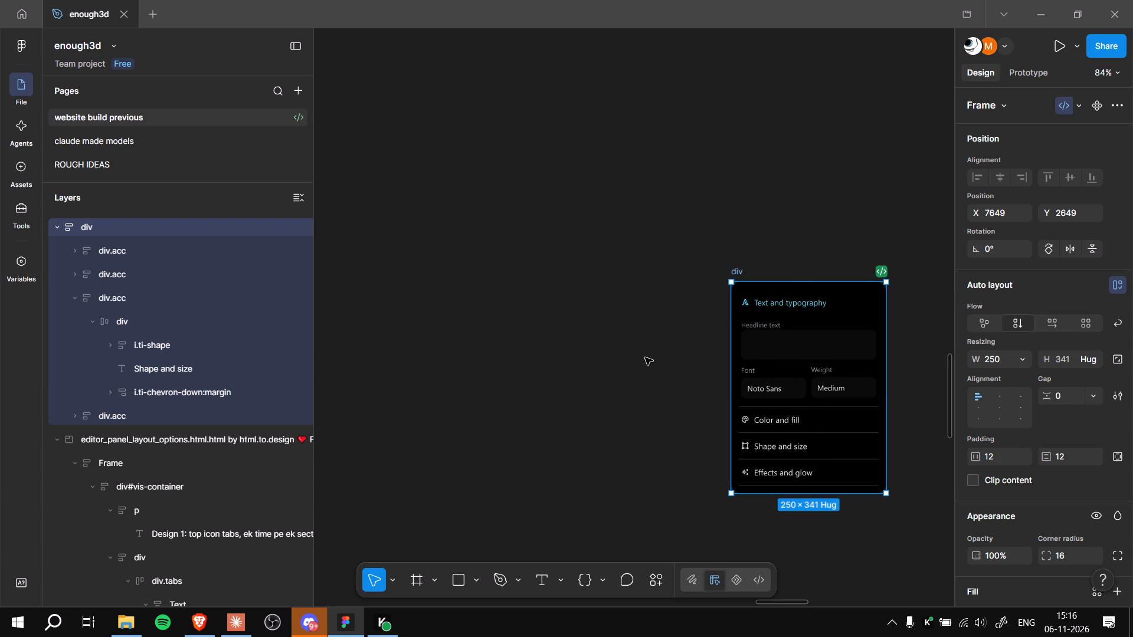
Examine the accordion div's placement relative to the imported editor_panel_layout_options section at different scales.
scroll(645, 357, "down", 5, "ctrl")
middle_click_drag(636, 357, 456, 354, "ctrl")
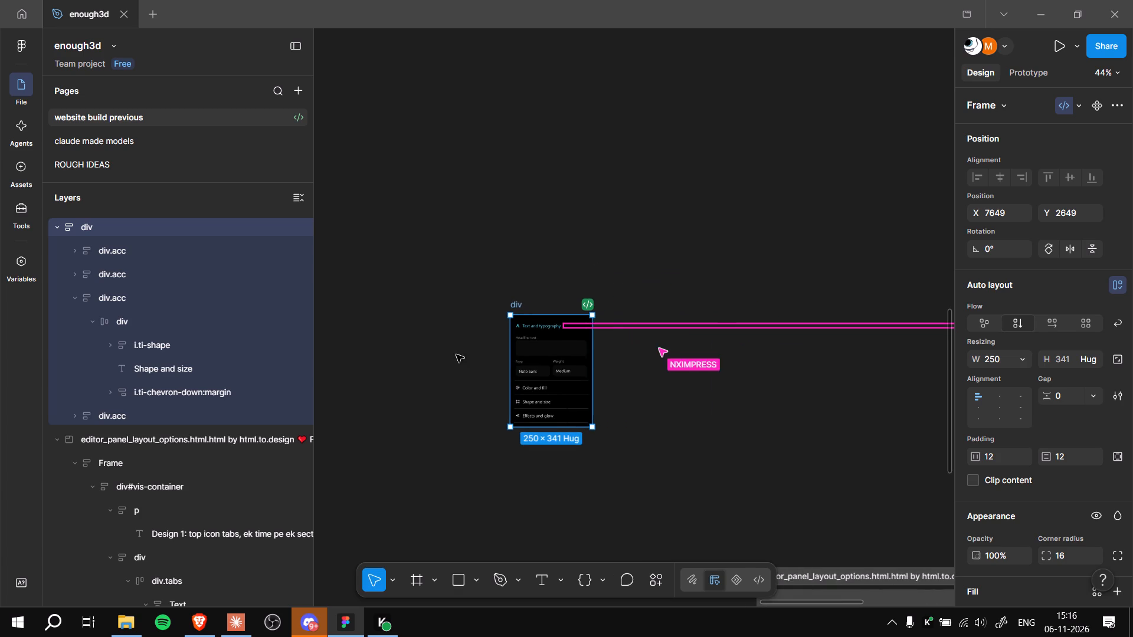
scroll(726, 374, "down", 5, "ctrl")
middle_click_drag(754, 376, 578, 375, "ctrl")
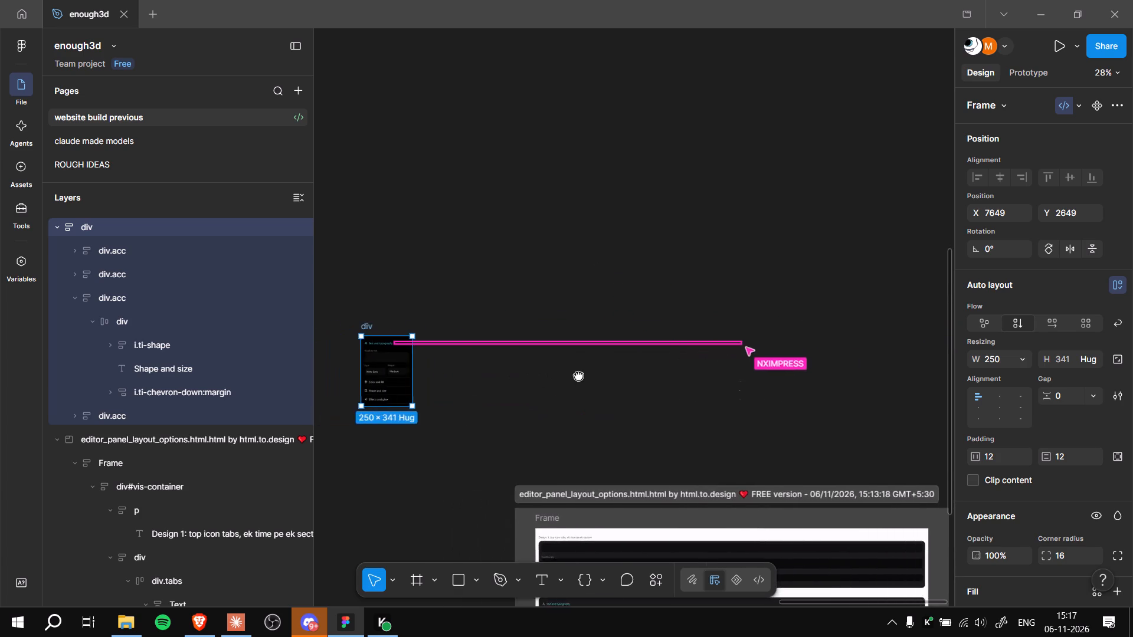
middle_click_drag(578, 375, 706, 385, "ctrl")
scroll(638, 385, "up", 11, "ctrl")
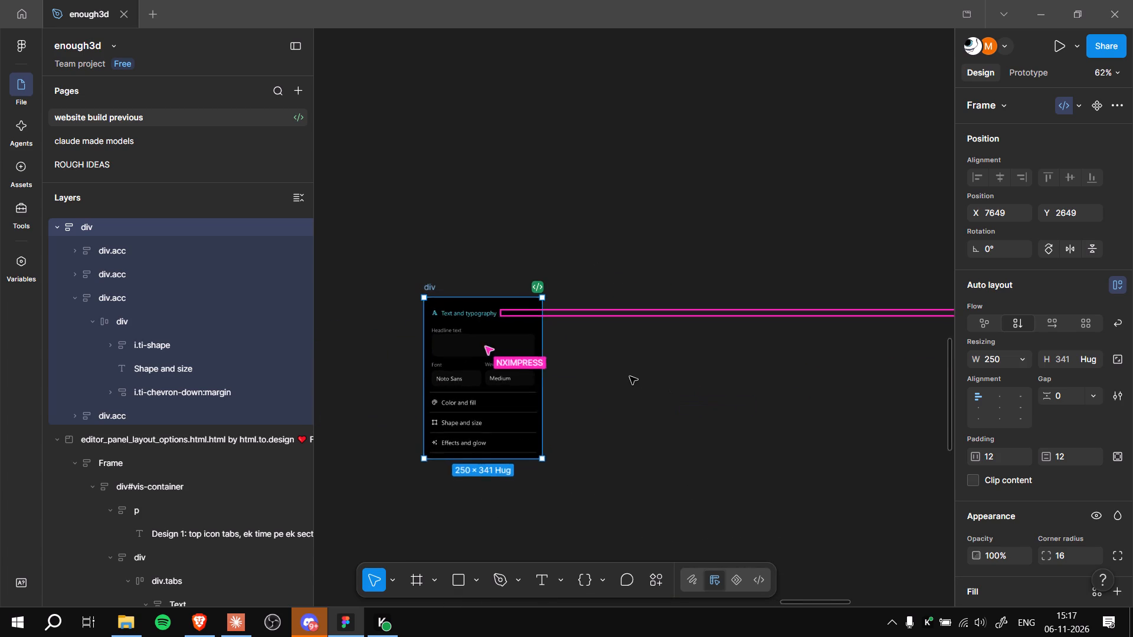
scroll(630, 376, "up", 5, "ctrl")
middle_click_drag(625, 376, 757, 377, "ctrl")
scroll(757, 377, "down", 9, "ctrl")
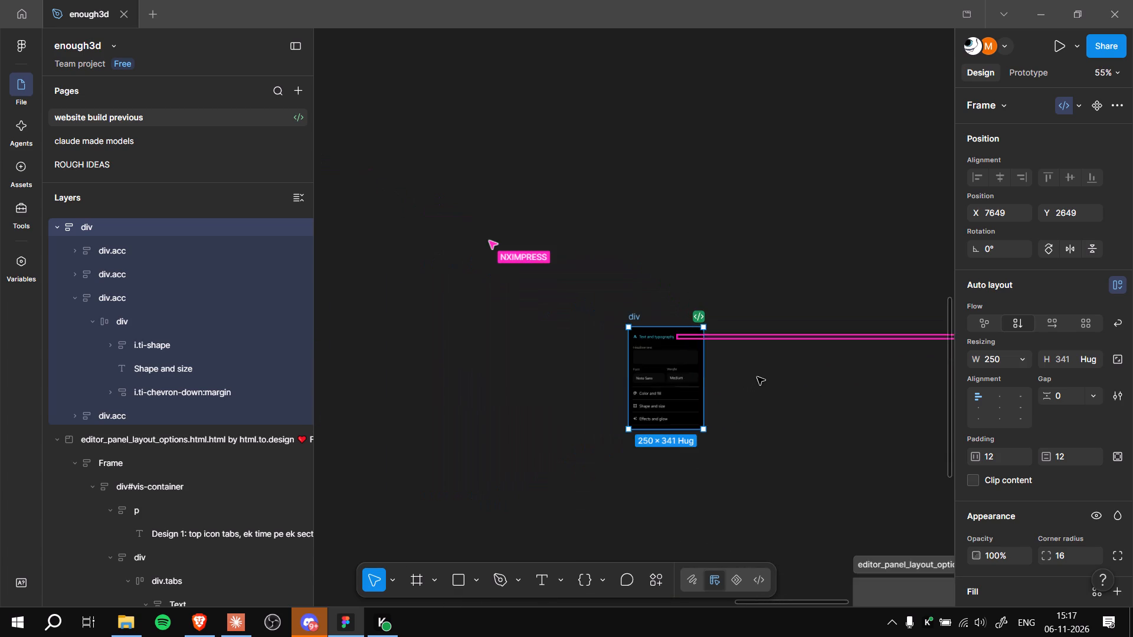
scroll(757, 377, "down", 5, "ctrl")
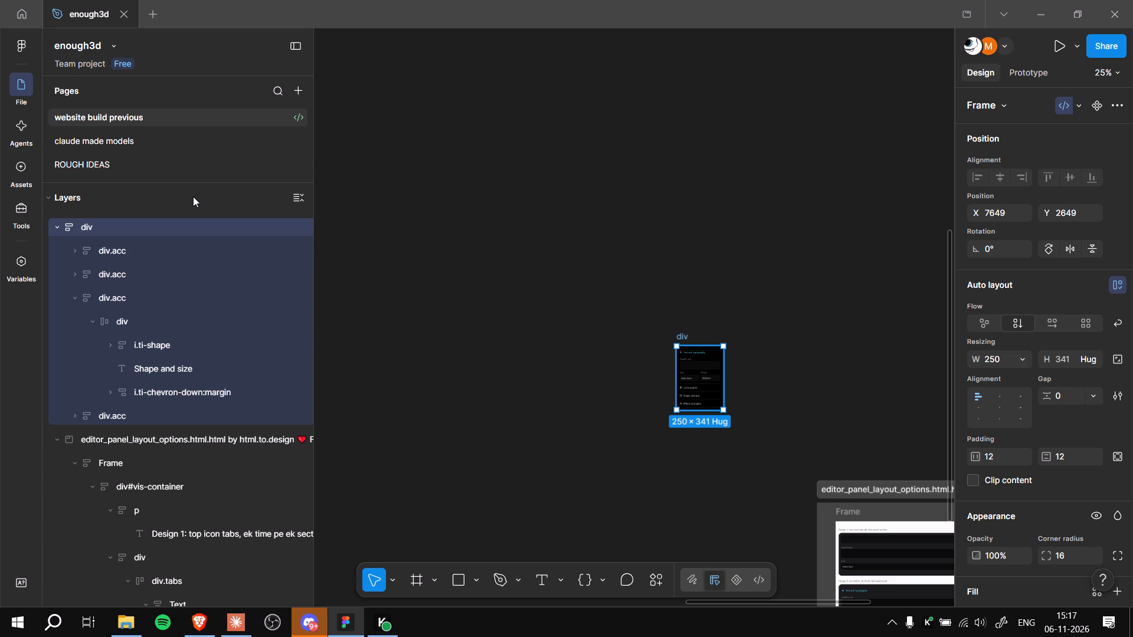
left_click(182, 159)
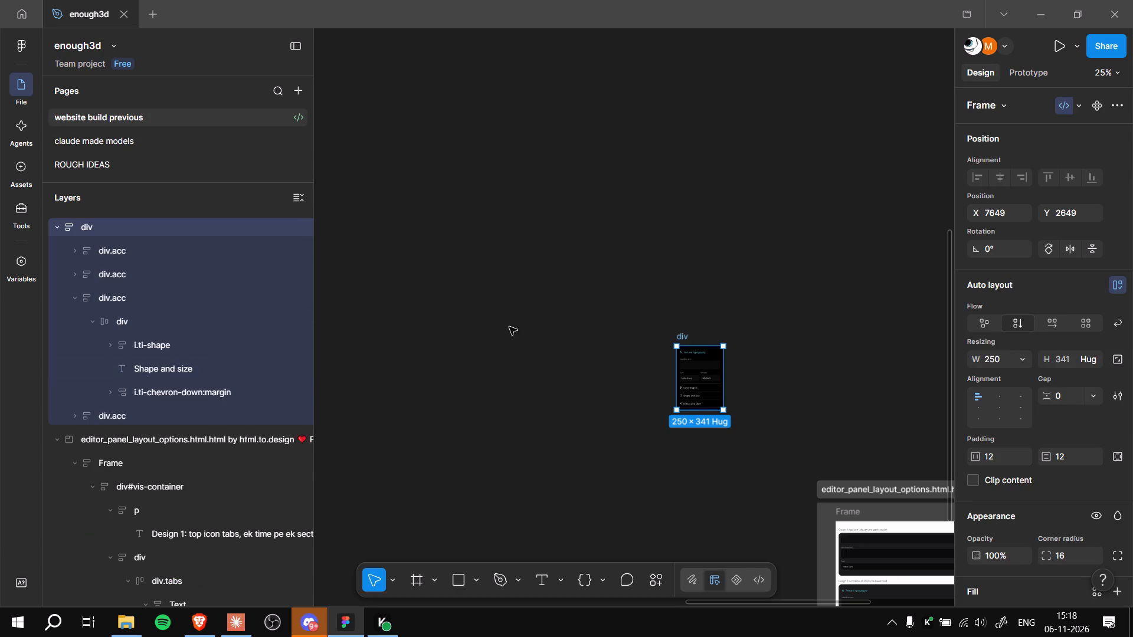
scroll(520, 327, "down", 7, "ctrl")
left_click(116, 136)
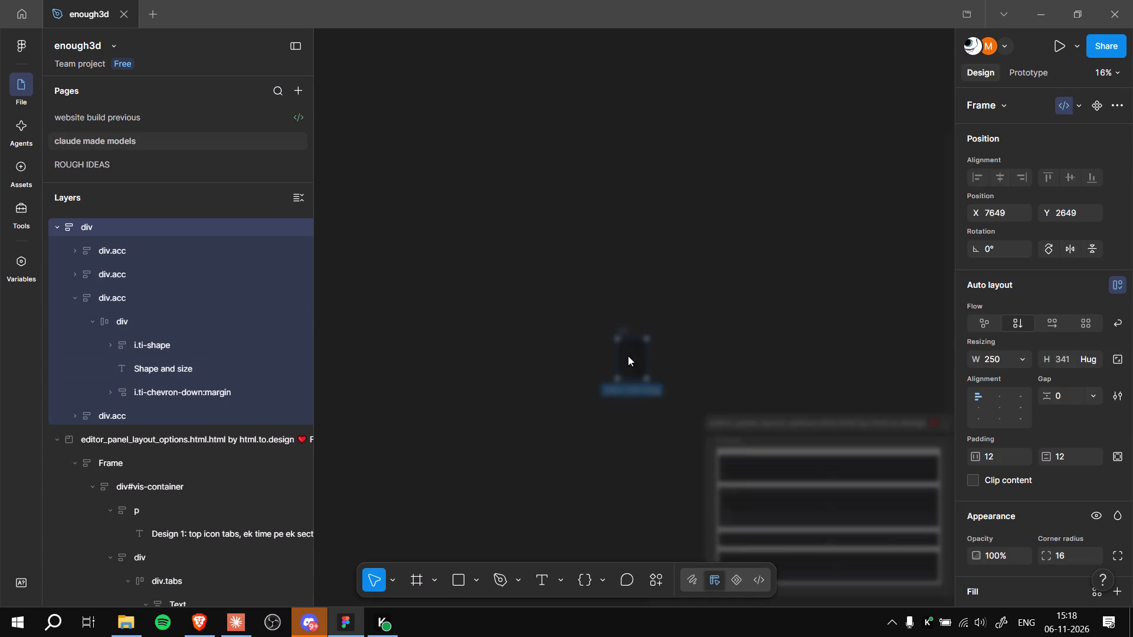
Survey the claude made models page, comparing the Design 1 icon-tab image, the four-design image and the Text and Typography panel.
scroll(619, 340, "up", 7, "ctrl")
scroll(566, 192, "up", 3, "ctrl")
middle_click_drag(567, 192, 737, 360, "ctrl")
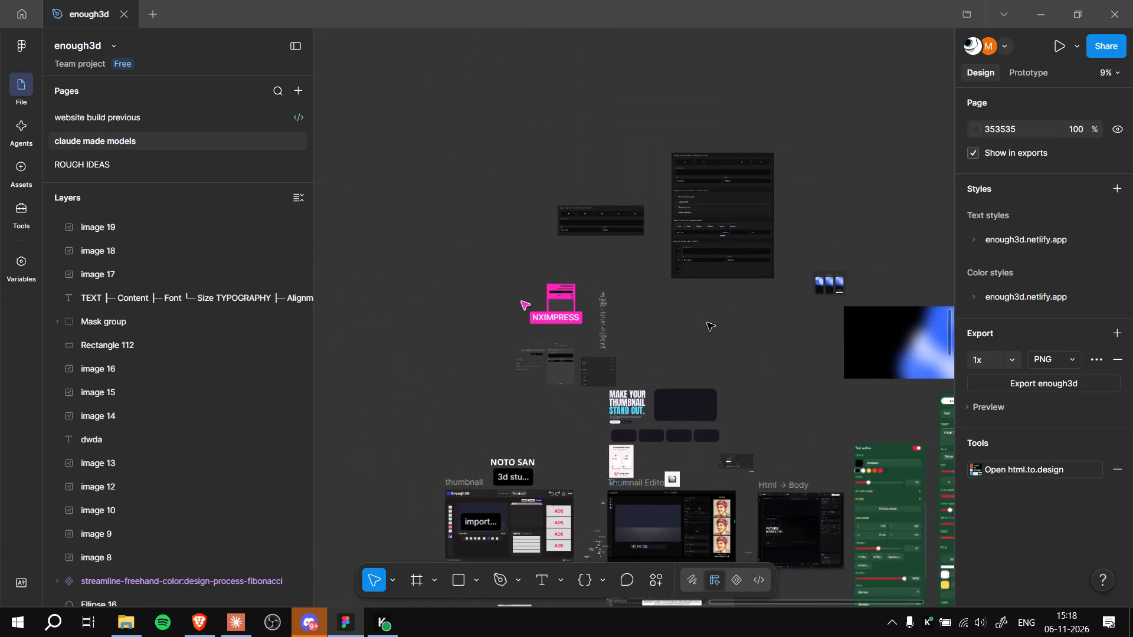
scroll(684, 304, "up", 6, "ctrl")
middle_click_drag(551, 303, 765, 360, "ctrl")
scroll(765, 360, "up", 1, "ctrl")
scroll(721, 269, "up", 5, "ctrl")
scroll(702, 347, "up", 2, "ctrl")
middle_click_drag(702, 347, 718, 285, "ctrl")
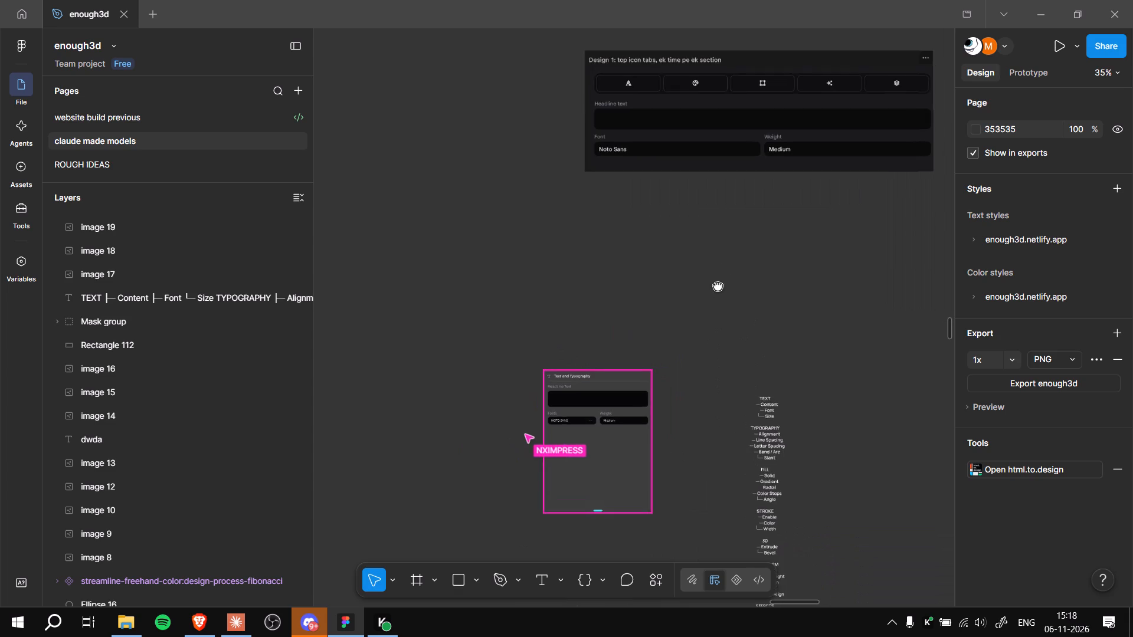
middle_click_drag(718, 285, 512, 256, "ctrl")
scroll(472, 255, "down", 9, "ctrl")
middle_click_drag(688, 312, 544, 349, "ctrl")
scroll(544, 349, "down", 5, "ctrl")
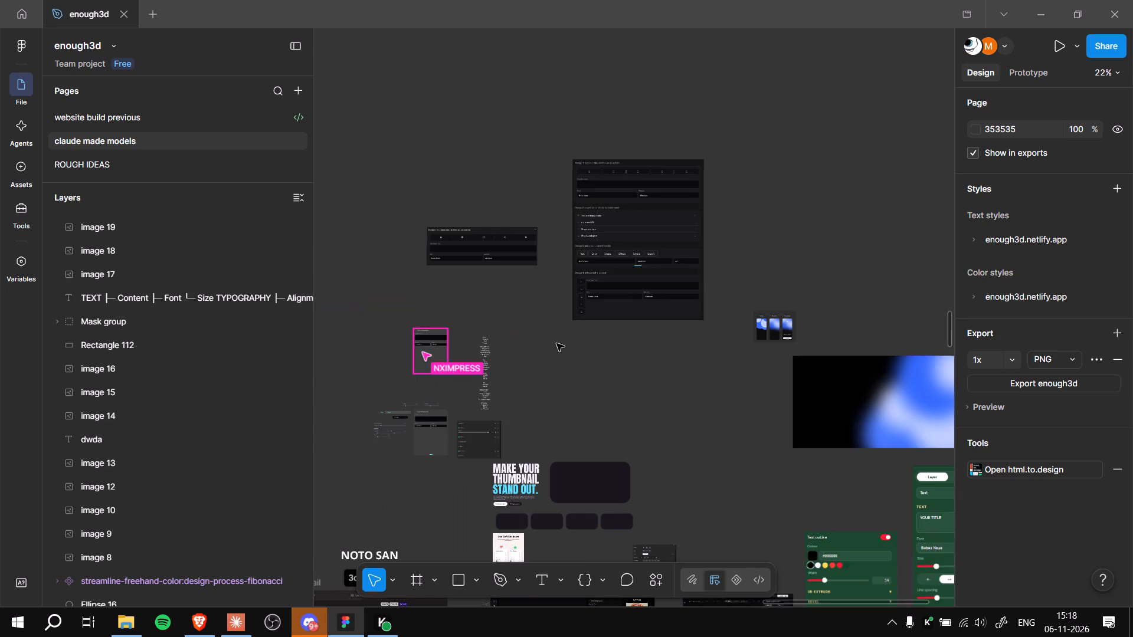
scroll(639, 356, "up", 10, "ctrl")
middle_click_drag(630, 312, 614, 415, "ctrl")
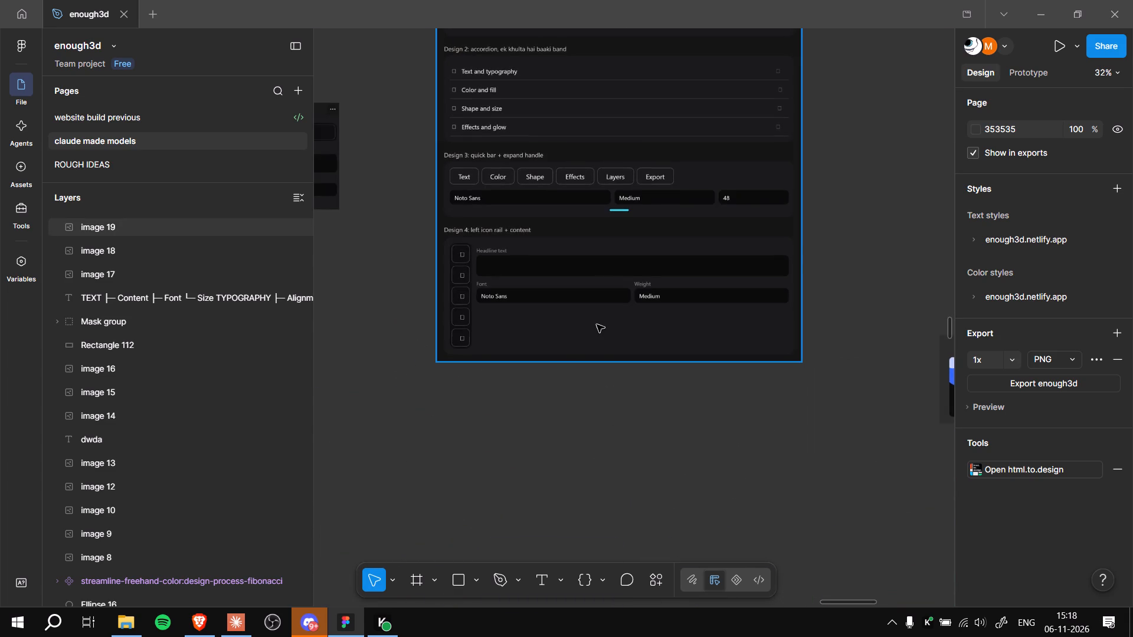
scroll(561, 376, "down", 9, "ctrl")
middle_click_drag(490, 401, 742, 333, "ctrl")
Examine the upper Text and Typography panel's header, HeadLine Text box and Fonts and Weight fields up close.
scroll(574, 306, "up", 6, "ctrl")
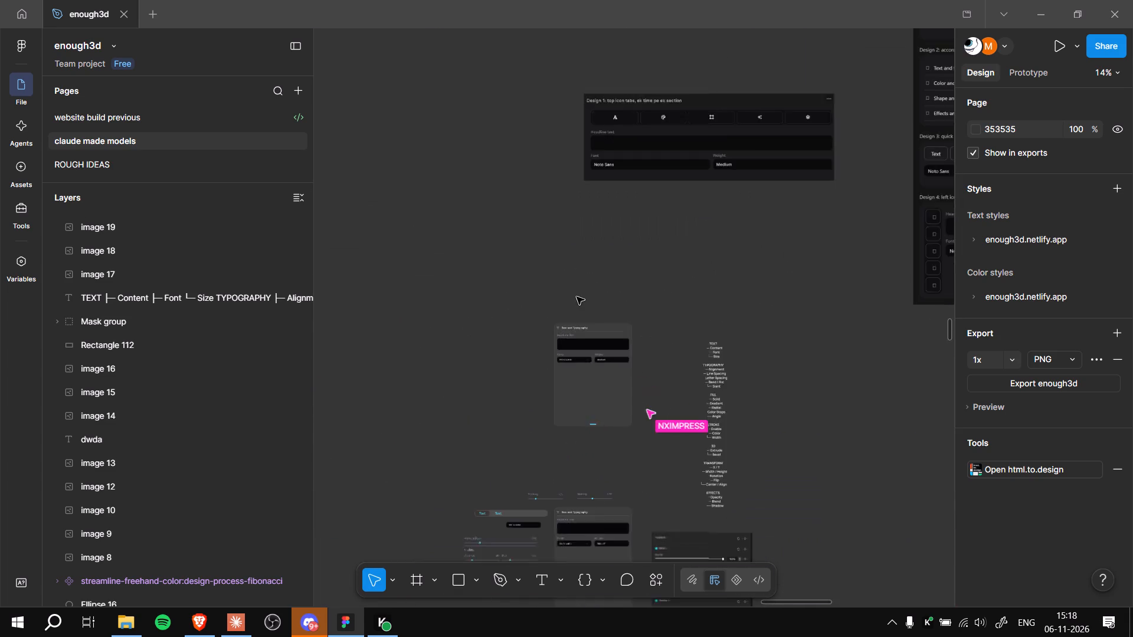
scroll(577, 297, "up", 4, "ctrl")
middle_click_drag(594, 306, 602, 164, "ctrl")
scroll(601, 174, "up", 1, "ctrl")
middle_click_drag(652, 480, 672, 262, "ctrl")
middle_click_drag(646, 284, 657, 312, "ctrl")
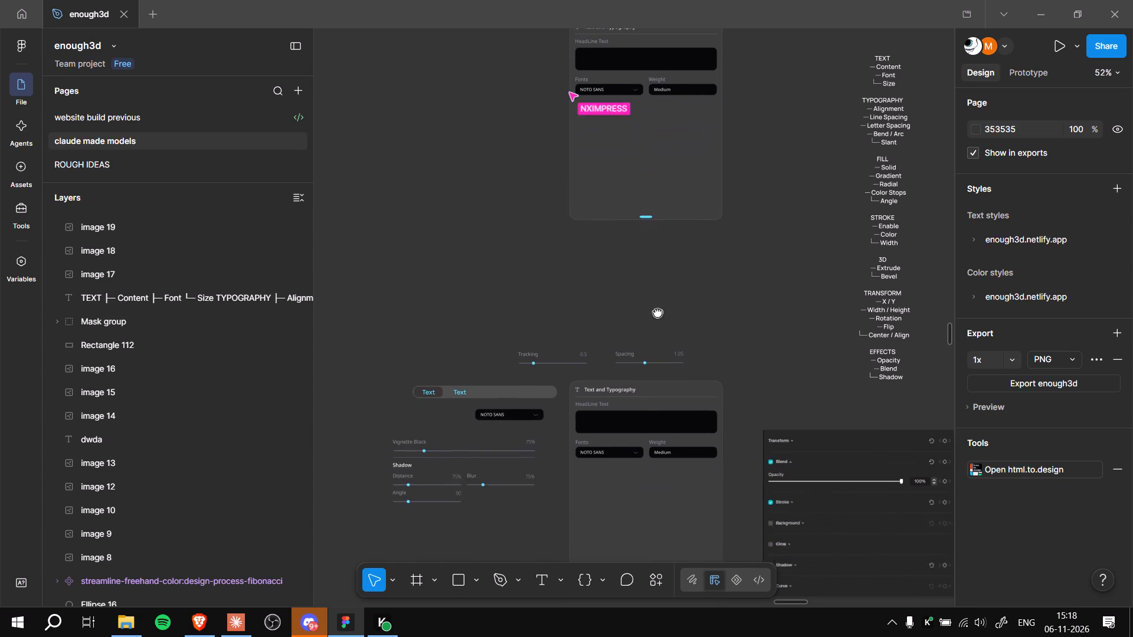
middle_click_drag(657, 312, 647, 381, "ctrl")
scroll(615, 380, "up", 5, "ctrl")
middle_click_drag(613, 380, 575, 511, "ctrl")
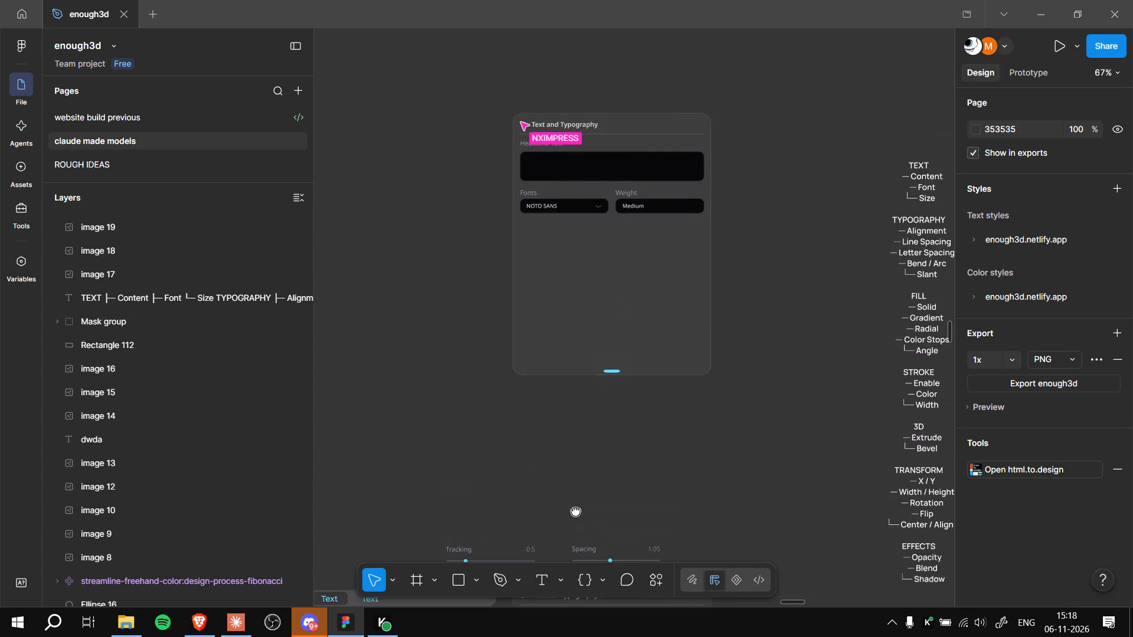
middle_click_drag(575, 511, 568, 533, "ctrl")
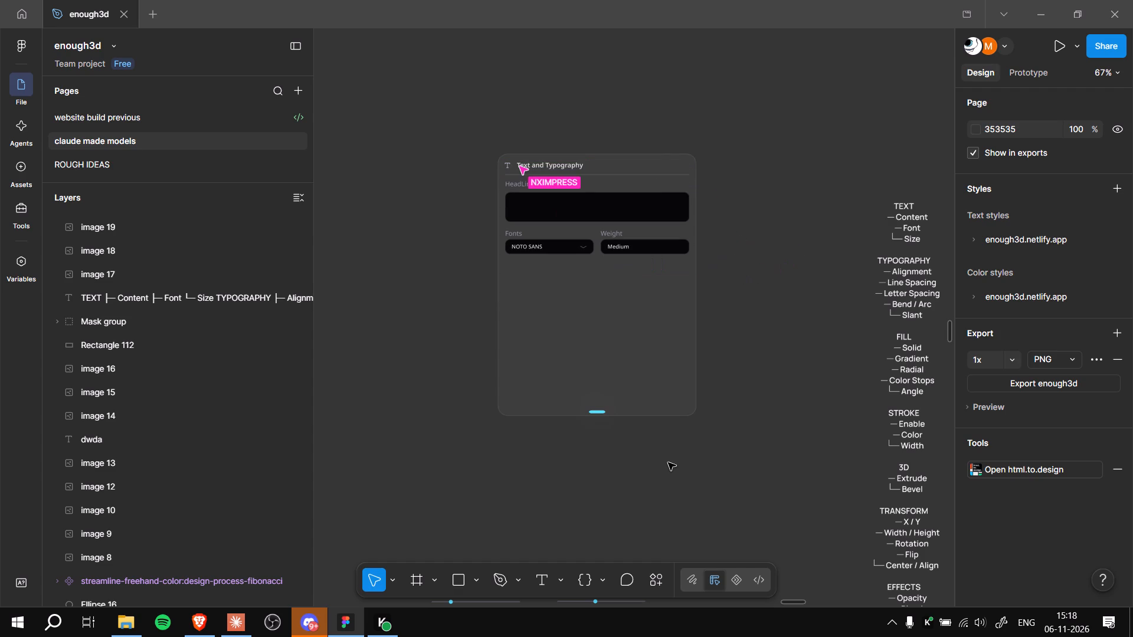
scroll(620, 163, "down", 1, "ctrl")
scroll(620, 163, "up", 2, "ctrl")
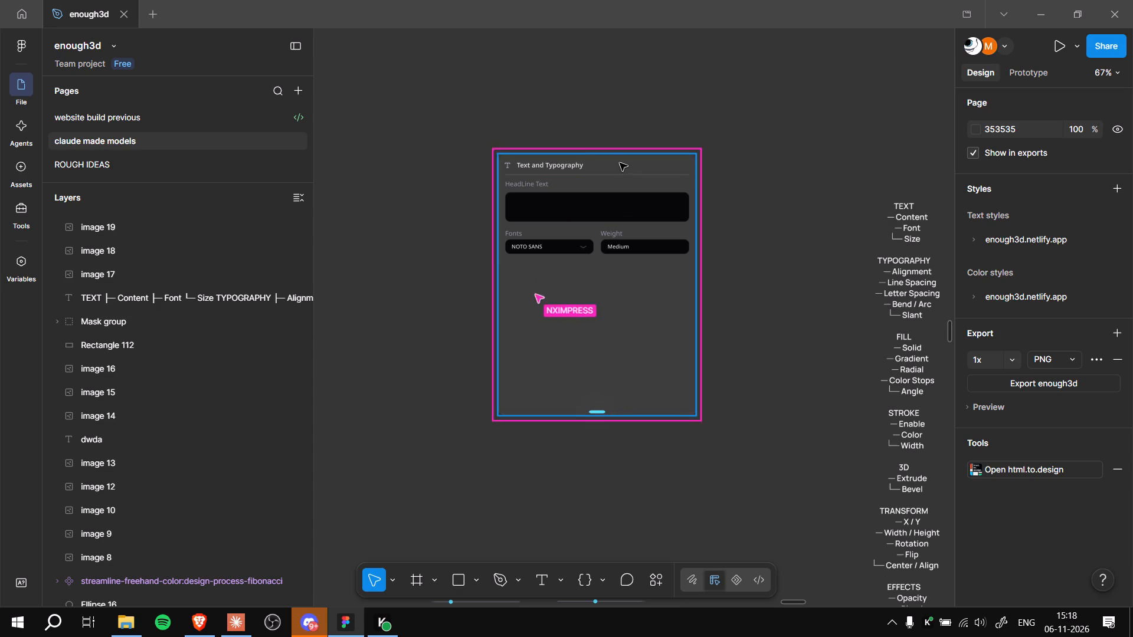
scroll(620, 163, "up", 6, "ctrl")
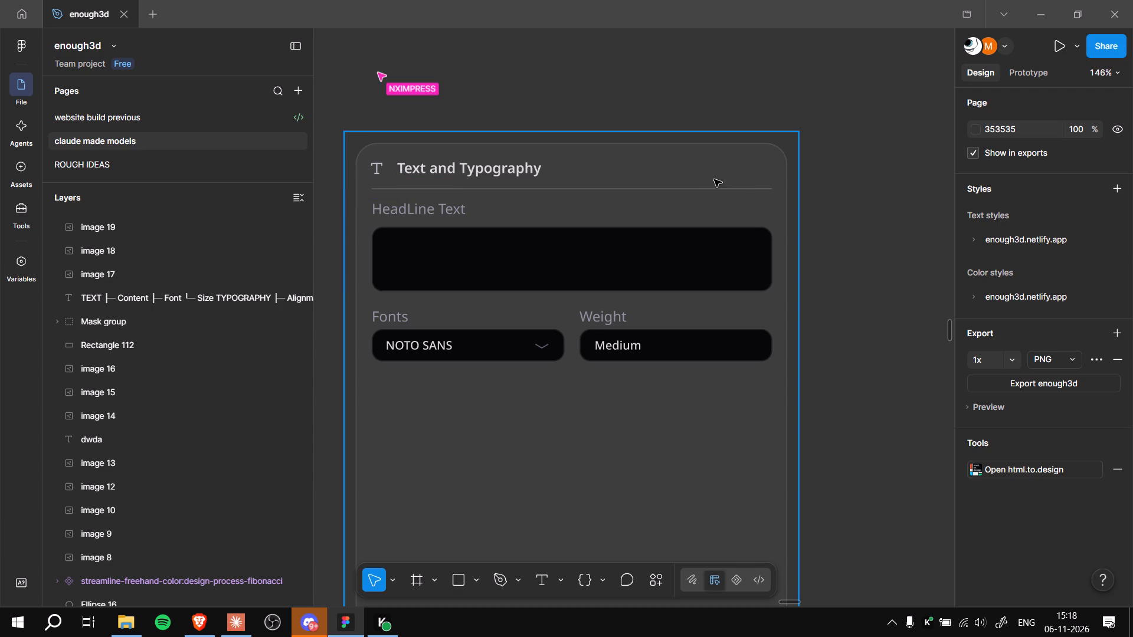
scroll(747, 199, "down", 6, "ctrl")
middle_click_drag(852, 281, 813, 193, "ctrl")
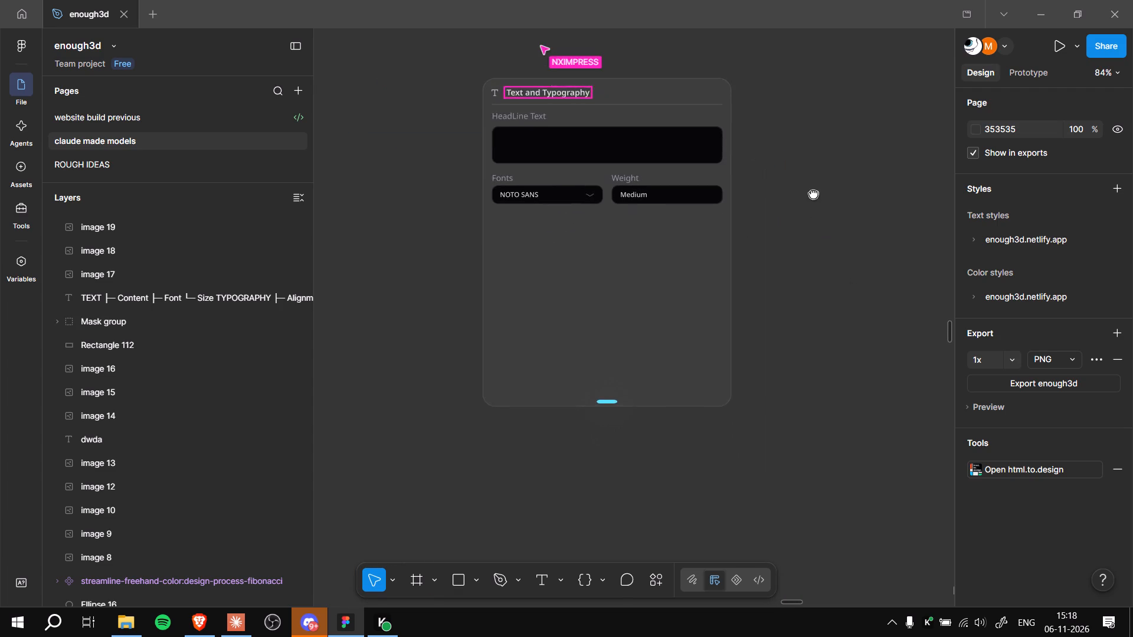
Compare the upper Text and Typography panel with its lower copy, the loose Tracking and Spacing sliders and the feature list.
scroll(813, 193, "down", 5, "ctrl")
scroll(820, 274, "down", 4, "ctrl")
scroll(801, 354, "up", 9, "ctrl")
middle_click_drag(803, 244, 788, 319, "ctrl")
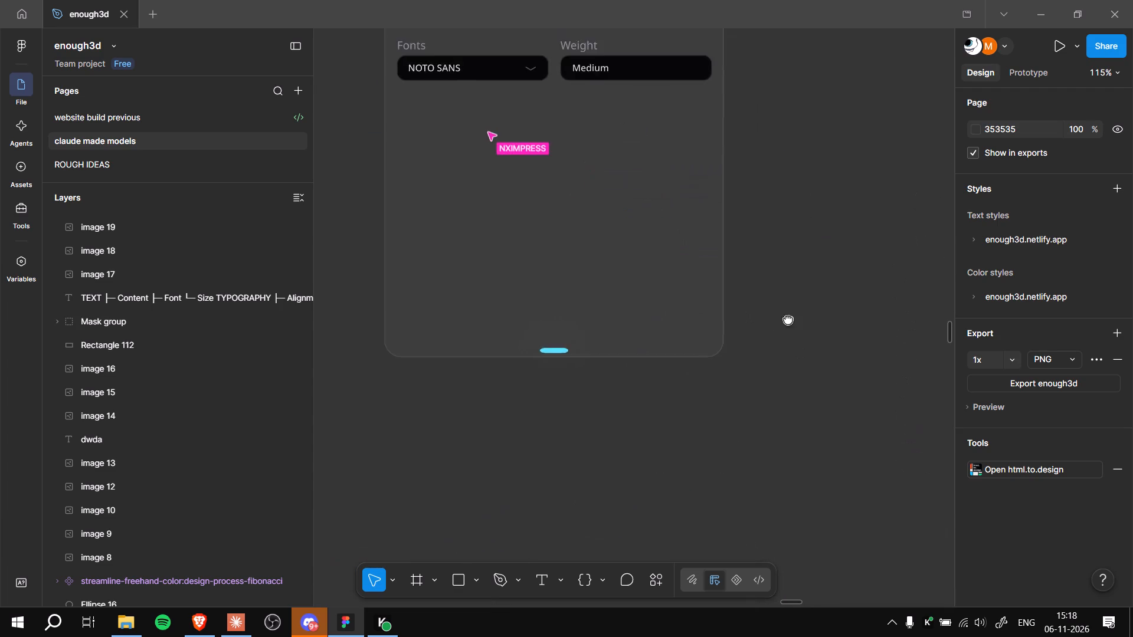
middle_click_drag(788, 319, 804, 445, "ctrl")
scroll(804, 445, "down", 4, "ctrl")
middle_click_drag(813, 457, 779, 317, "ctrl")
scroll(779, 317, "down", 5, "ctrl")
middle_click_drag(762, 387, 765, 277, "ctrl")
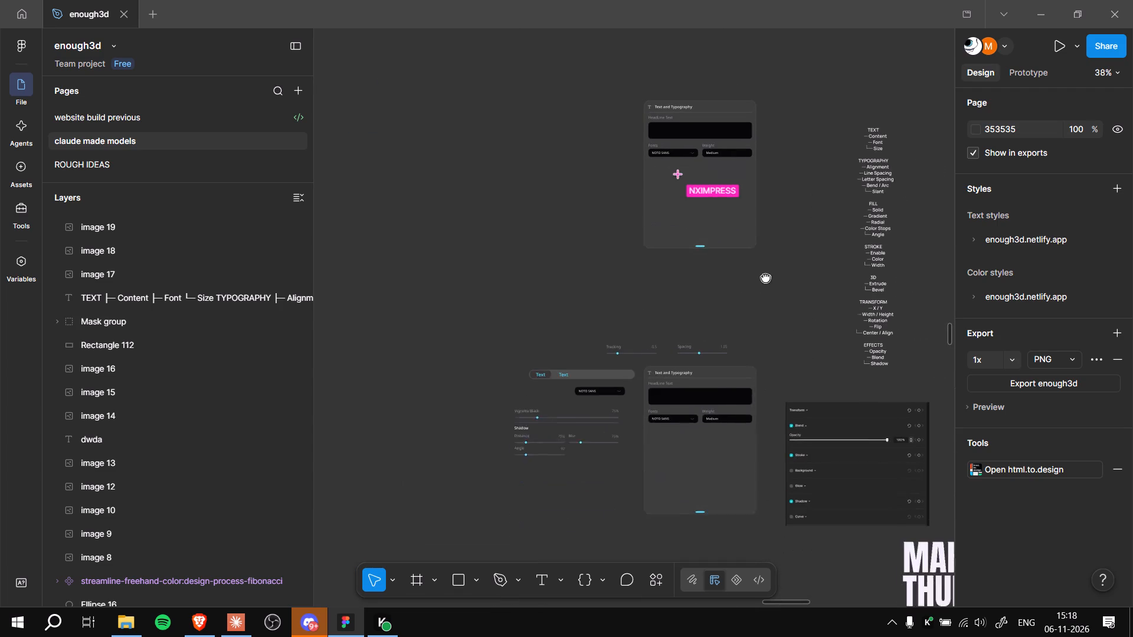
middle_click_drag(765, 277, 765, 277, "ctrl")
scroll(765, 277, "up", 6, "ctrl")
scroll(710, 281, "up", 4, "ctrl")
middle_click_drag(710, 283, 775, 504, "ctrl")
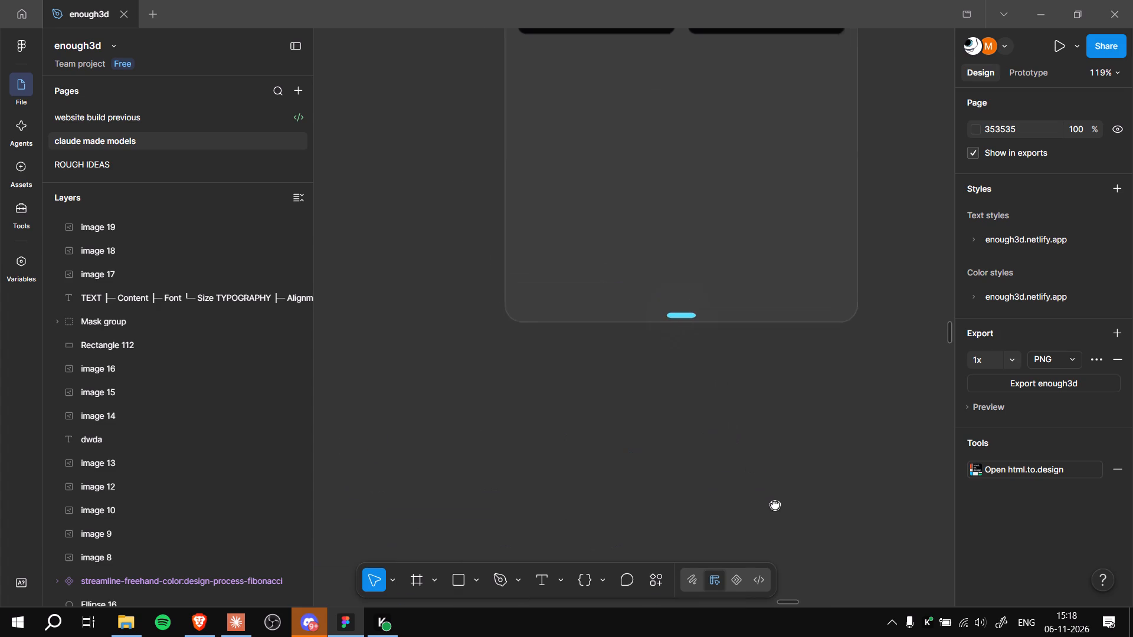
middle_click_drag(775, 504, 777, 504, "ctrl")
scroll(775, 505, "up", 1, "ctrl")
scroll(782, 419, "down", 5, "ctrl")
middle_click_drag(836, 372, 831, 483, "ctrl")
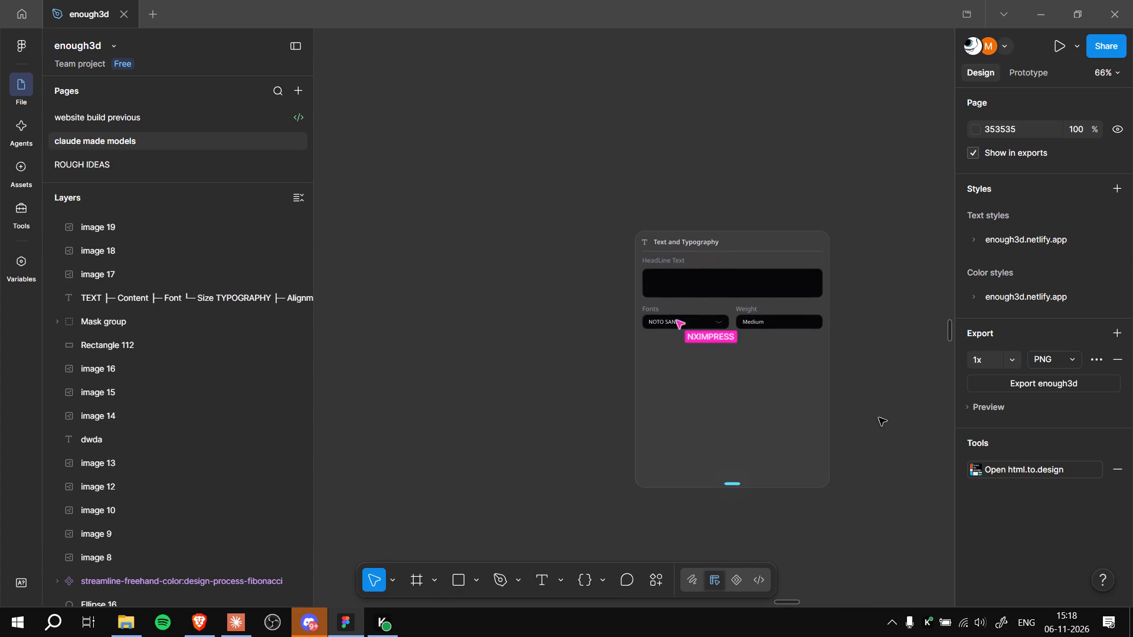
middle_click_drag(779, 548, 701, 294)
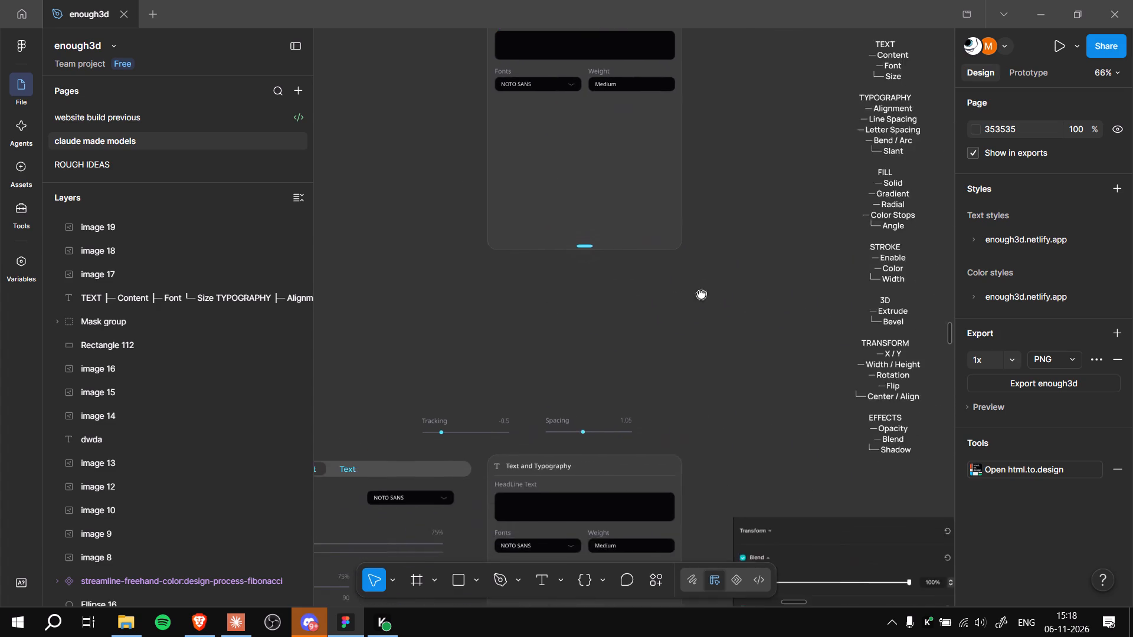
middle_click_drag(701, 294, 562, 290)
scroll(562, 290, "down", 3, "ctrl")
scroll(592, 293, "up", 1, "ctrl")
middle_click_drag(595, 293, 626, 228, "ctrl")
scroll(577, 280, "up", 4, "ctrl")
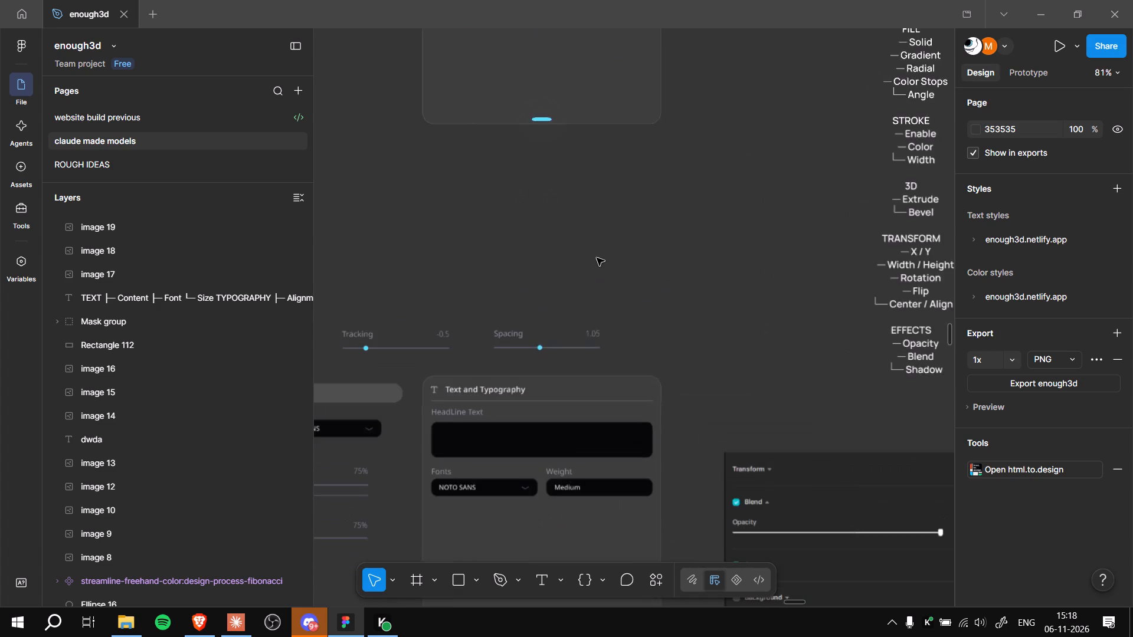
Review the four-design image, focusing on the Design 2 accordion and Design 3 quick bar layouts.
scroll(597, 258, "down", 3, "ctrl")
scroll(654, 241, "down", 4, "ctrl")
middle_click_drag(878, 277, 457, 335, "ctrl")
scroll(644, 208, "up", 1, "ctrl")
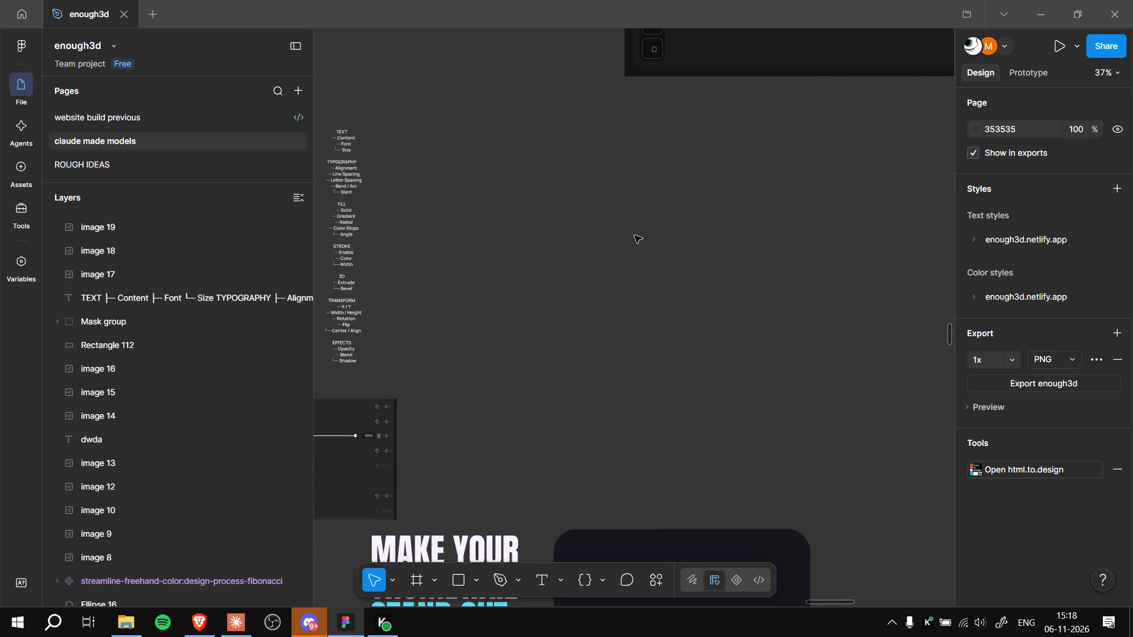
middle_click_drag(592, 307, 531, 455, "ctrl")
scroll(672, 318, "down", 9, "ctrl")
scroll(696, 298, "up", 6, "ctrl")
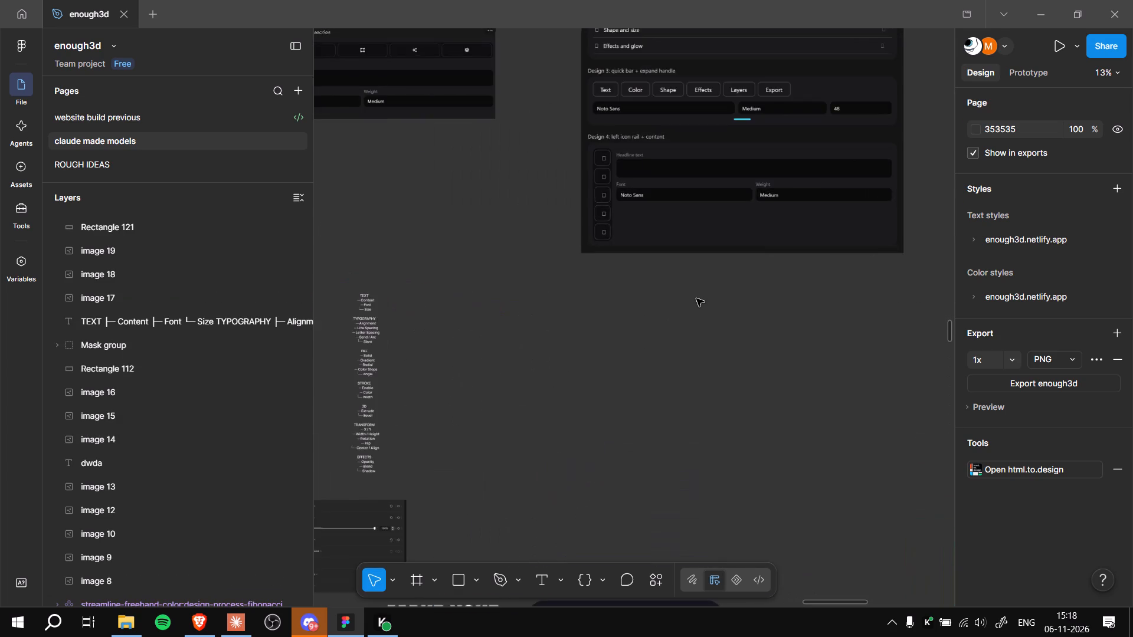
middle_click_drag(701, 293, 647, 494, "ctrl")
middle_click_drag(654, 274, 622, 405, "ctrl")
scroll(603, 366, "up", 8, "ctrl")
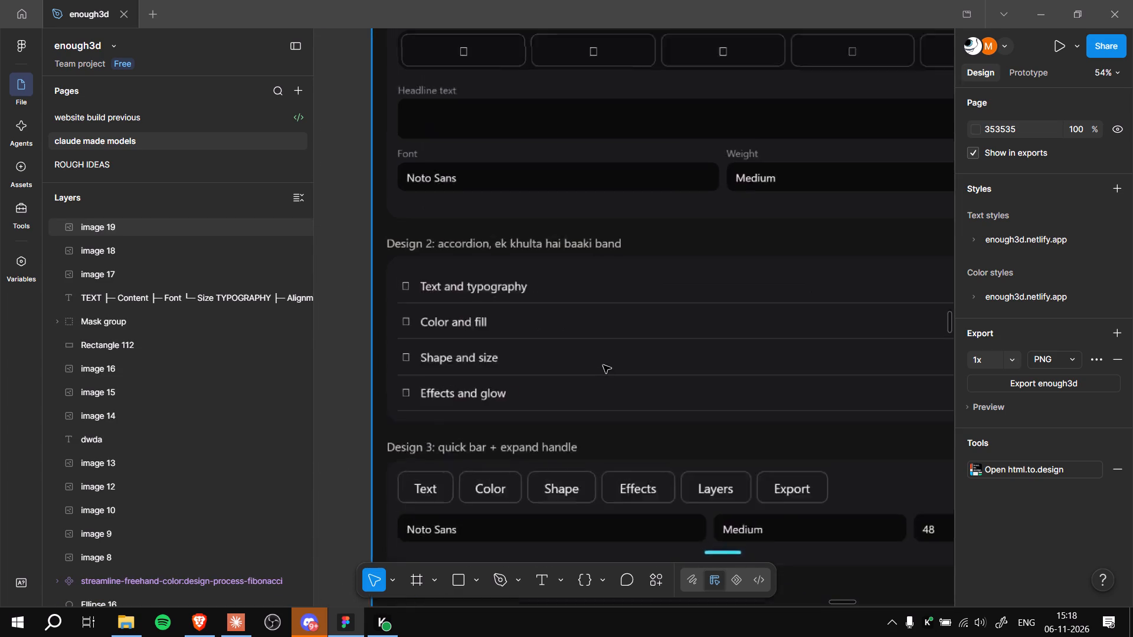
scroll(603, 365, "down", 2, "ctrl")
scroll(503, 310, "down", 4, "ctrl")
Inspect the collaborator's new rectangle above the upper Text and Typography panel.
middle_click_drag(702, 316, 797, 198, "ctrl")
scroll(773, 215, "up", 1, "ctrl")
middle_click_drag(797, 198, 837, 164, "ctrl")
scroll(589, 347, "down", 5, "ctrl")
middle_click_drag(420, 473, 708, 235, "ctrl")
scroll(496, 376, "up", 4, "ctrl")
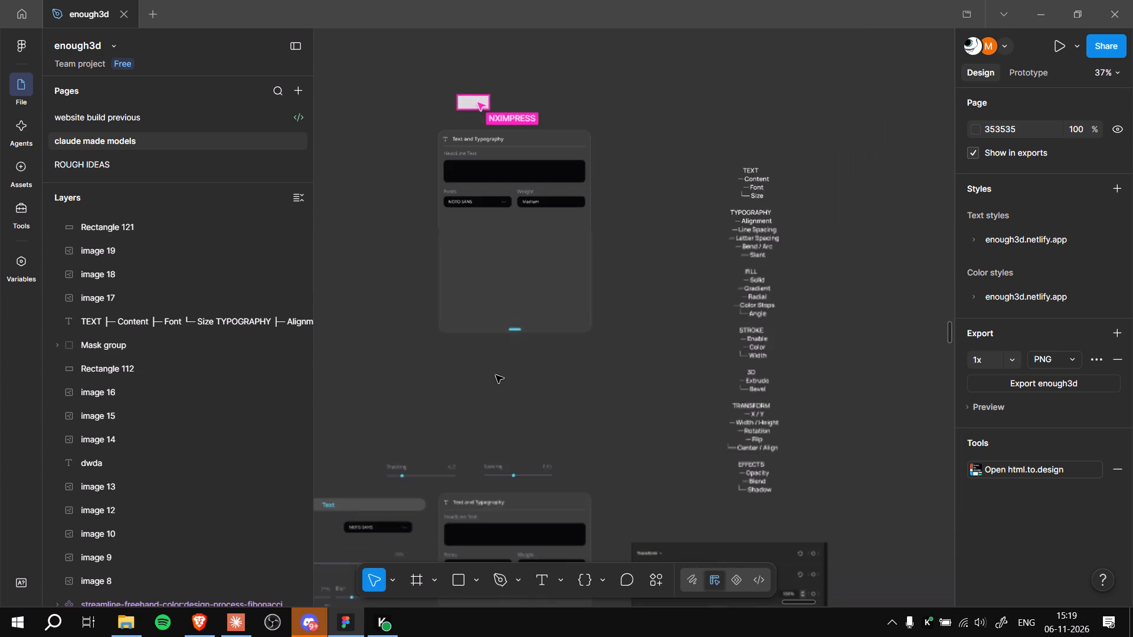
scroll(496, 375, "up", 5, "ctrl")
middle_click_drag(496, 375, 582, 480, "ctrl")
middle_click_drag(793, 264, 801, 474, "ctrl")
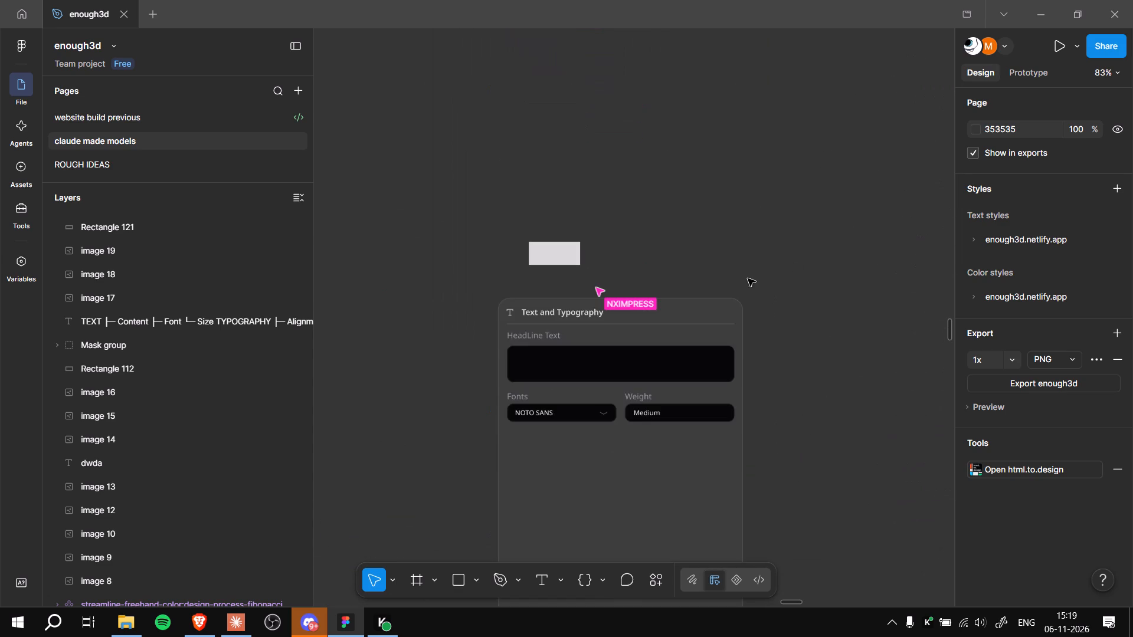
scroll(748, 277, "up", 7, "ctrl")
middle_click_drag(729, 288, 790, 153, "ctrl")
scroll(791, 154, "down", 4, "ctrl")
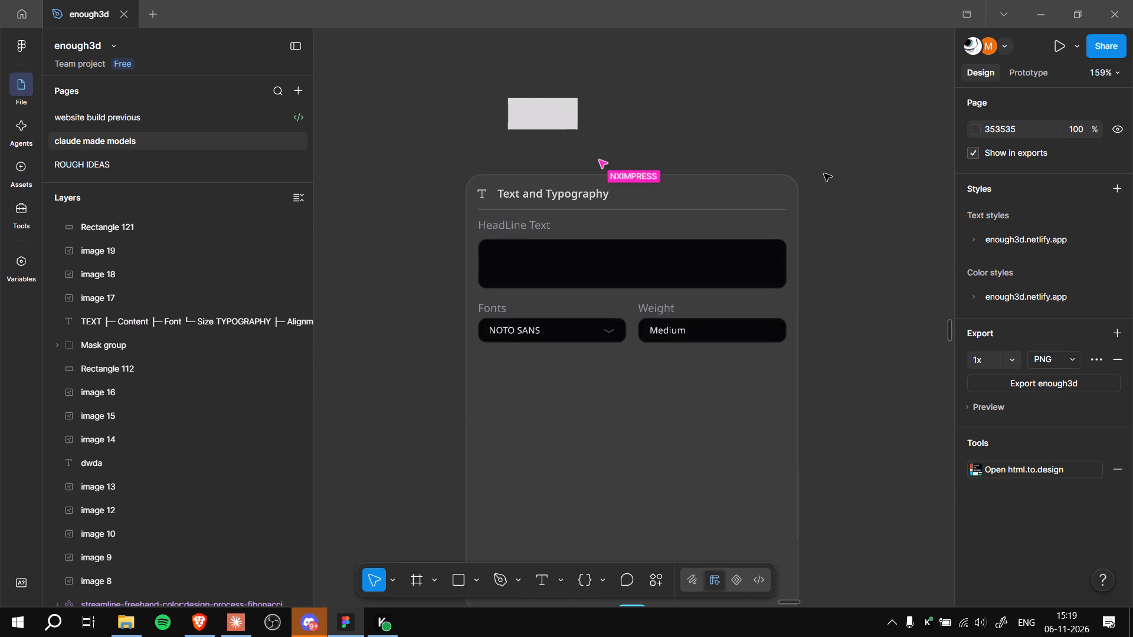
scroll(862, 229, "down", 4, "ctrl")
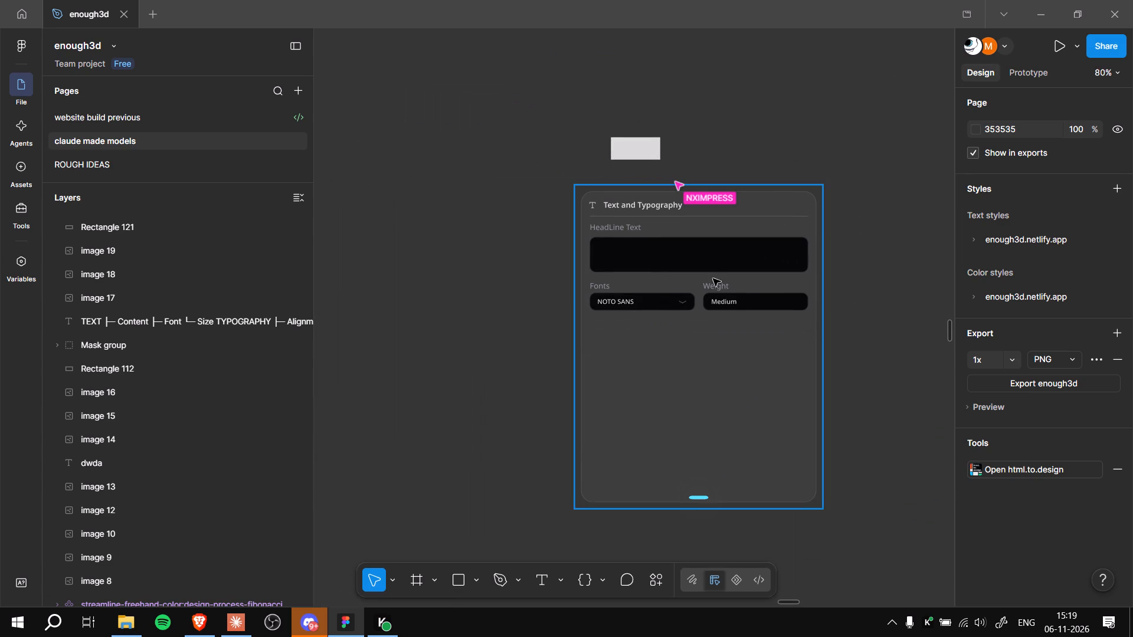